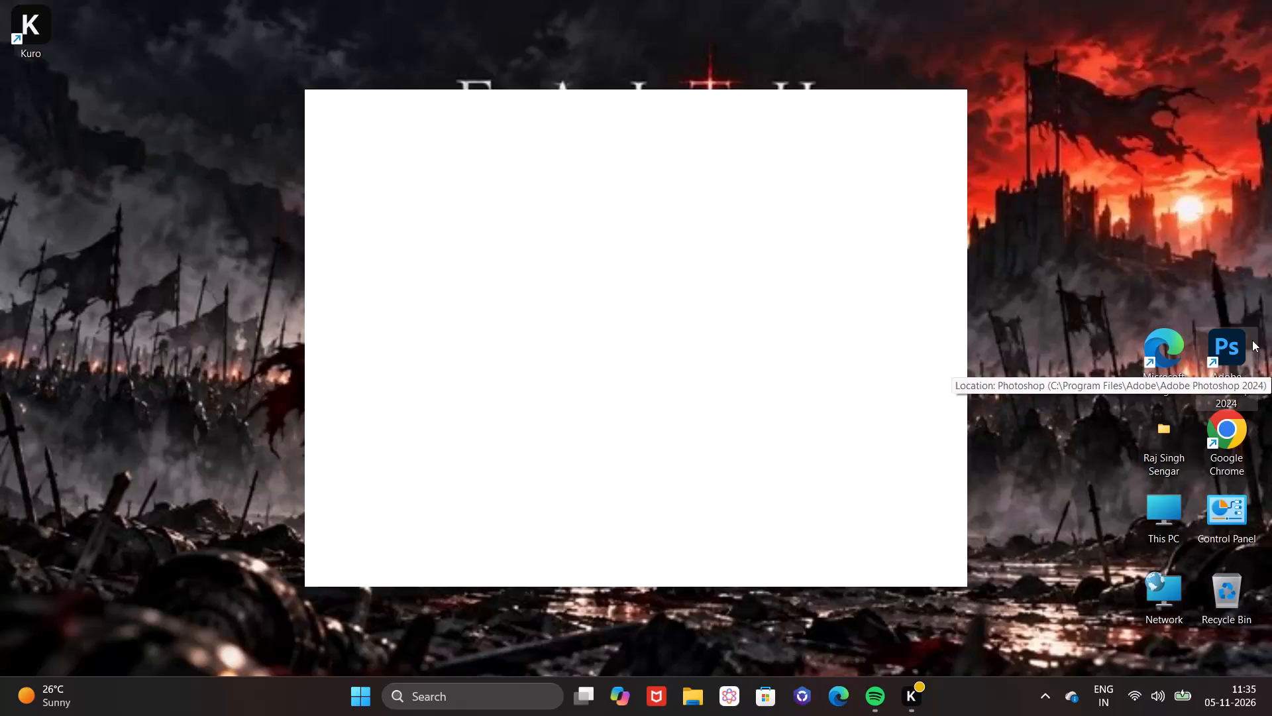
# Launch Adobe Photoshop 2024 from the desktop.
pyautogui.click(1244, 341)
pyautogui.click(1240, 340)
pyautogui.rightClick(1240, 340)
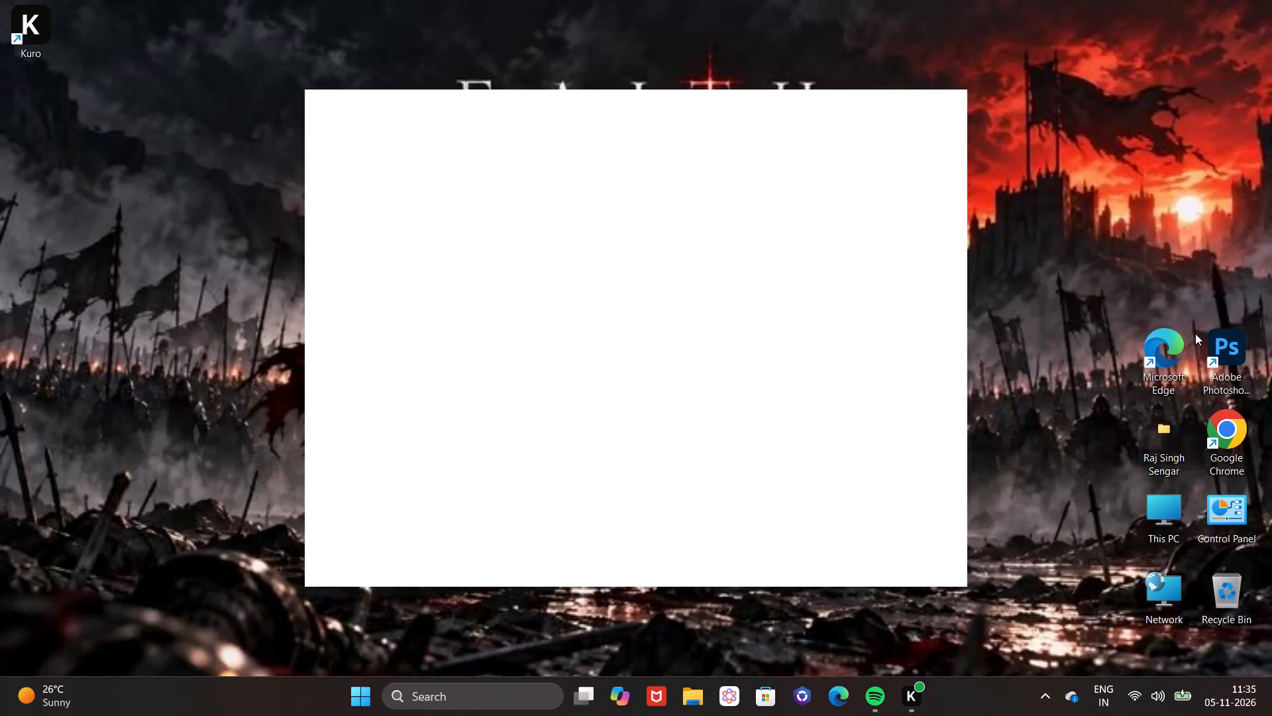
pyautogui.click(1067, 236)
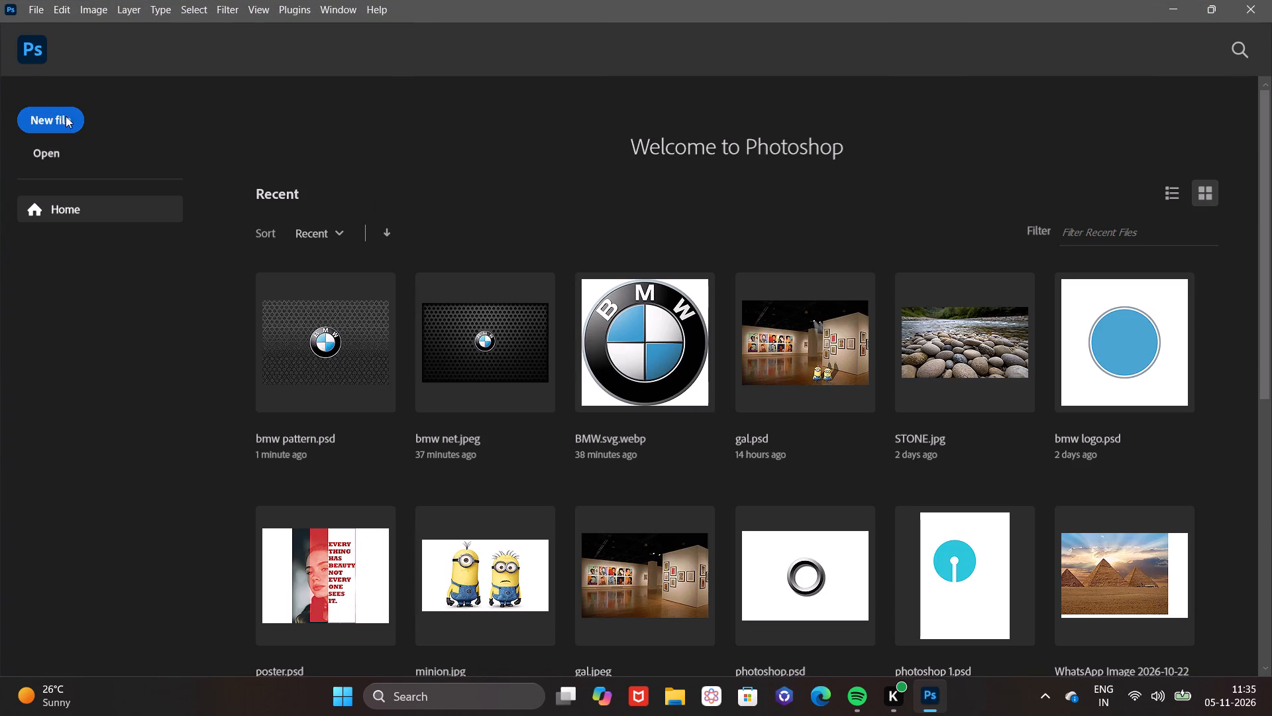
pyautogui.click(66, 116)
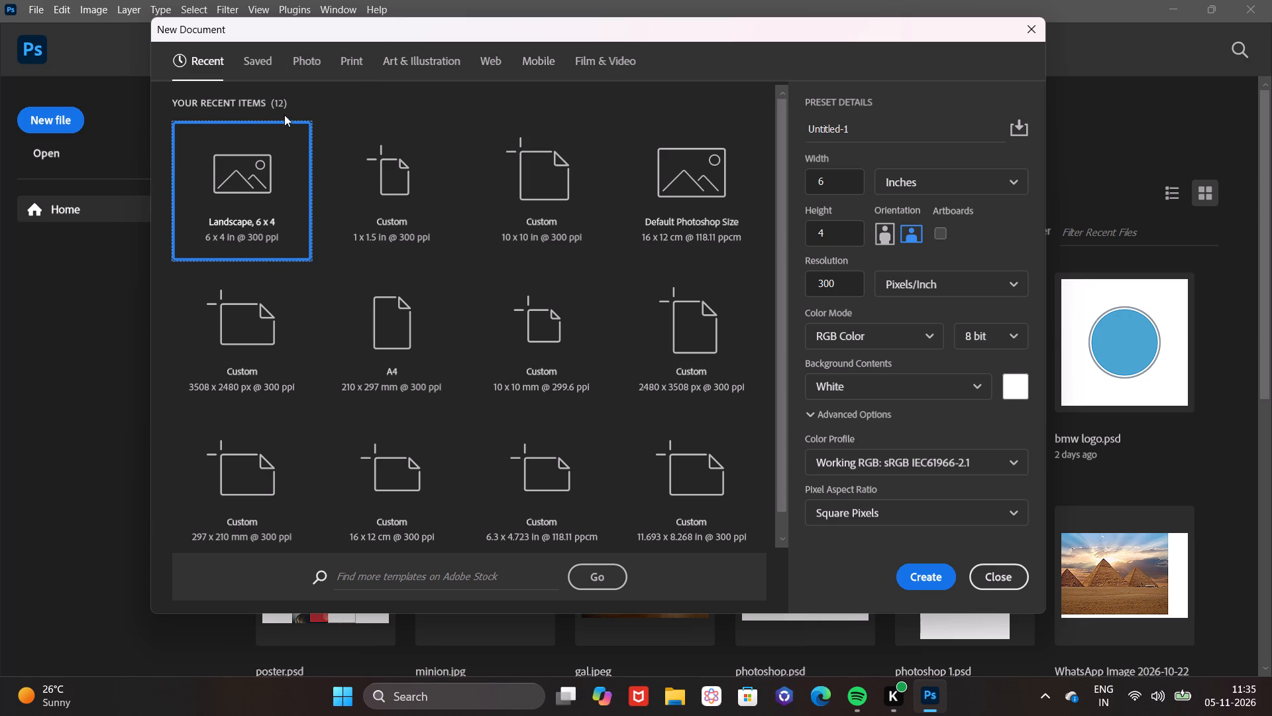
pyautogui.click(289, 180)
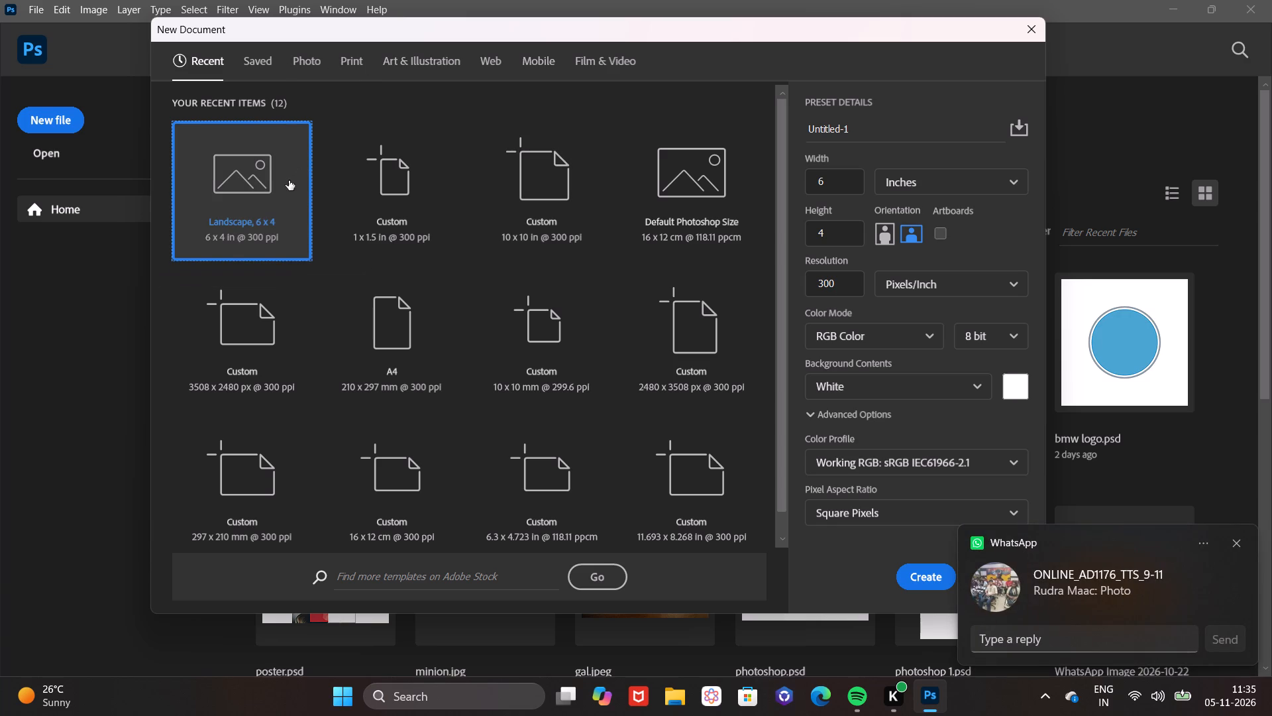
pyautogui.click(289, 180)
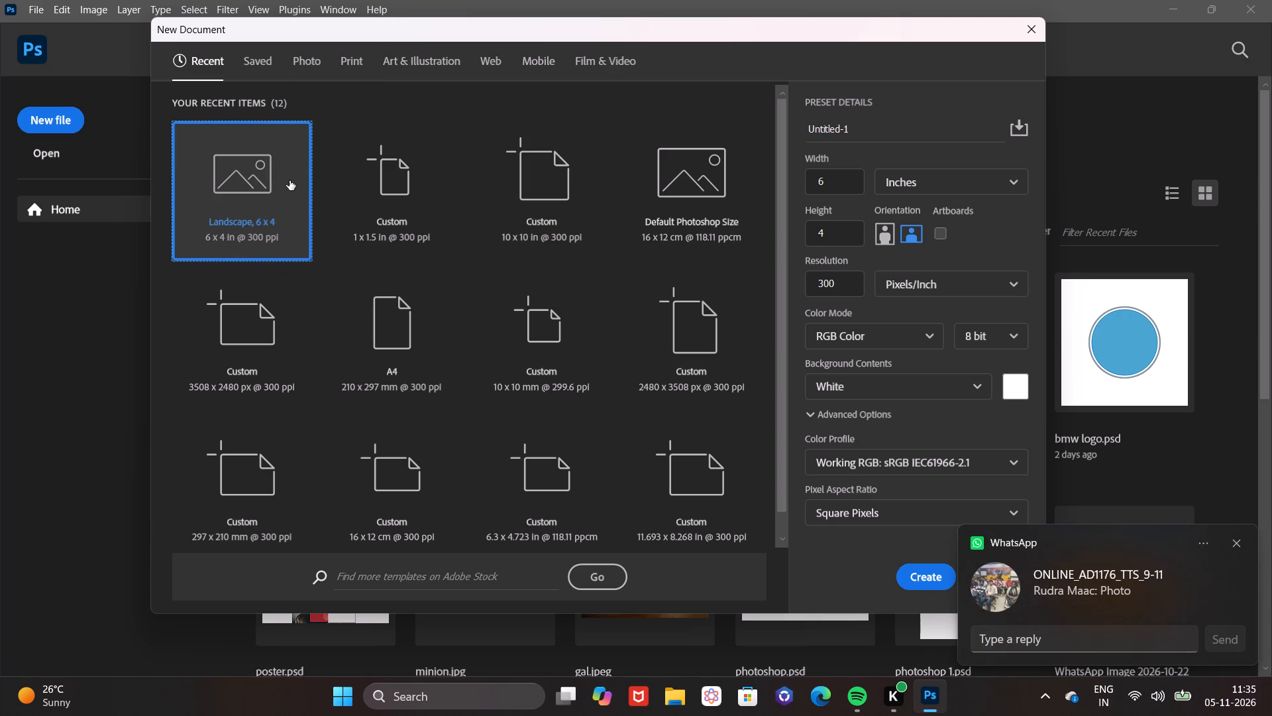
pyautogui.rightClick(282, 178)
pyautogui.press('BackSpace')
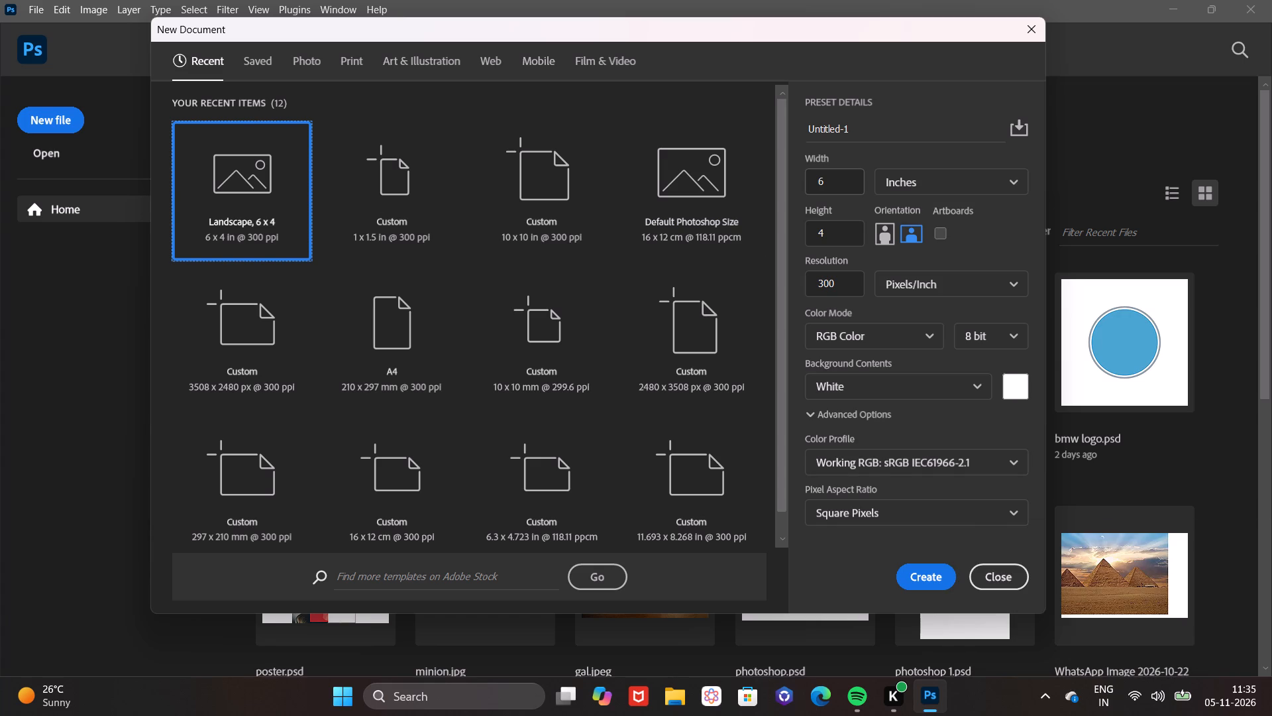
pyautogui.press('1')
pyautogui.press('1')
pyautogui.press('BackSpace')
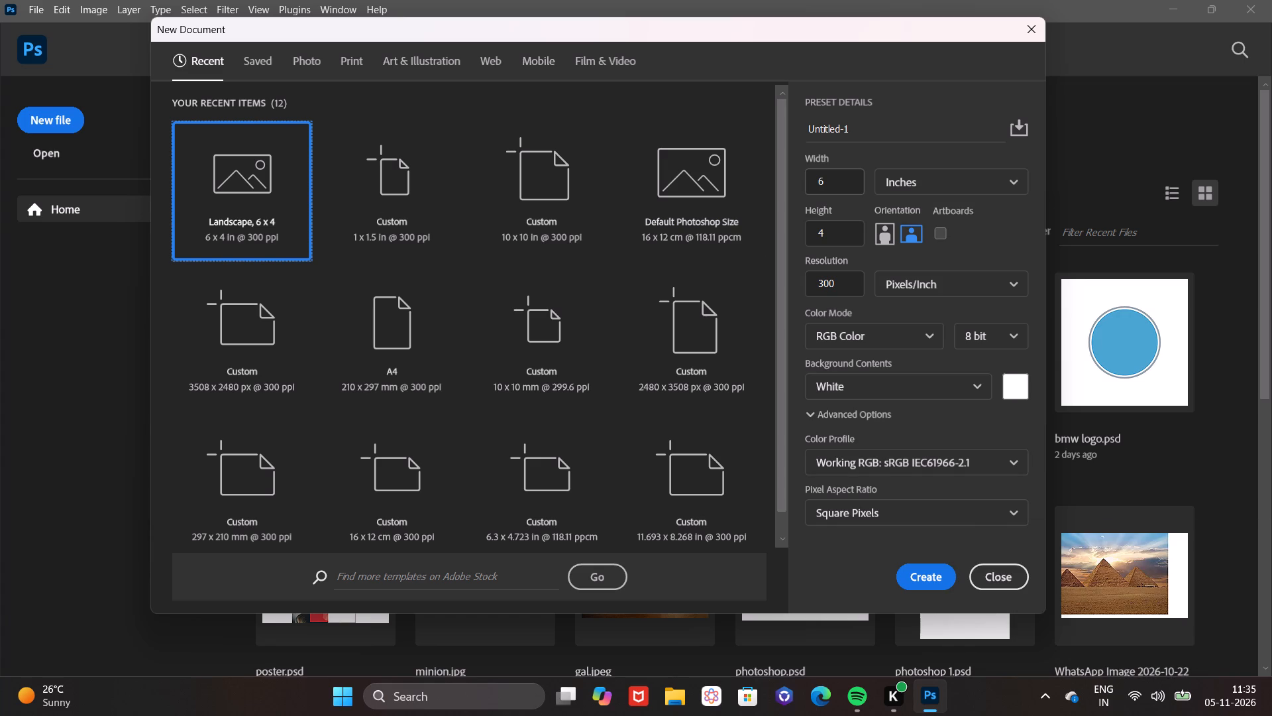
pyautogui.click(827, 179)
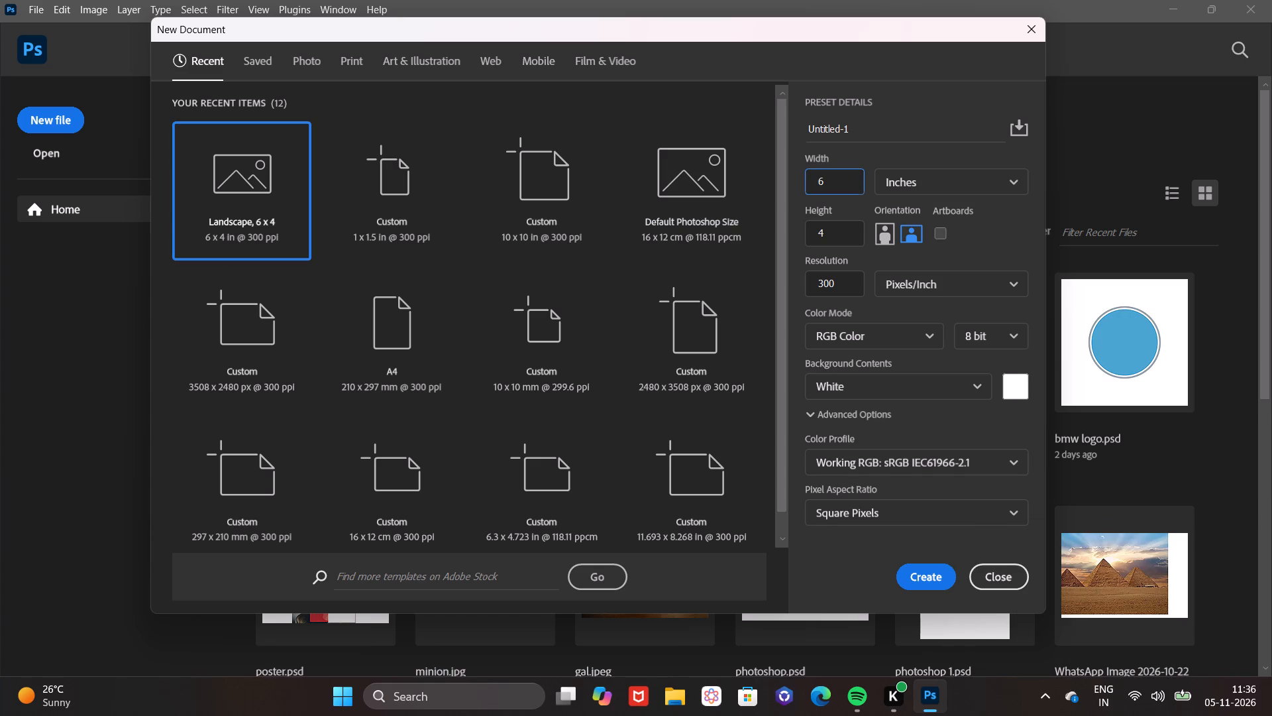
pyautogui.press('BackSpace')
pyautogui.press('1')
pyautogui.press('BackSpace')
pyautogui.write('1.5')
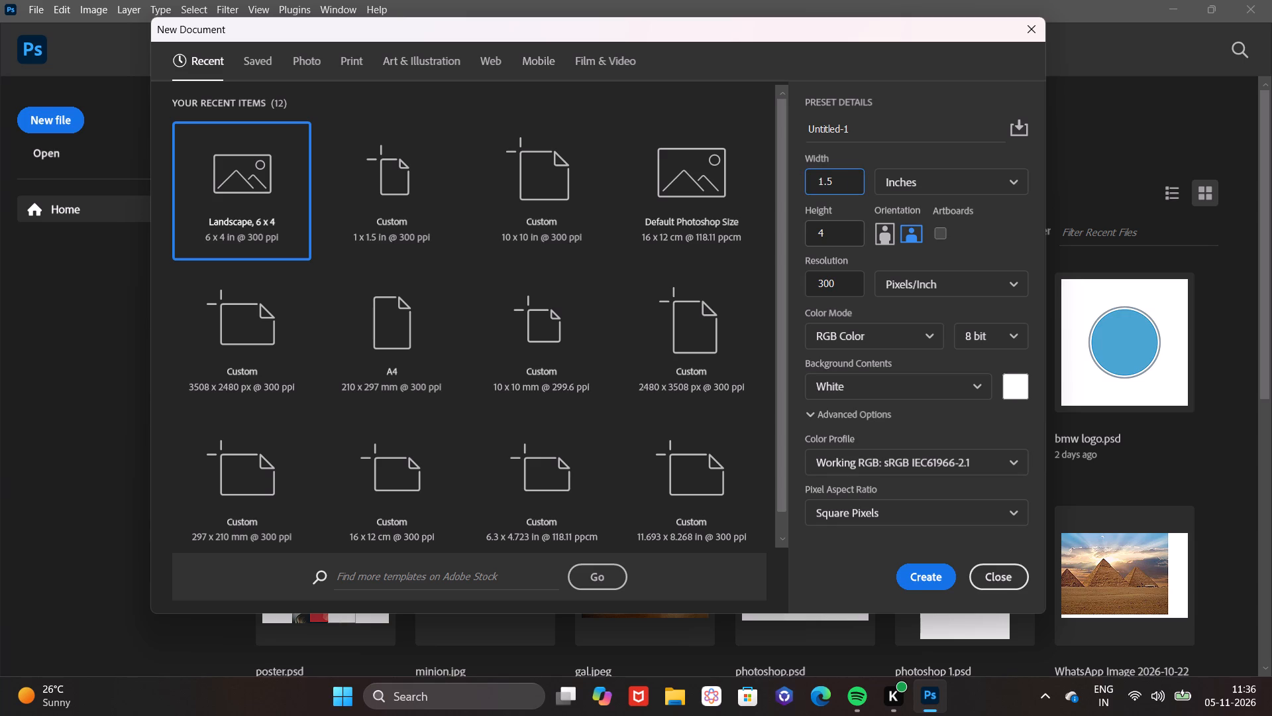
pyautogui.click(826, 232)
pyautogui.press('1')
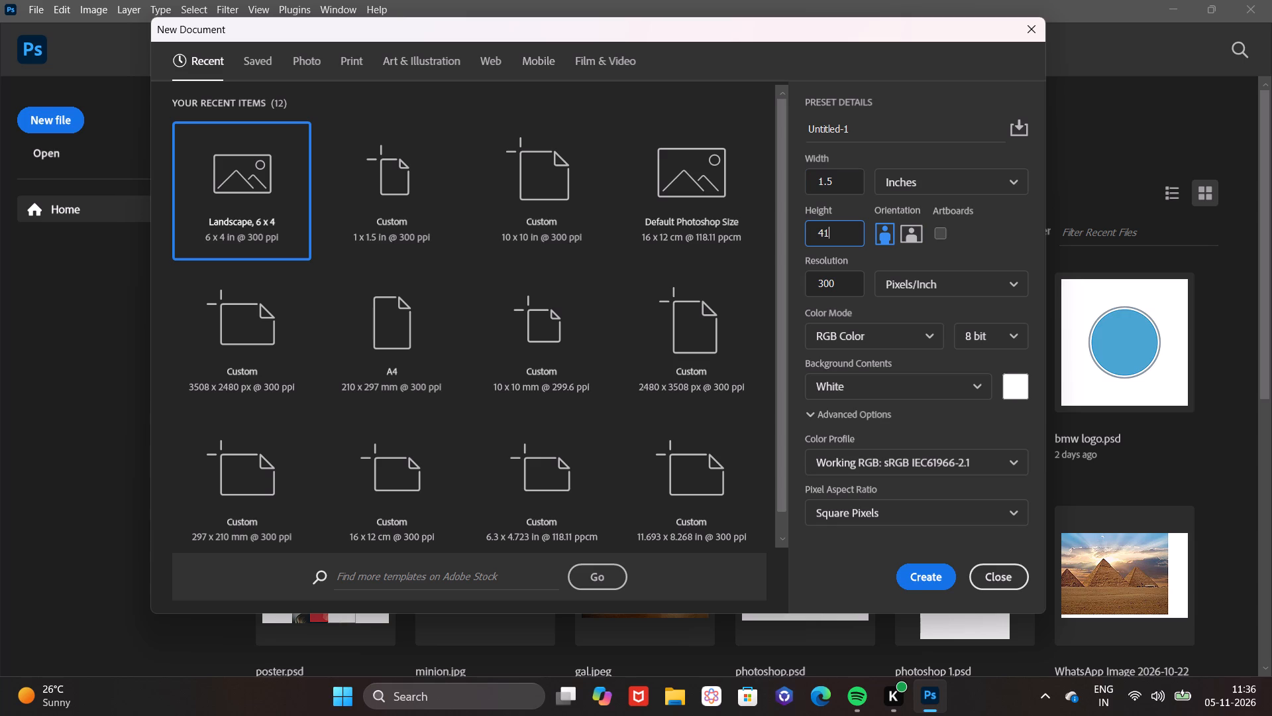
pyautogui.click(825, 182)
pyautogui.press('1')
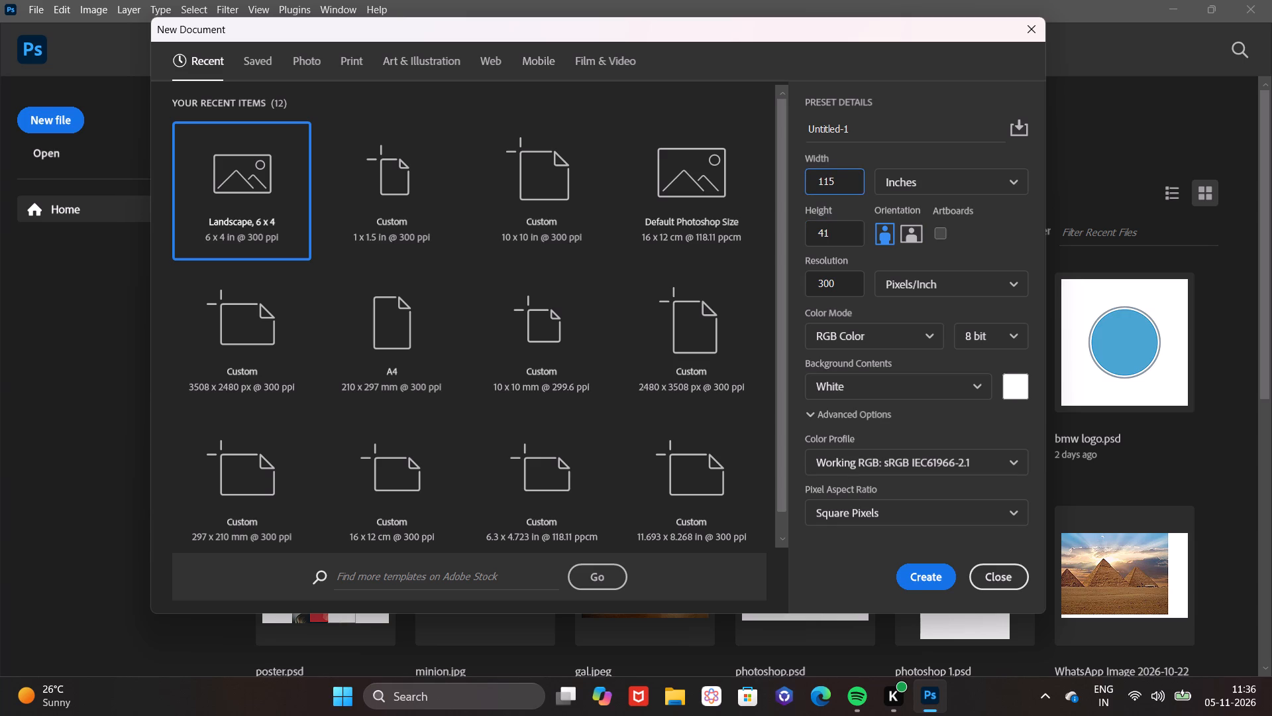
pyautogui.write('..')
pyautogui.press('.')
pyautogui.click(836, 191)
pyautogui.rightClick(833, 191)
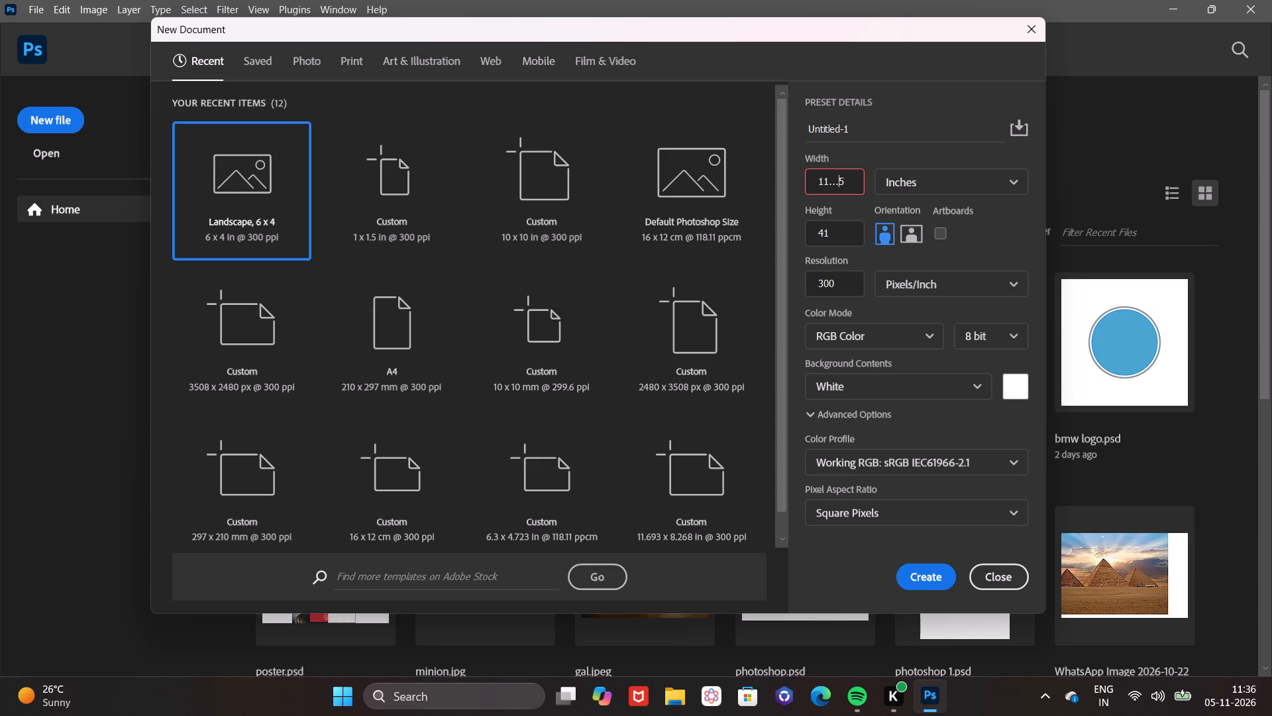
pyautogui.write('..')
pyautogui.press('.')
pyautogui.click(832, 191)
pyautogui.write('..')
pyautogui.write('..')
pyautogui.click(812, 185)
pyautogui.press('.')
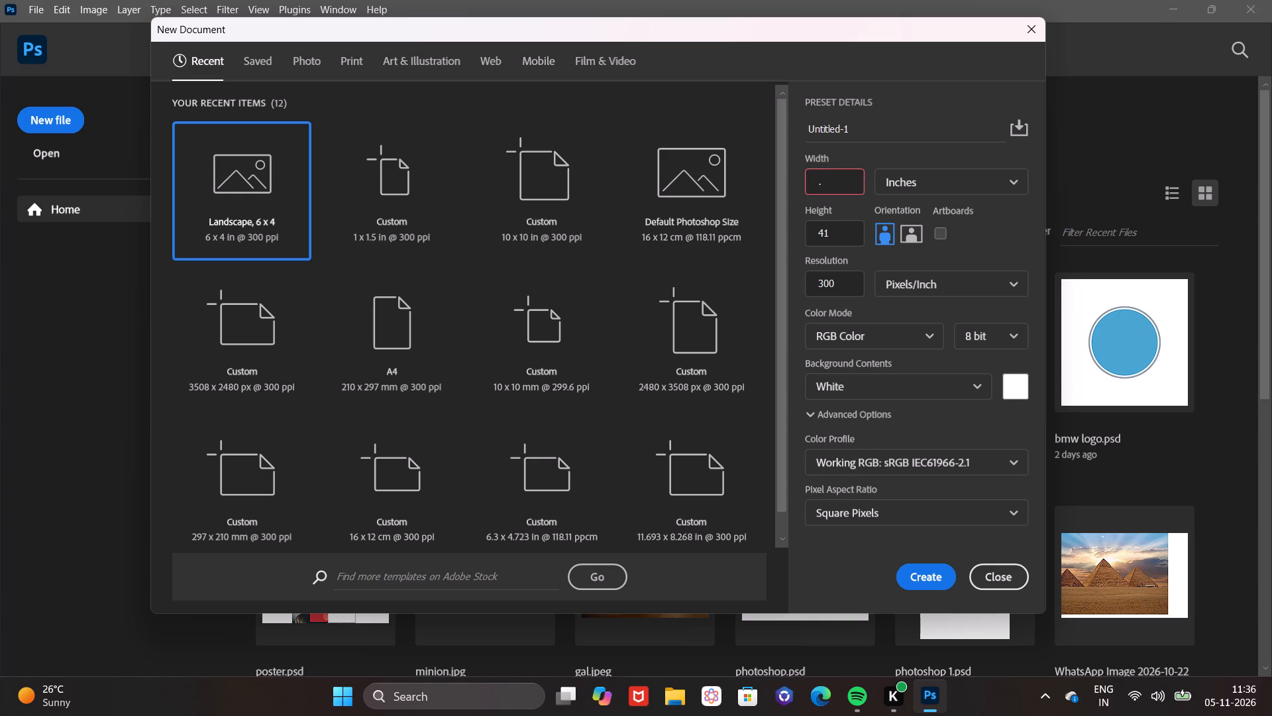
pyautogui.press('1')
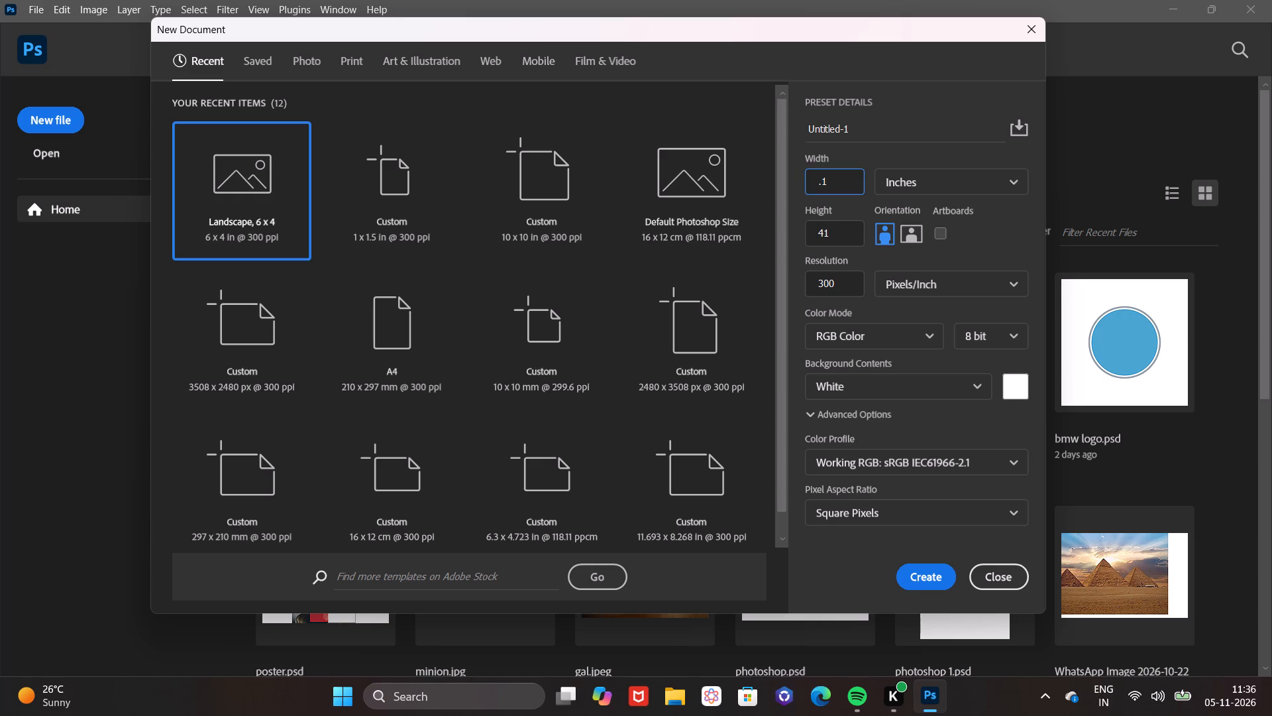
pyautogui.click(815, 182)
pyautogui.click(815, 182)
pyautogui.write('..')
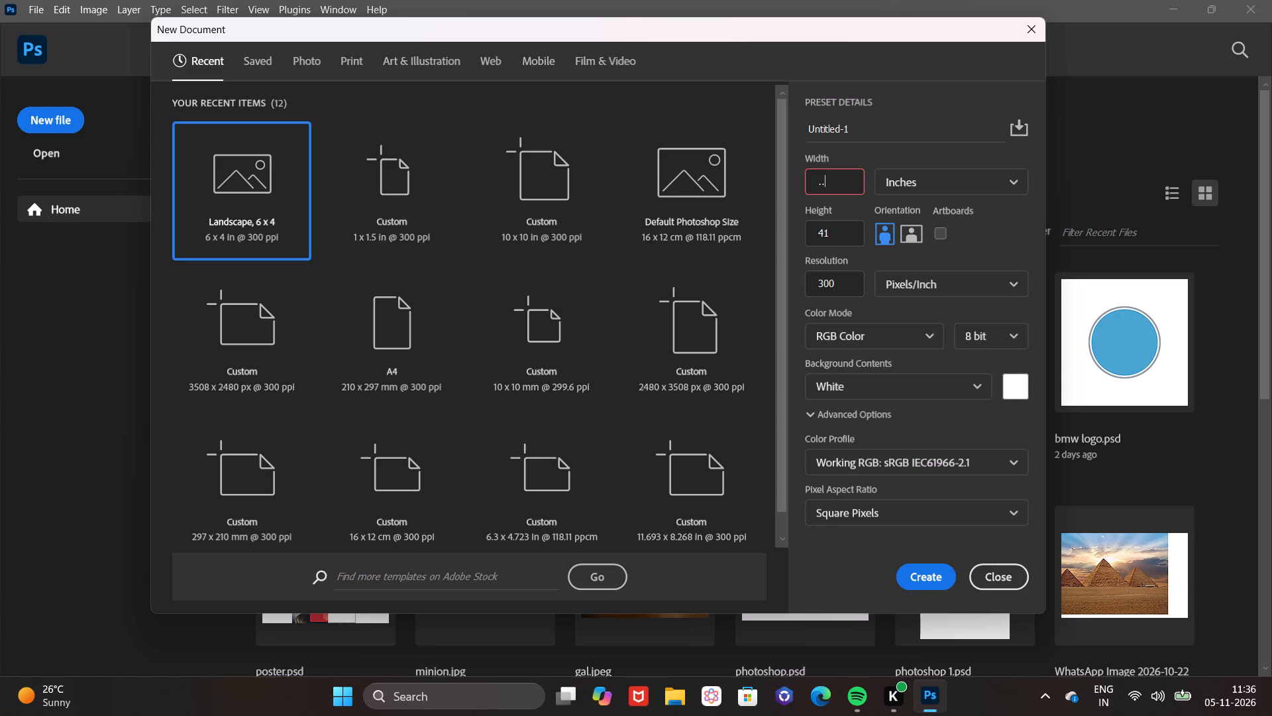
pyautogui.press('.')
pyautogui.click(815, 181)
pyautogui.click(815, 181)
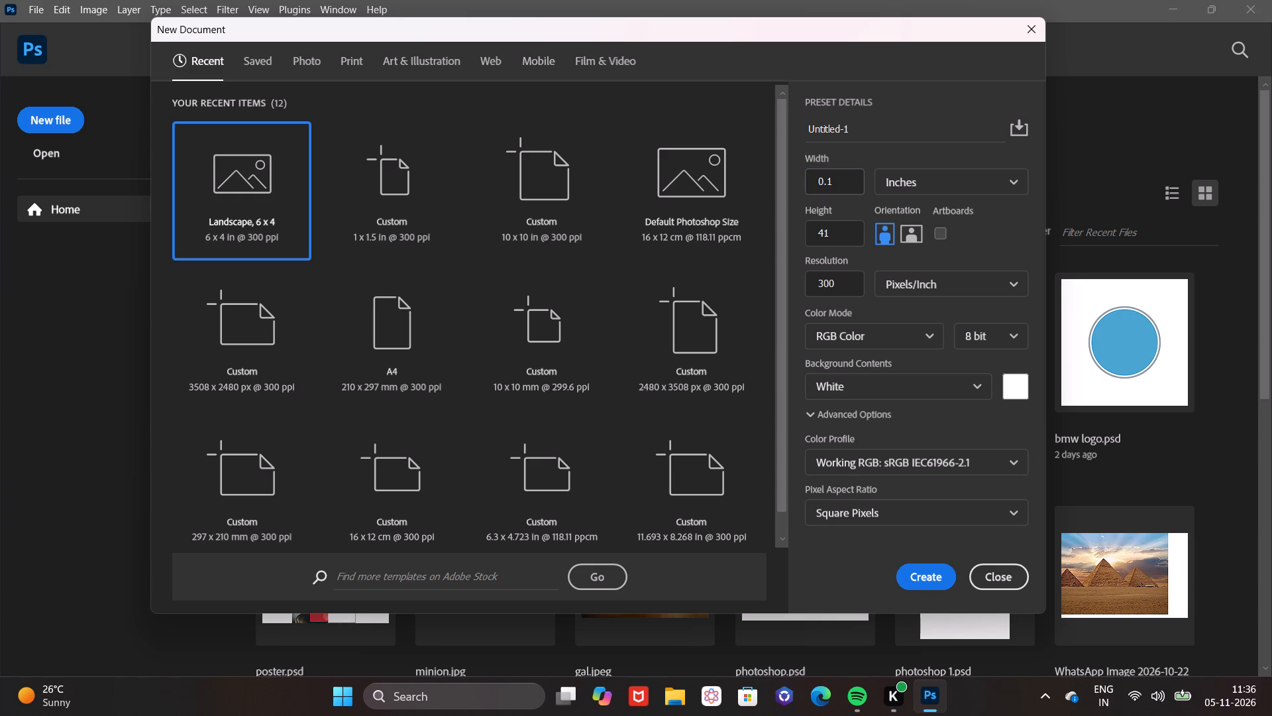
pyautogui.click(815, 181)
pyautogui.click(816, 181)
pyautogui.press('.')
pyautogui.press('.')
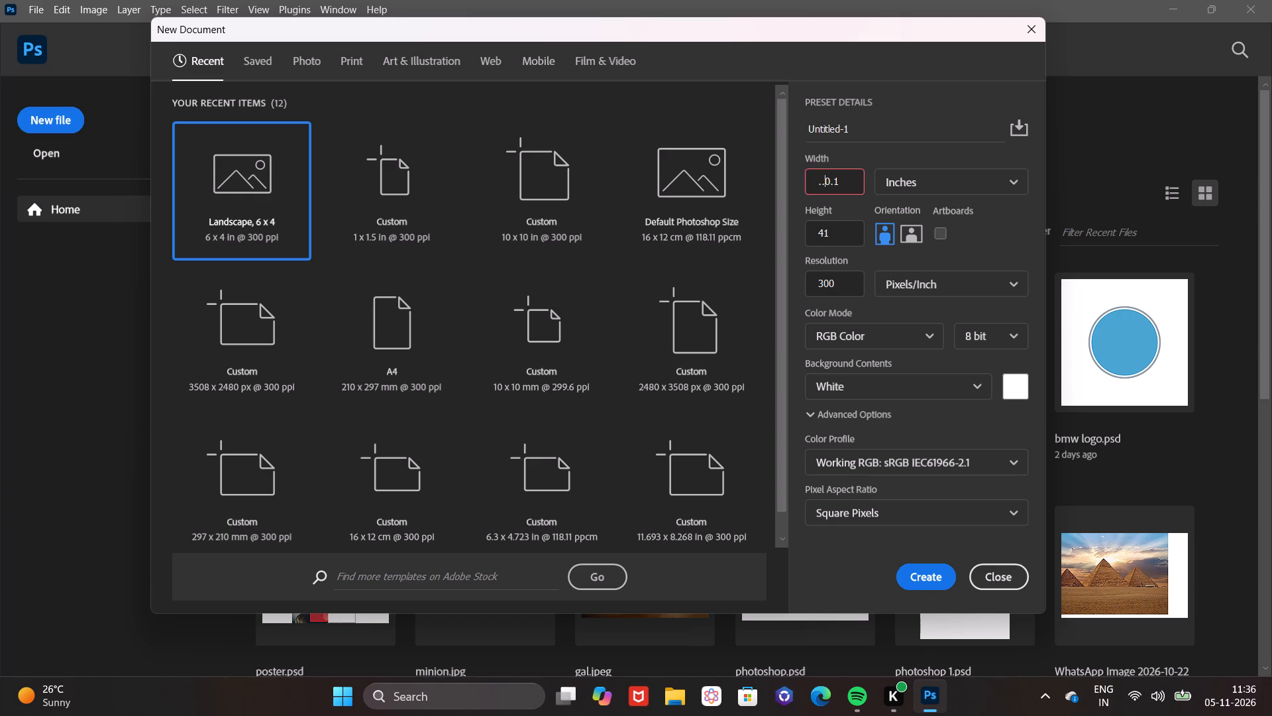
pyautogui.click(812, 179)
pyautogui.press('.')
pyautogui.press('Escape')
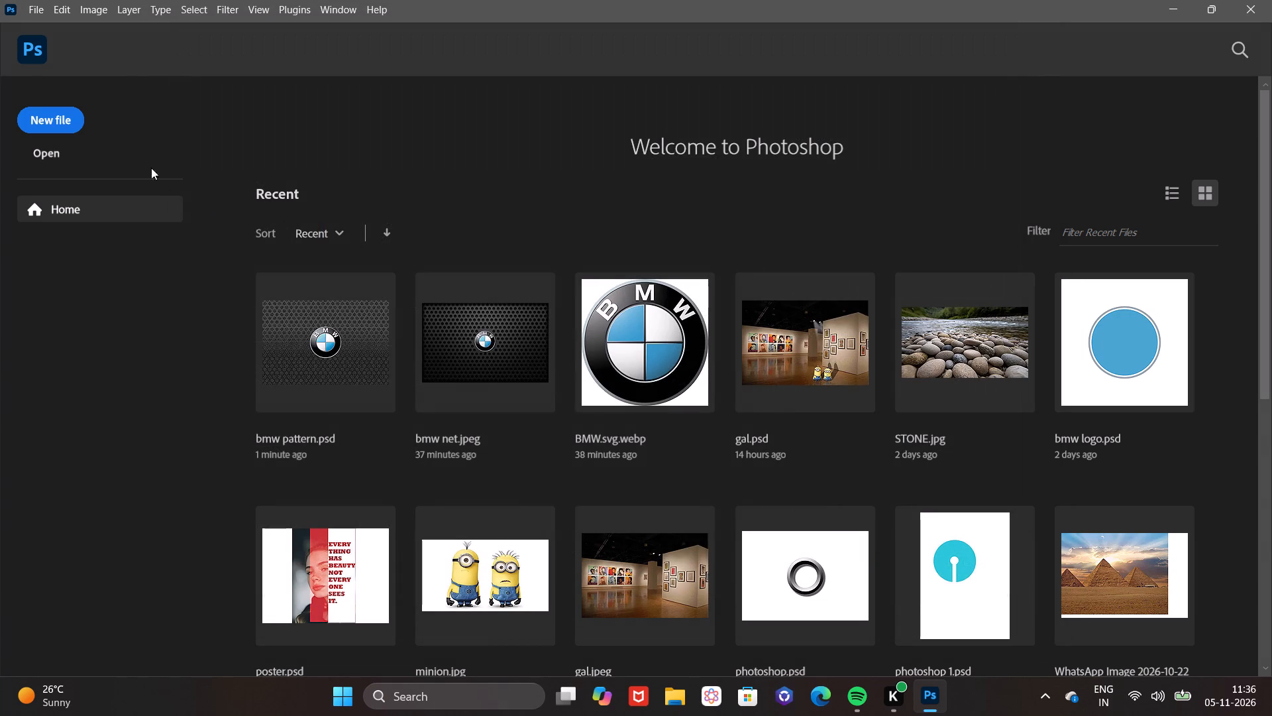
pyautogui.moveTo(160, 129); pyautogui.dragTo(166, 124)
# Create a new document 1 inch wide and 1.5 inches high.
pyautogui.click(67, 116)
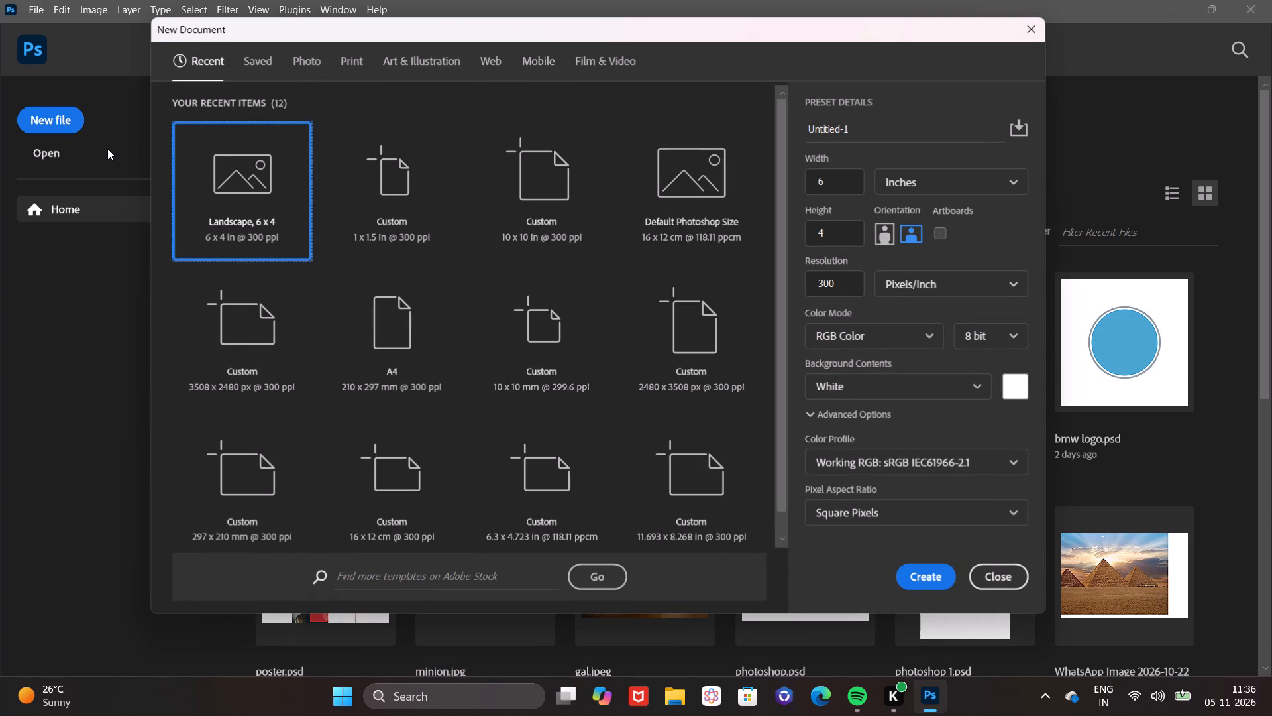
pyautogui.click(212, 170)
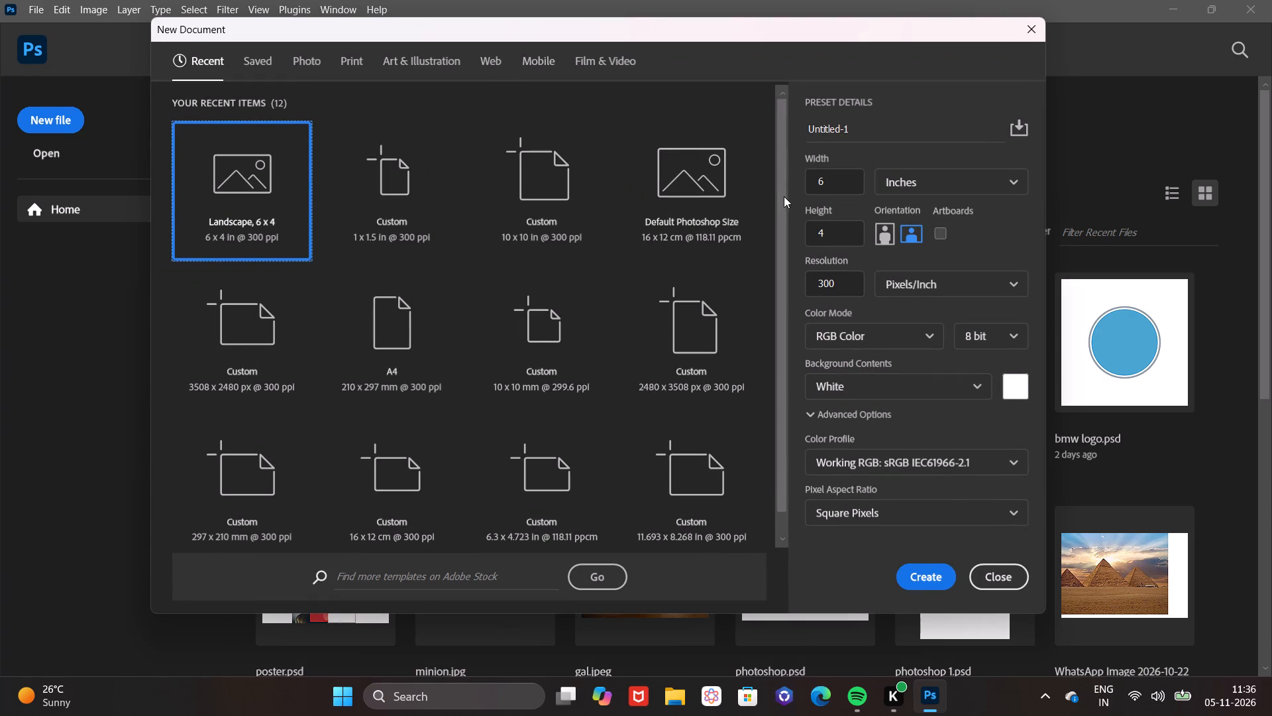
pyautogui.press('BackSpace')
pyautogui.click(824, 176)
pyautogui.press('BackSpace')
pyautogui.press('1')
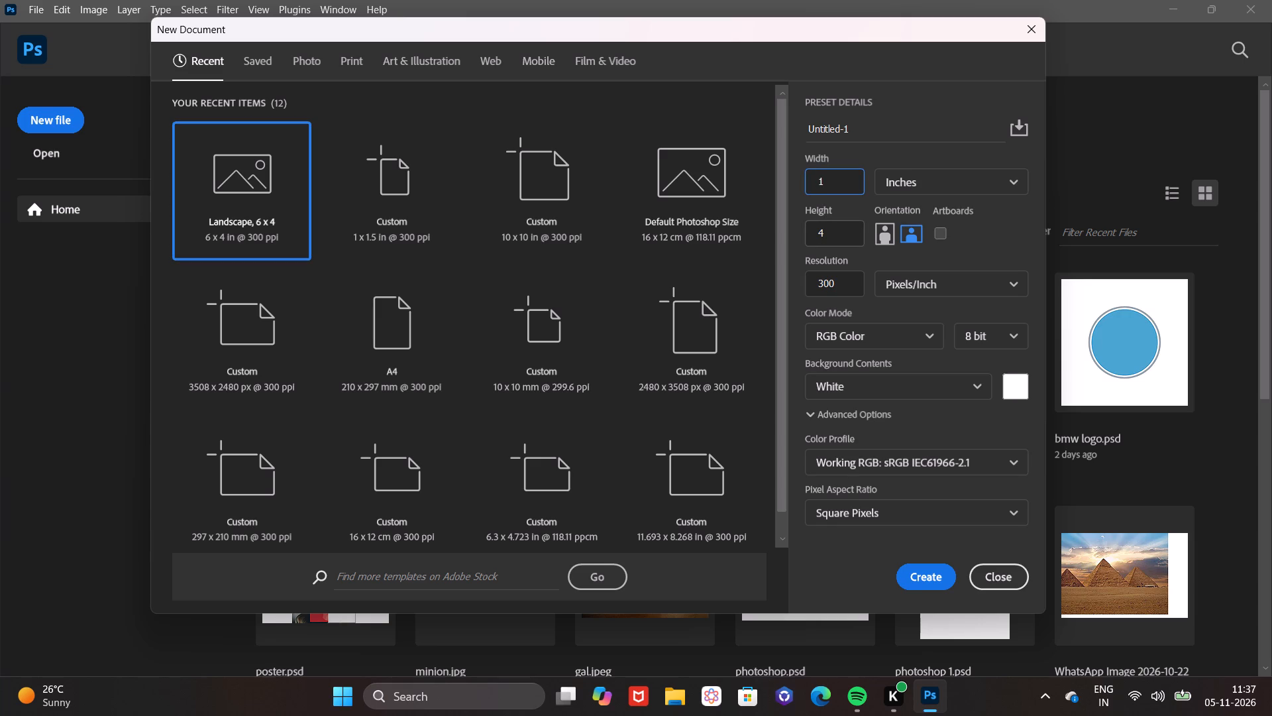
pyautogui.press('BackSpace')
pyautogui.press('1')
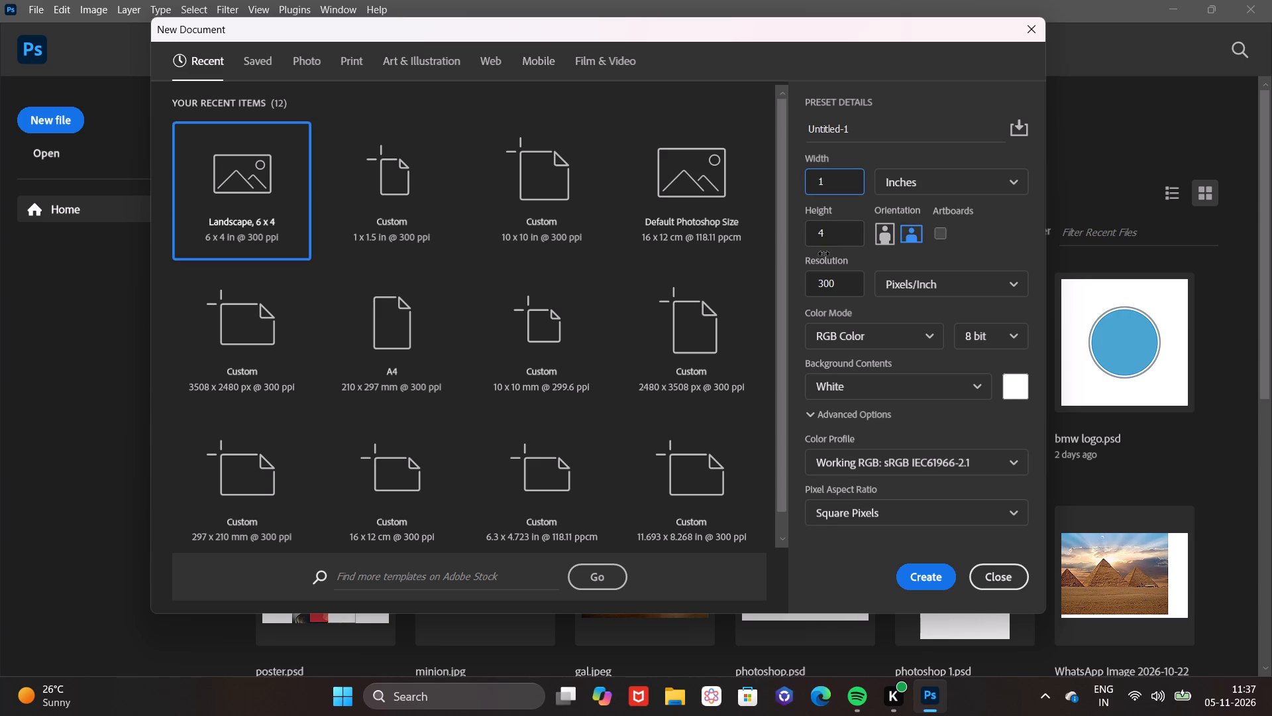
pyautogui.click(823, 241)
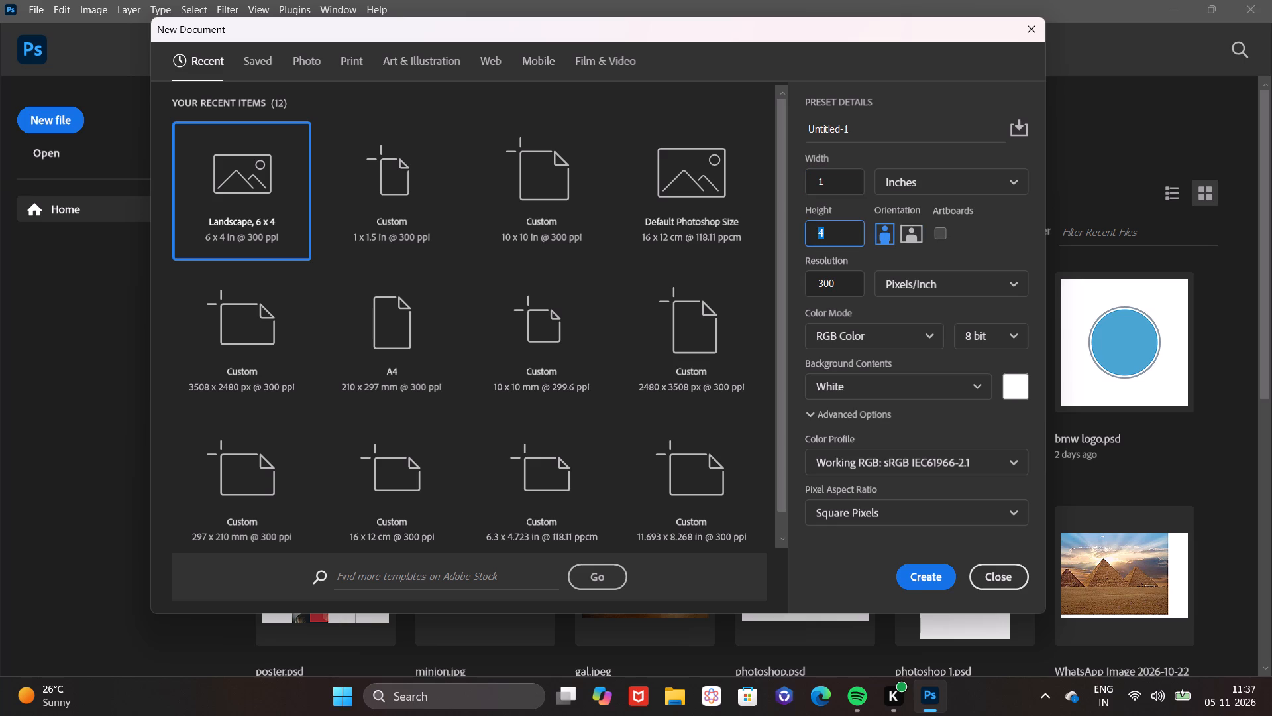
pyautogui.press('BackSpace')
pyautogui.press('1')
pyautogui.press('.')
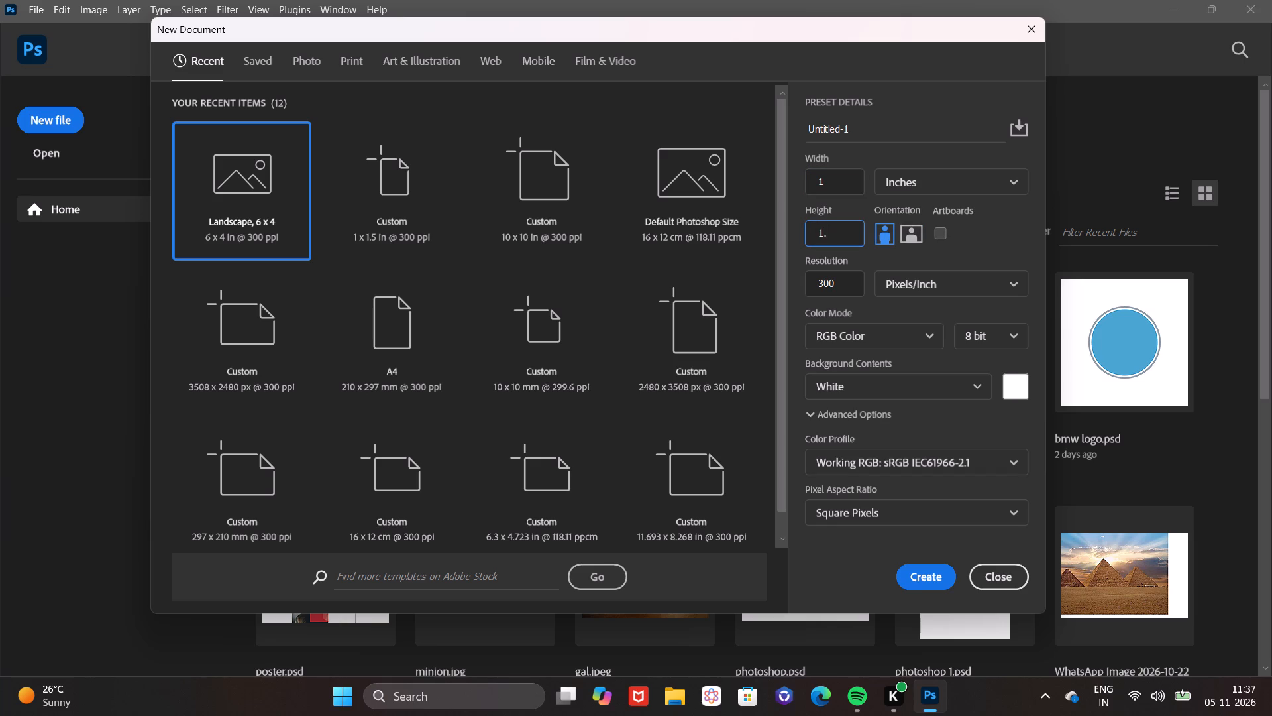
pyautogui.press('5')
pyautogui.click(921, 575)
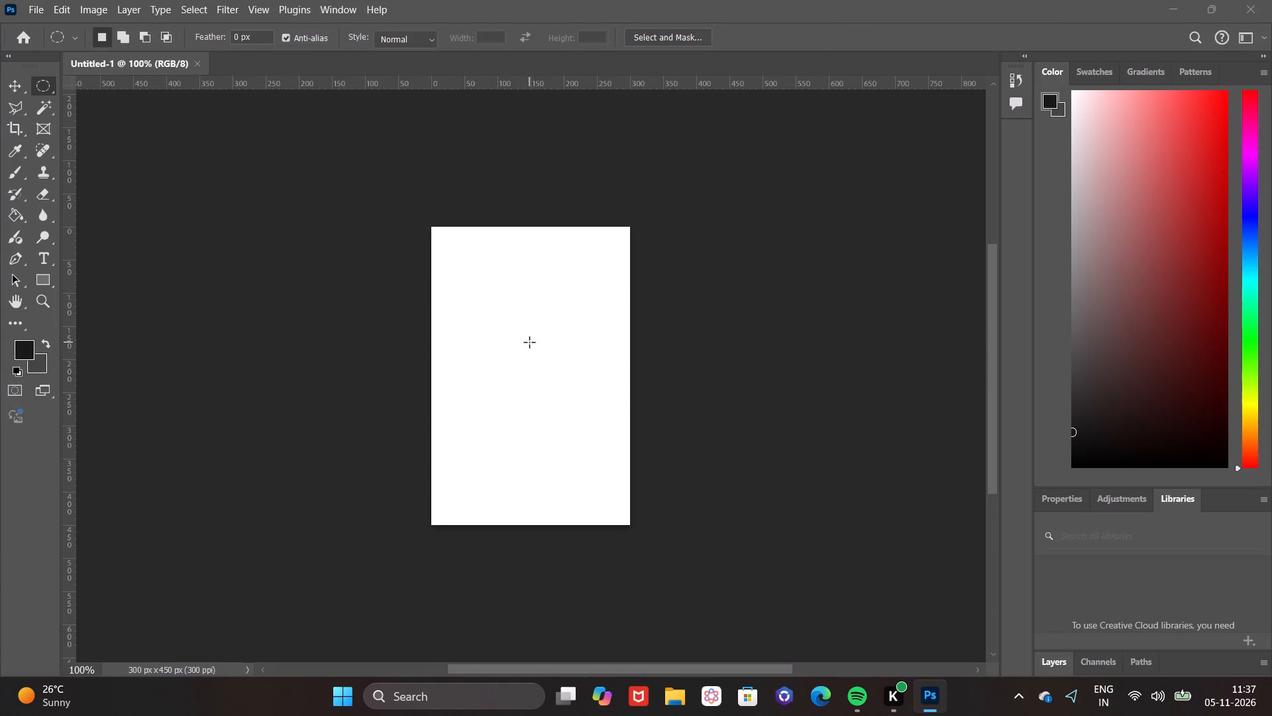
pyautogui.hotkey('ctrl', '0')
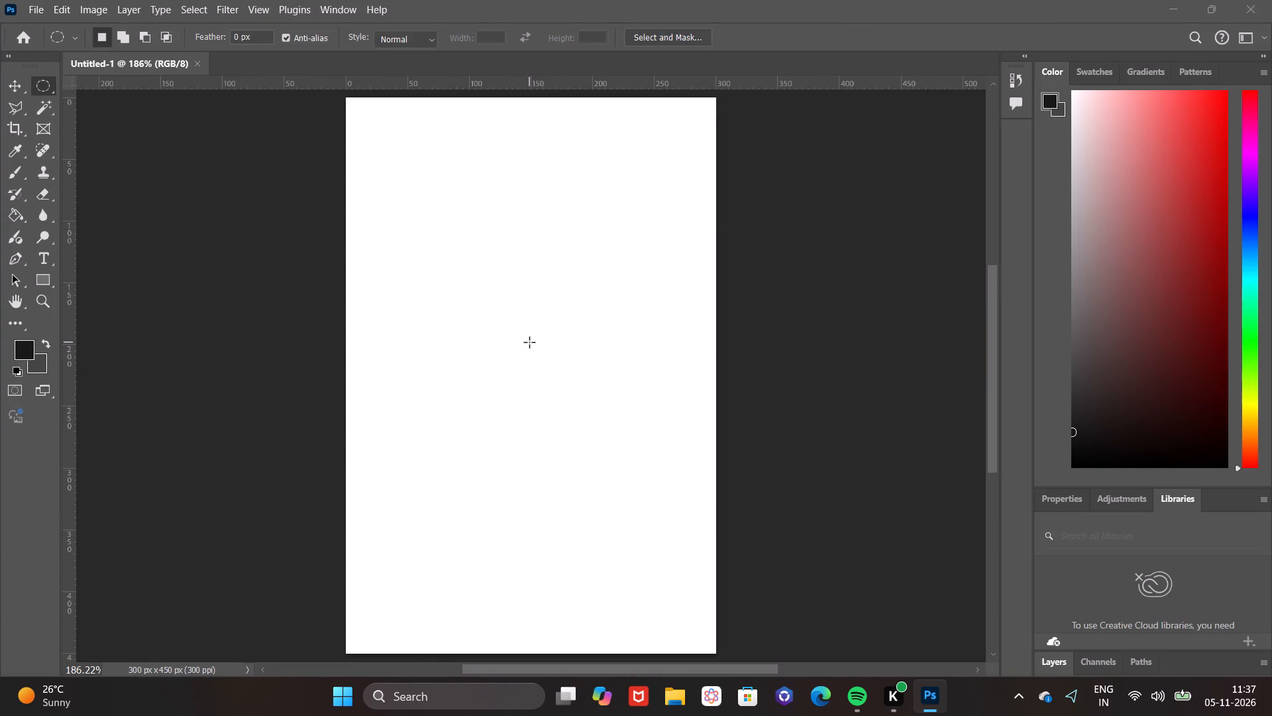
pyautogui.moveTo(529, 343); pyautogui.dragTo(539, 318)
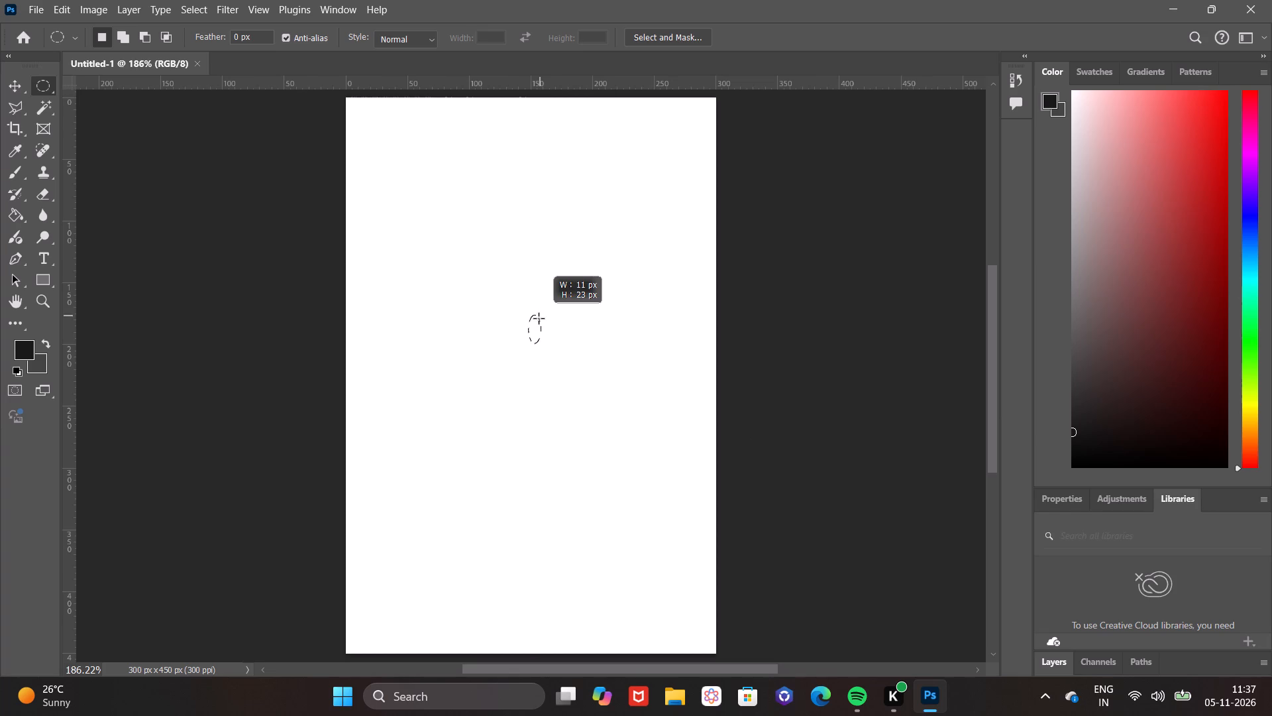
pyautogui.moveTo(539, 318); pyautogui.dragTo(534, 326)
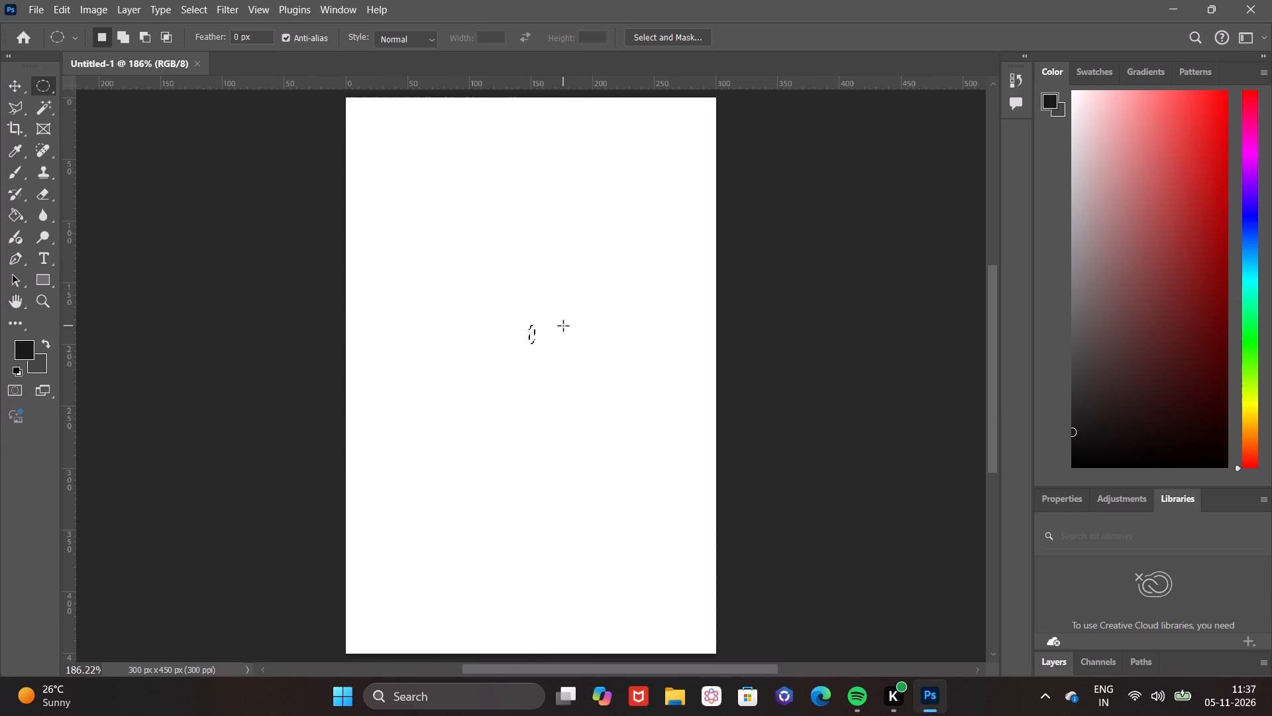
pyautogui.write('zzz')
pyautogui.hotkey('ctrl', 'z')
# Undo the tiny elliptical selection just above the page's centre.
pyautogui.moveTo(645, 452); pyautogui.dragTo(651, 437, button='right')
pyautogui.moveTo(645, 452); pyautogui.dragTo(642, 432)
pyautogui.scroll(-1, 627, 421)
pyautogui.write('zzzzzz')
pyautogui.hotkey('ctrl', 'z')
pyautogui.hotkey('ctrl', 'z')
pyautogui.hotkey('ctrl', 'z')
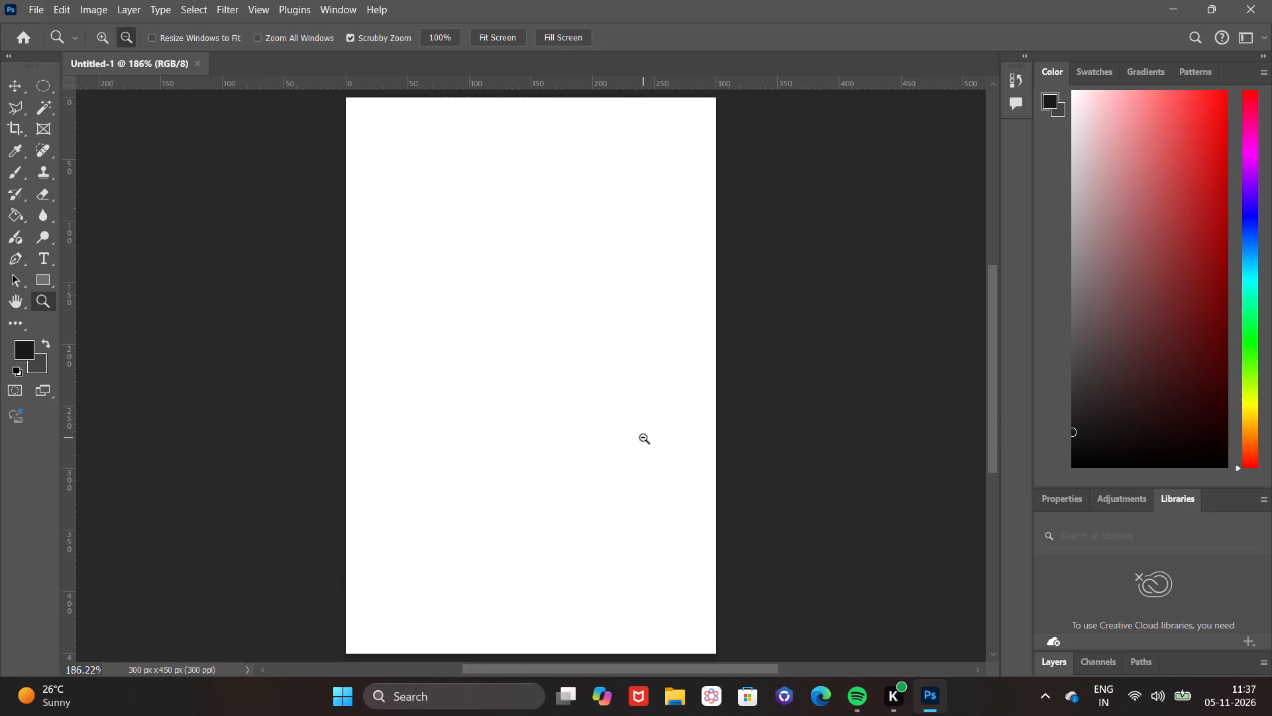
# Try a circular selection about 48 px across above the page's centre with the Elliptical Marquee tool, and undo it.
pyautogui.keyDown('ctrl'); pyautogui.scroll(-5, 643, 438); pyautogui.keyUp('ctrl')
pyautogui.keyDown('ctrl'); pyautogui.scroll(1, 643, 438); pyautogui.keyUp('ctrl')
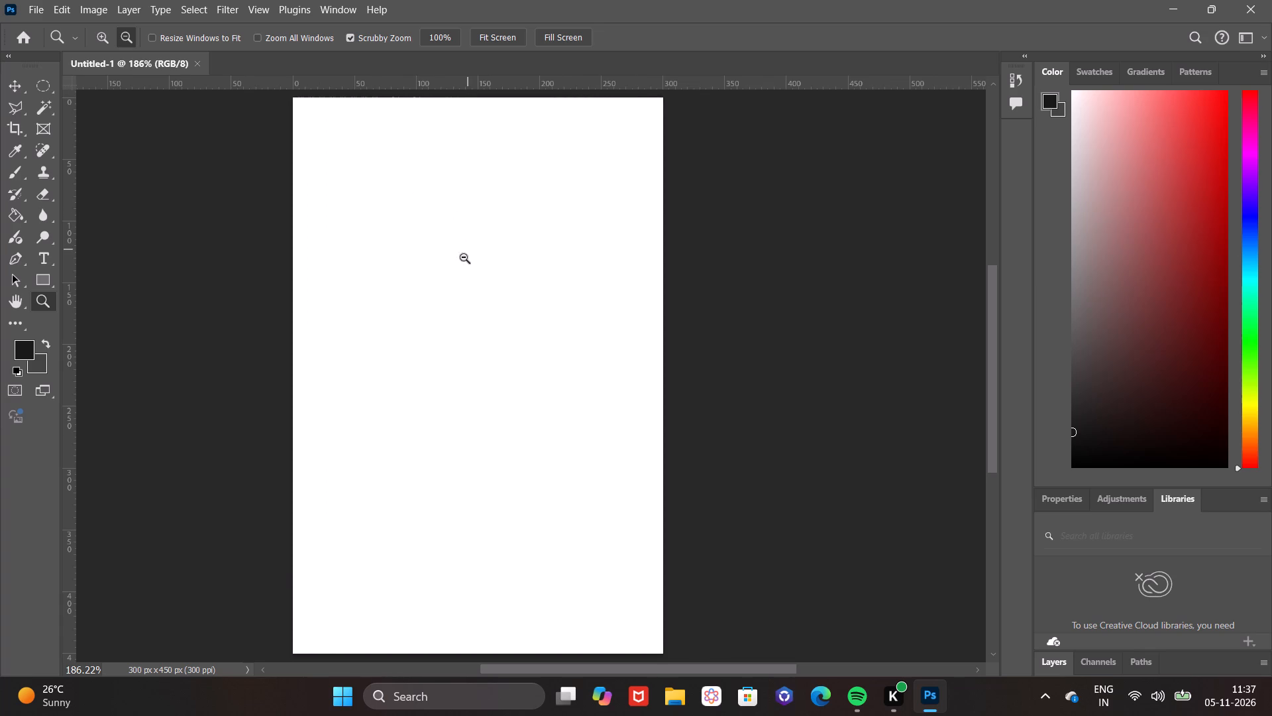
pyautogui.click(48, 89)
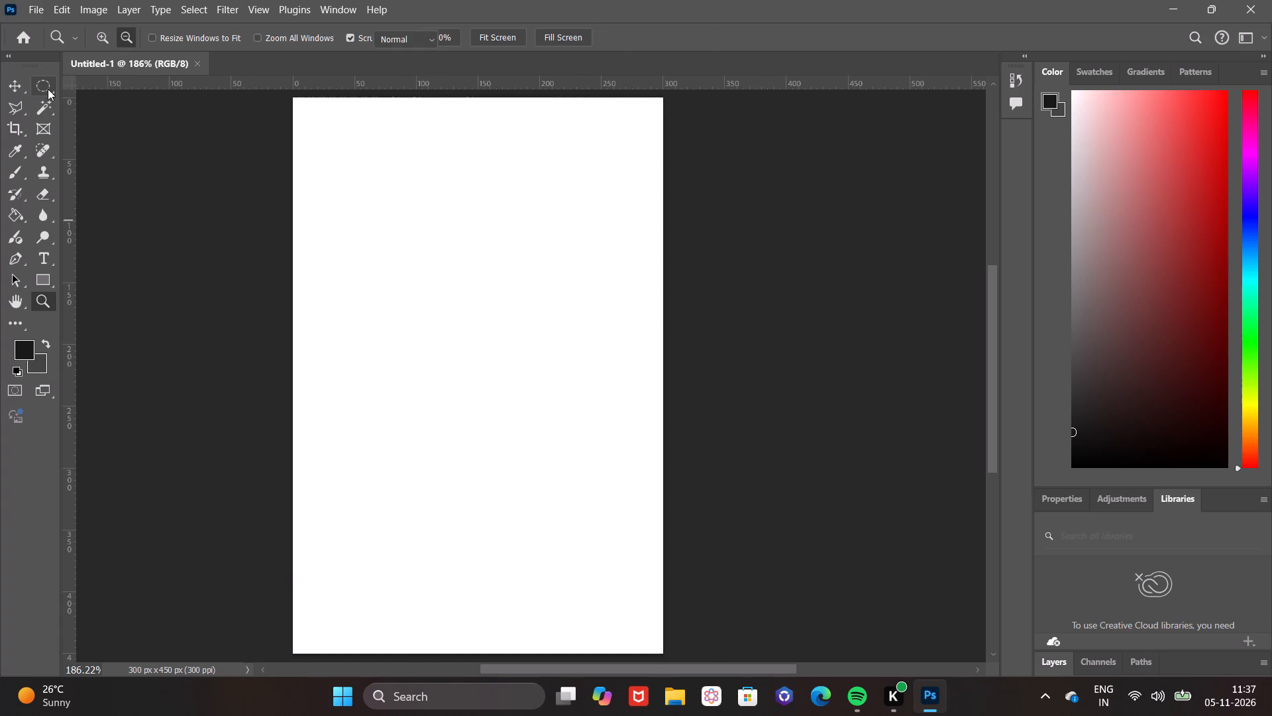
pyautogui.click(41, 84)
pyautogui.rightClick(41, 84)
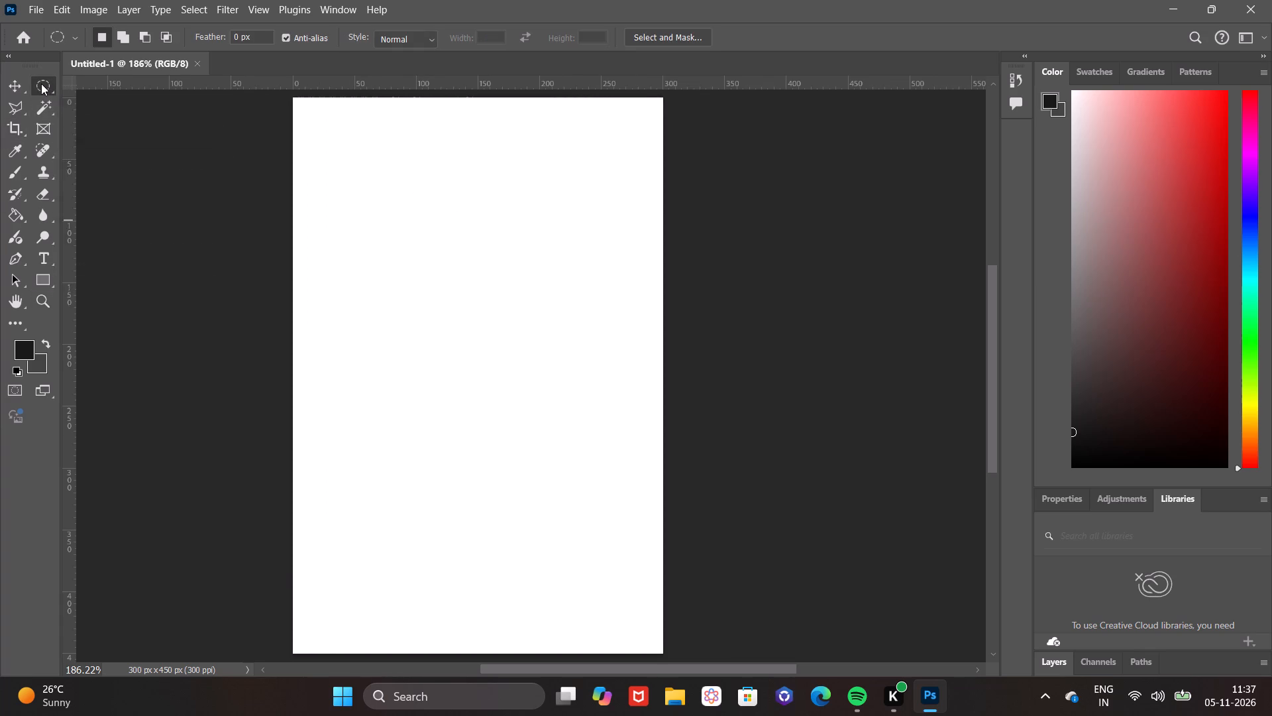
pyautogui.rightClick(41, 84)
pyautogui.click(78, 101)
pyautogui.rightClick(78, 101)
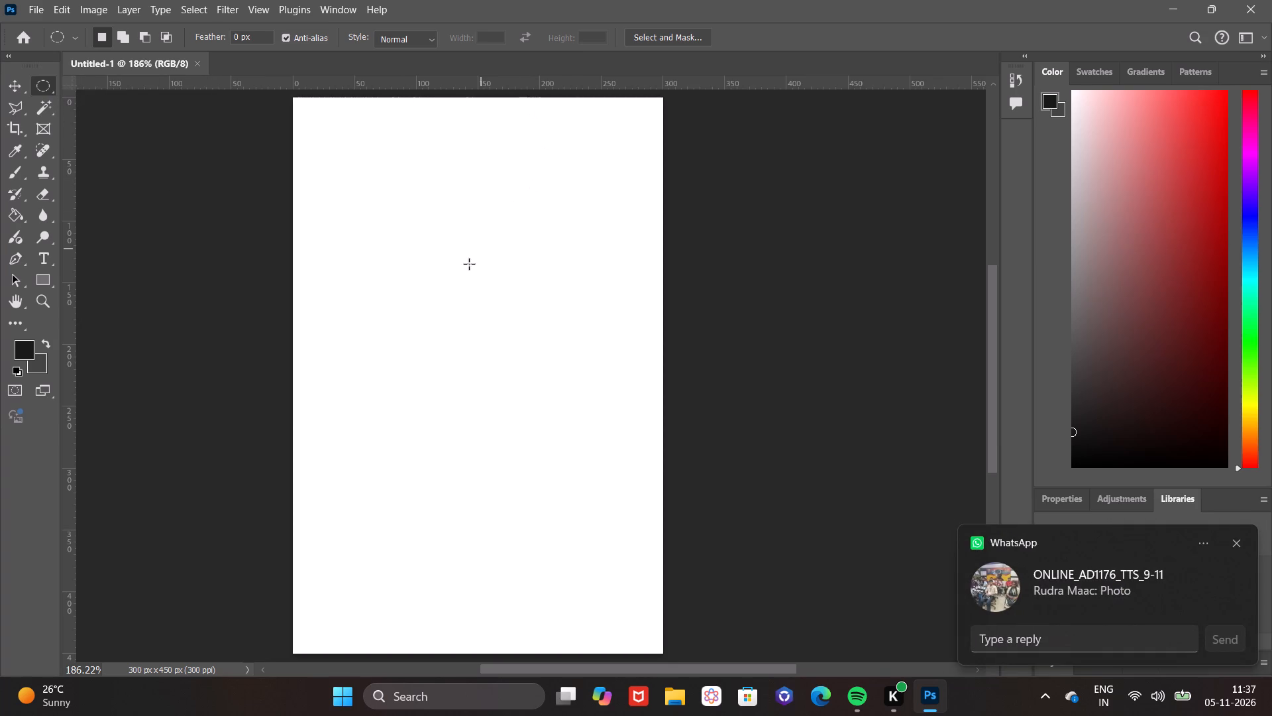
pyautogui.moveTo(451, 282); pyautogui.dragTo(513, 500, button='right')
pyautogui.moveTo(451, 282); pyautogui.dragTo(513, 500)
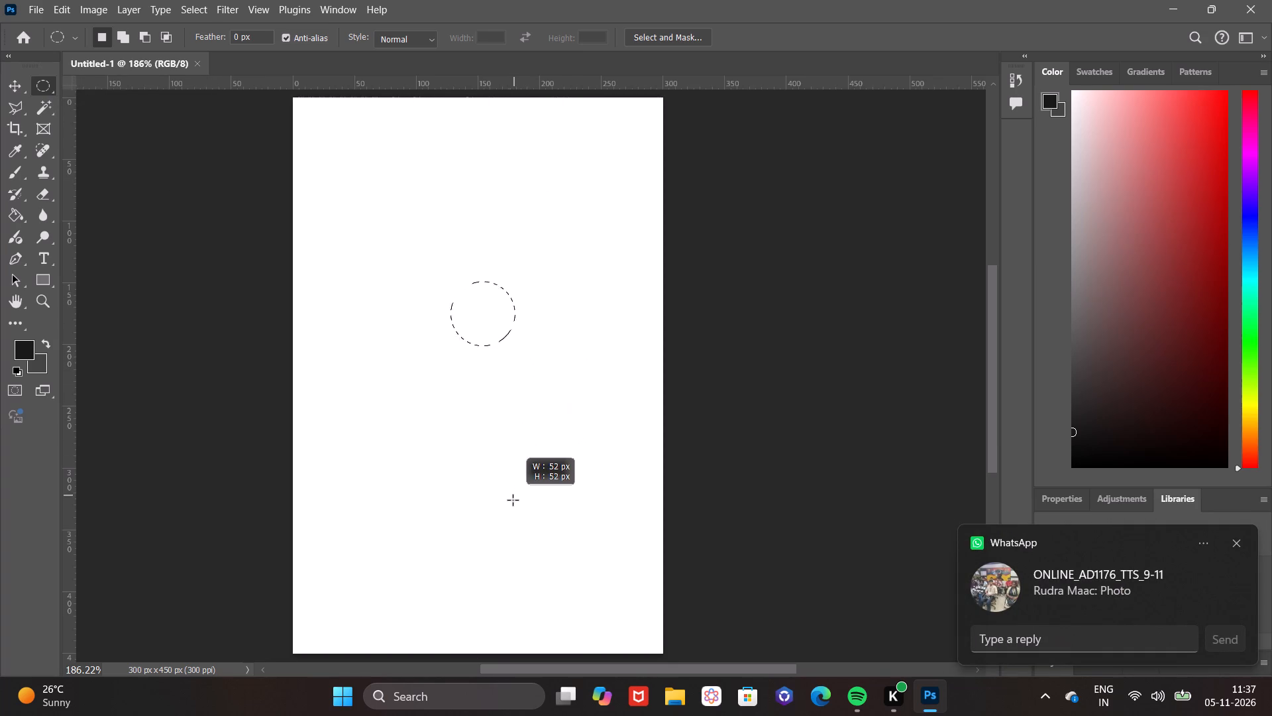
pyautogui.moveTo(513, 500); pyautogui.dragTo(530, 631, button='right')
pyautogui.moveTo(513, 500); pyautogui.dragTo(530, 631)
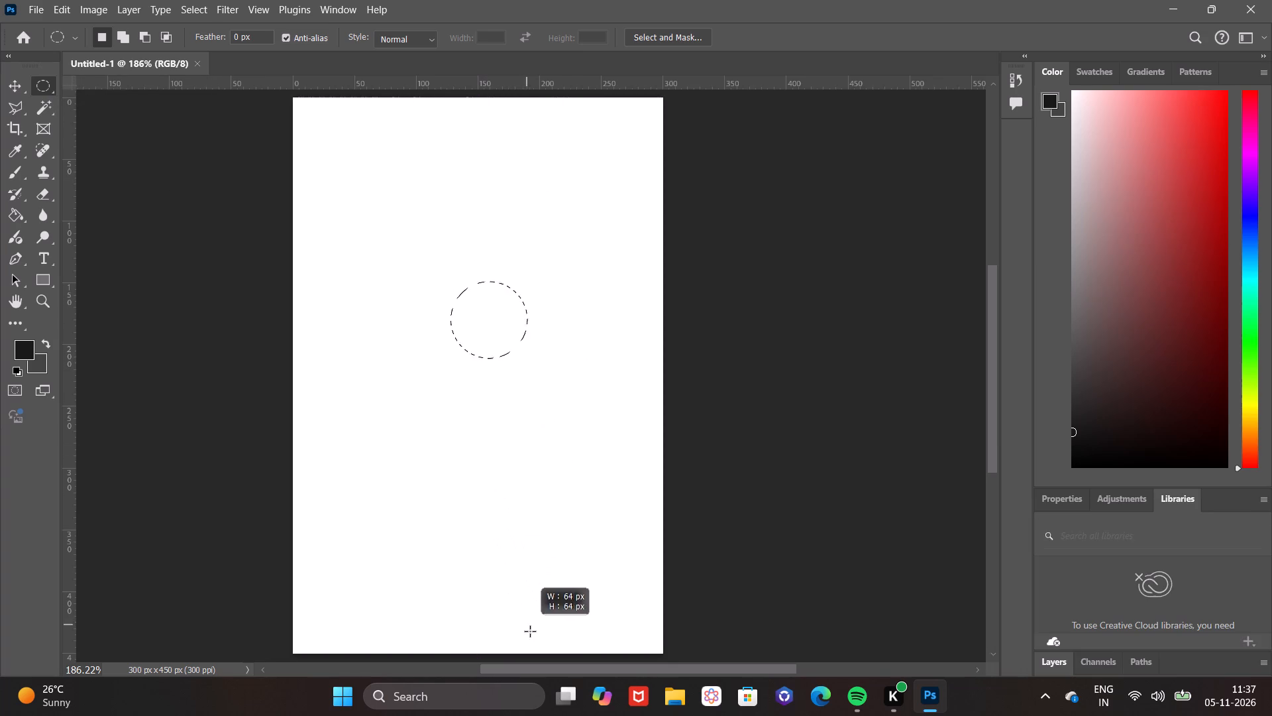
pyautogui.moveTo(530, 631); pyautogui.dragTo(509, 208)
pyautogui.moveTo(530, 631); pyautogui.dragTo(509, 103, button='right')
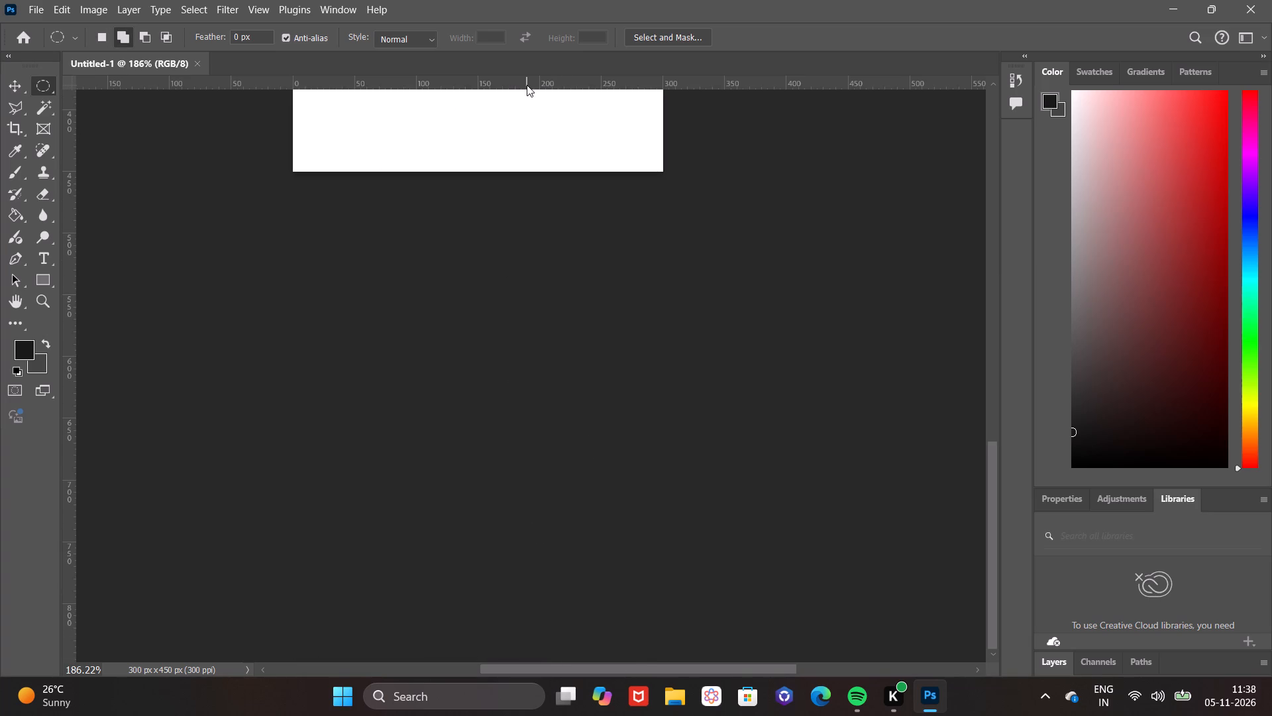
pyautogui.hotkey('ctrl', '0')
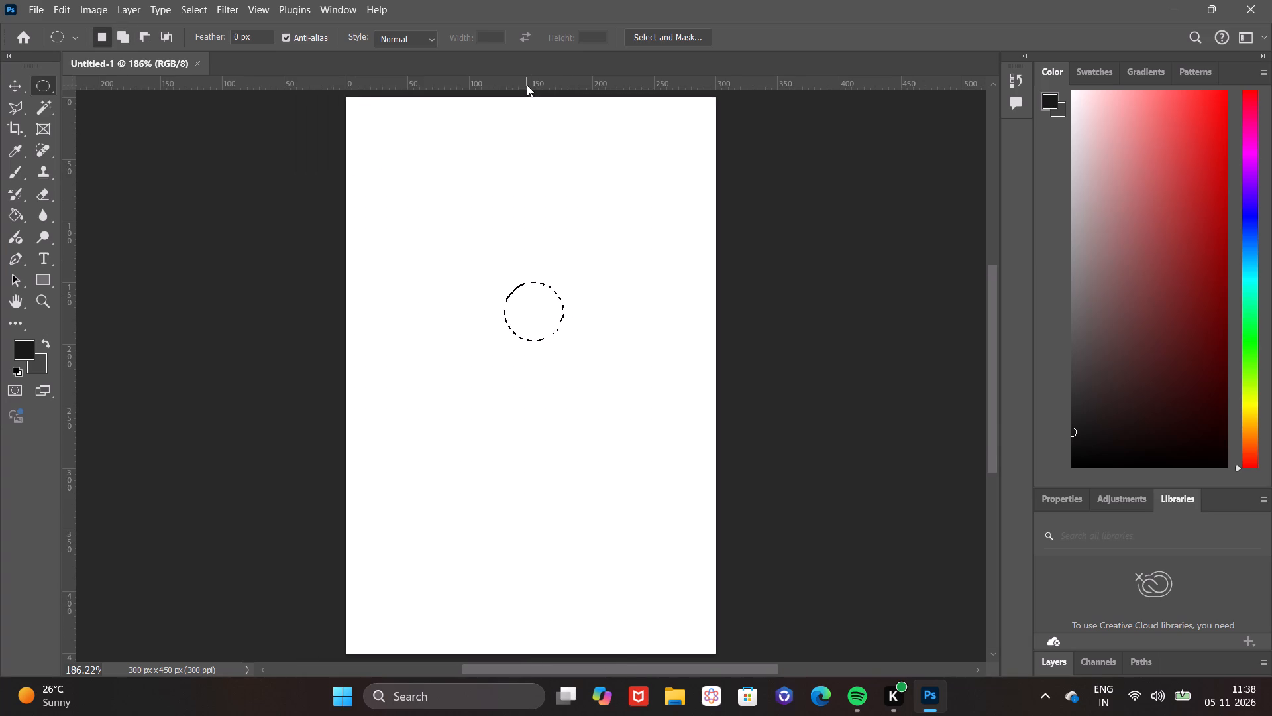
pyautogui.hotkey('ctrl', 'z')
# Place a horizontal guide across the page at about 189 px from its top edge.
pyautogui.moveTo(529, 80); pyautogui.dragTo(533, 248)
pyautogui.moveTo(529, 80); pyautogui.dragTo(533, 248, button='right')
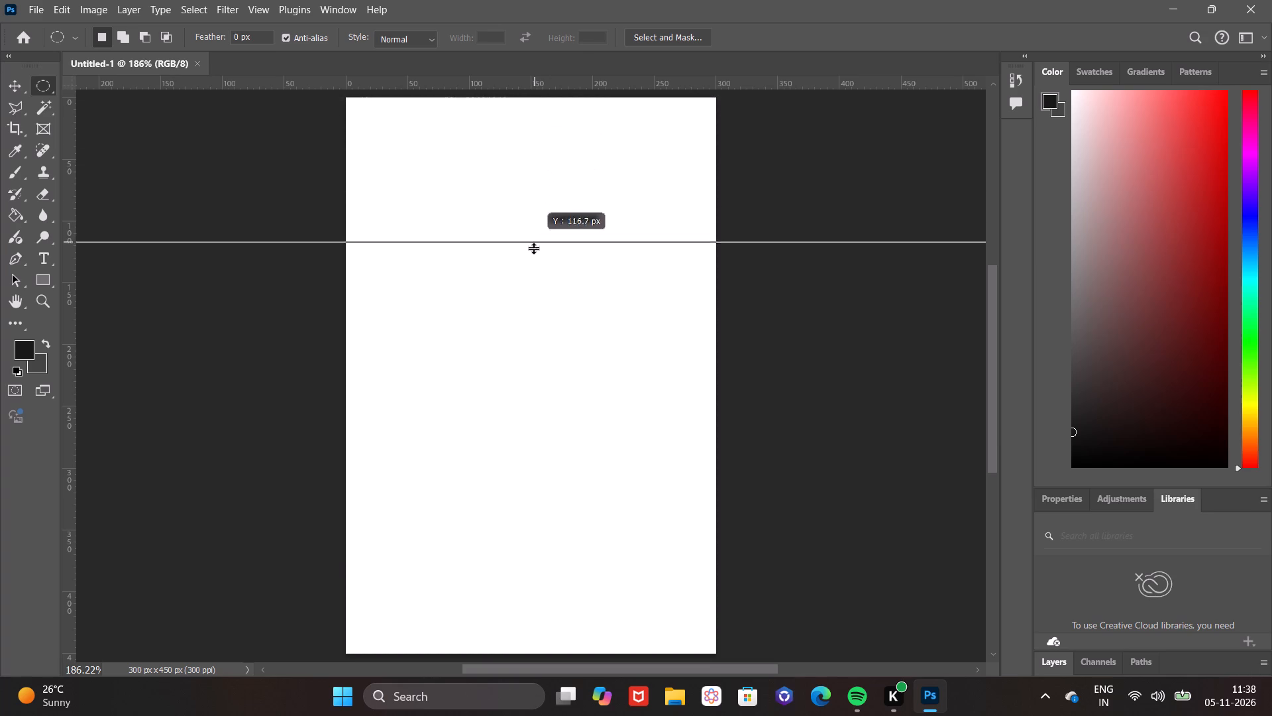
pyautogui.moveTo(533, 248); pyautogui.dragTo(535, 331)
pyautogui.moveTo(533, 248); pyautogui.dragTo(535, 331, button='right')
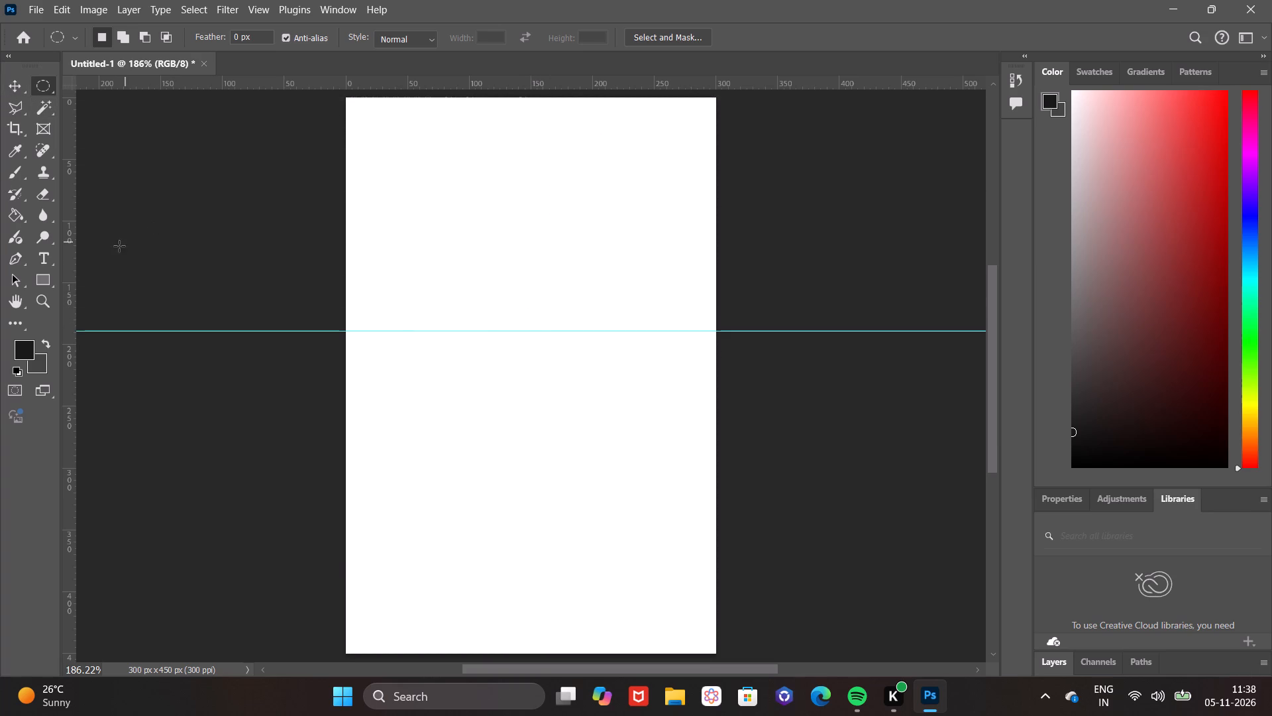
# Place a vertical guide down the middle of the page at about 150 px.
pyautogui.moveTo(70, 285); pyautogui.dragTo(608, 467, button='right')
pyautogui.moveTo(70, 285); pyautogui.dragTo(608, 467)
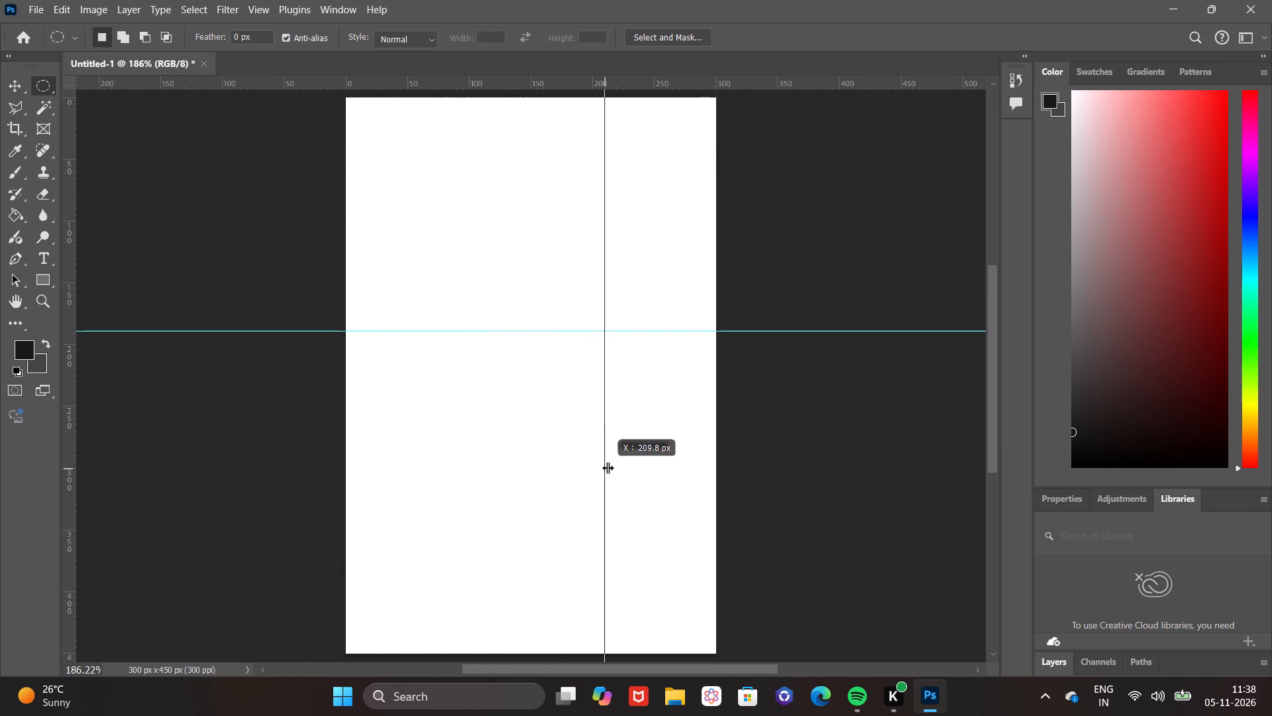
pyautogui.moveTo(608, 467); pyautogui.dragTo(531, 410)
pyautogui.moveTo(608, 467); pyautogui.dragTo(531, 410, button='right')
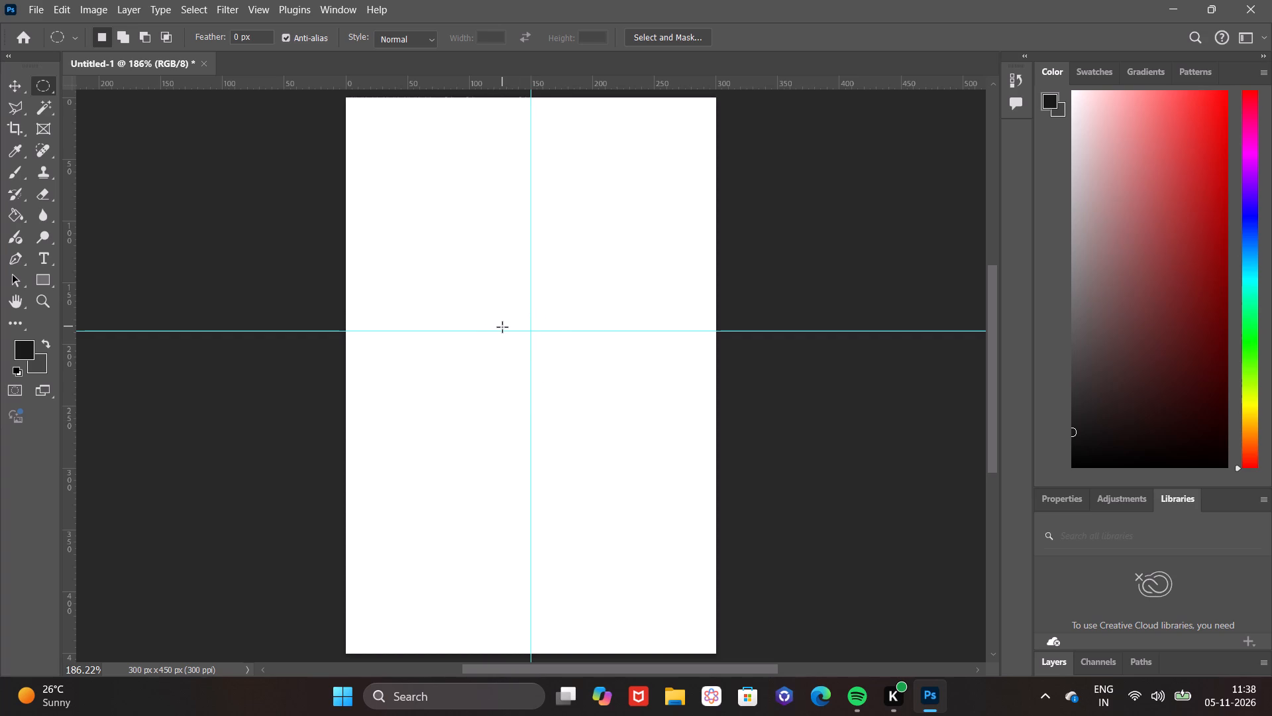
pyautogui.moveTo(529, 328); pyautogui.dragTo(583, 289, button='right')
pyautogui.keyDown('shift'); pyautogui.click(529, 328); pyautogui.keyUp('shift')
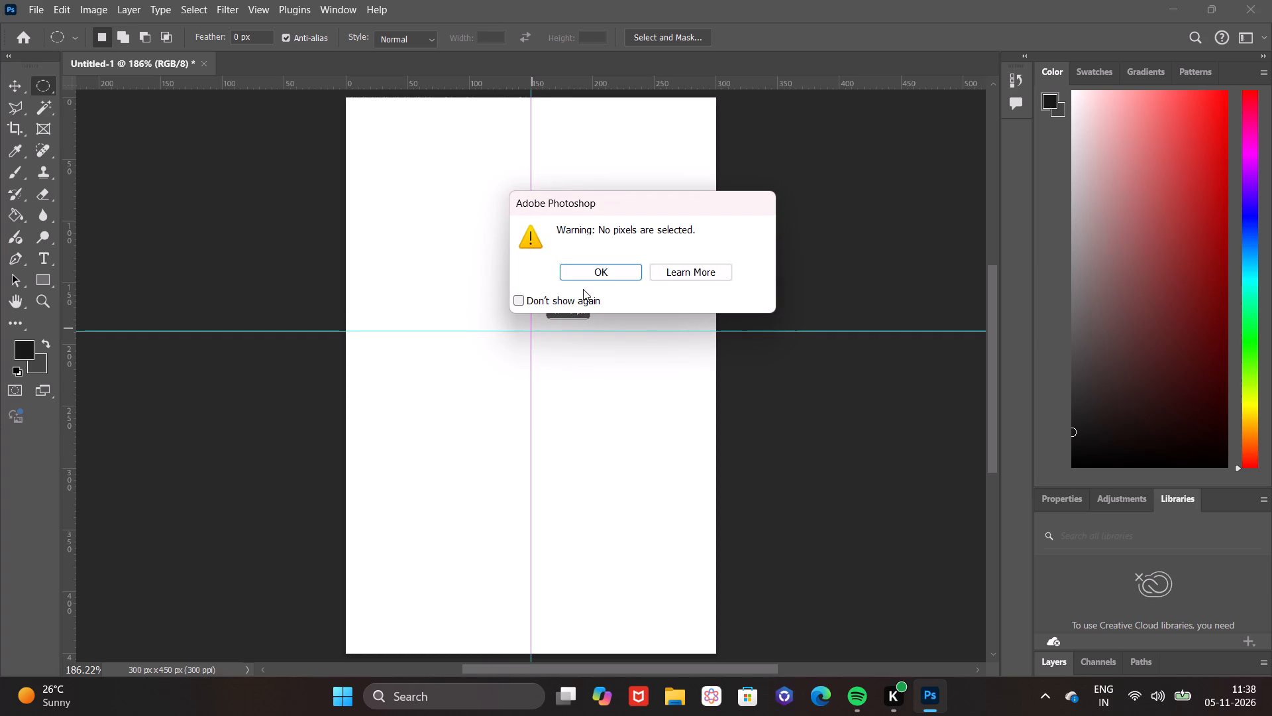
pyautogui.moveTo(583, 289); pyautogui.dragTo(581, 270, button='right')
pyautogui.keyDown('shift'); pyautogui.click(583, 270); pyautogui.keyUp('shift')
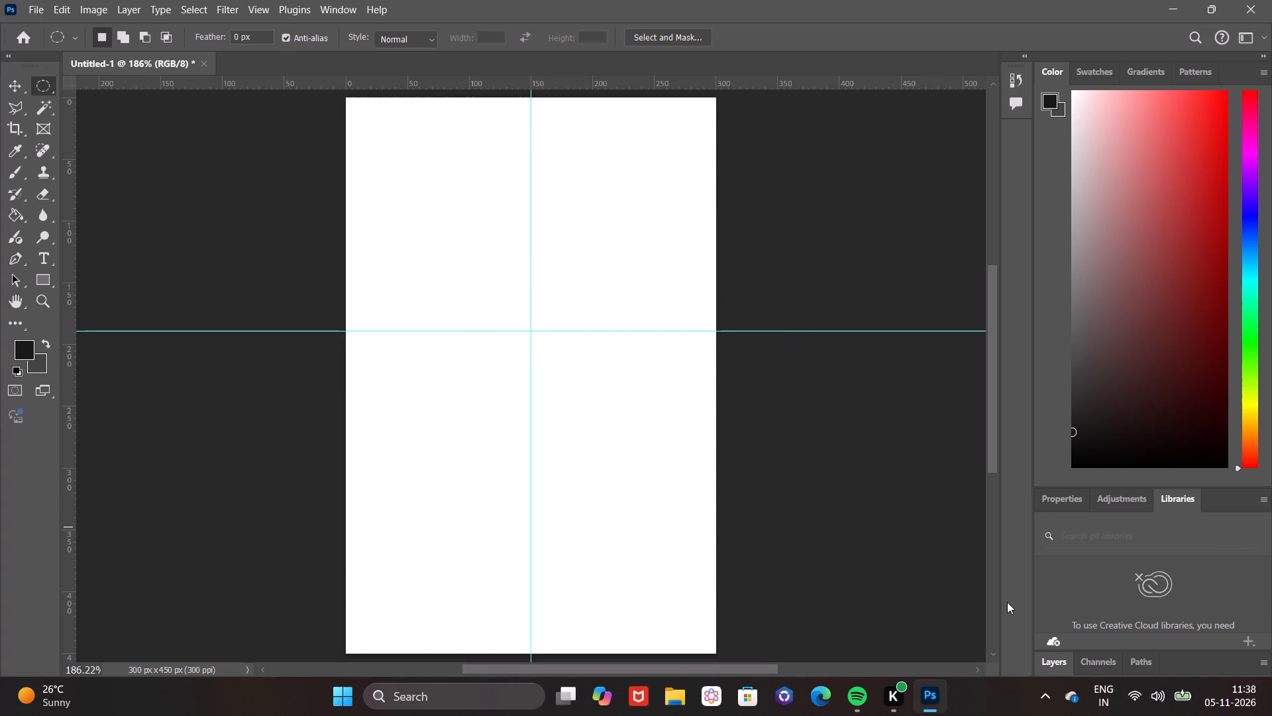
# Add a new empty layer above the Background layer.
pyautogui.click(1057, 661)
pyautogui.rightClick(1057, 661)
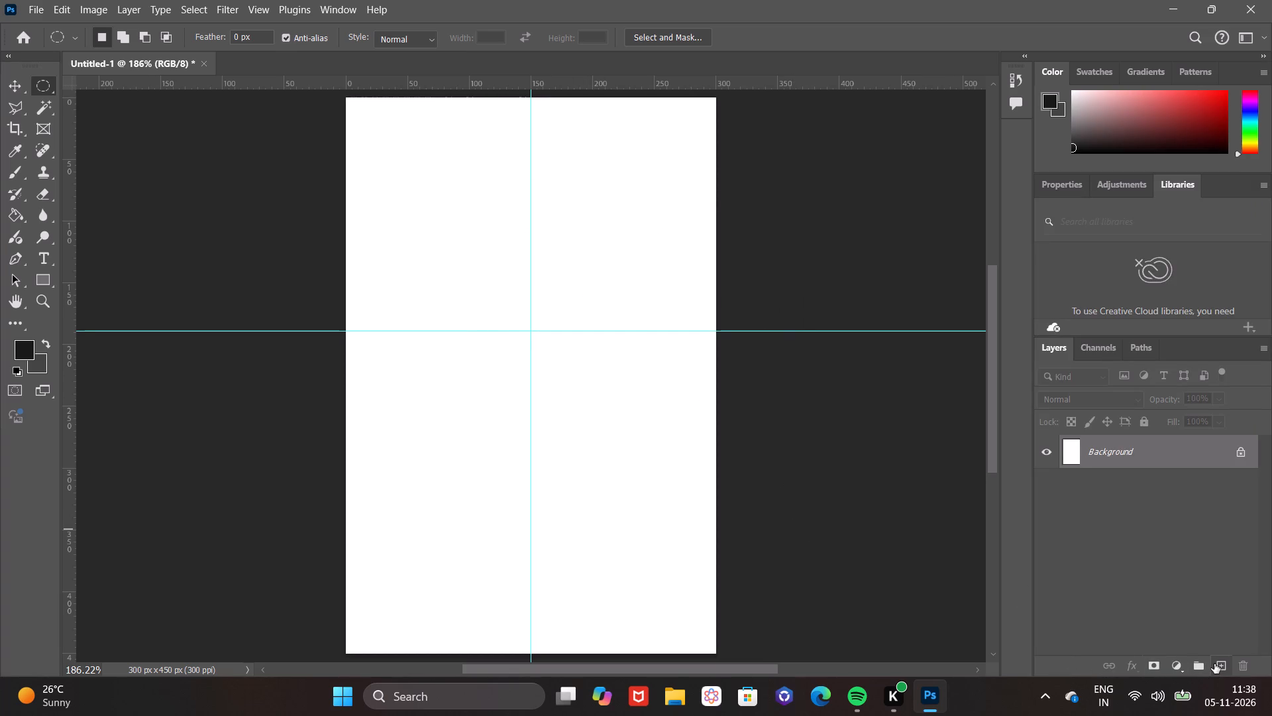
pyautogui.click(1214, 664)
pyautogui.rightClick(1214, 664)
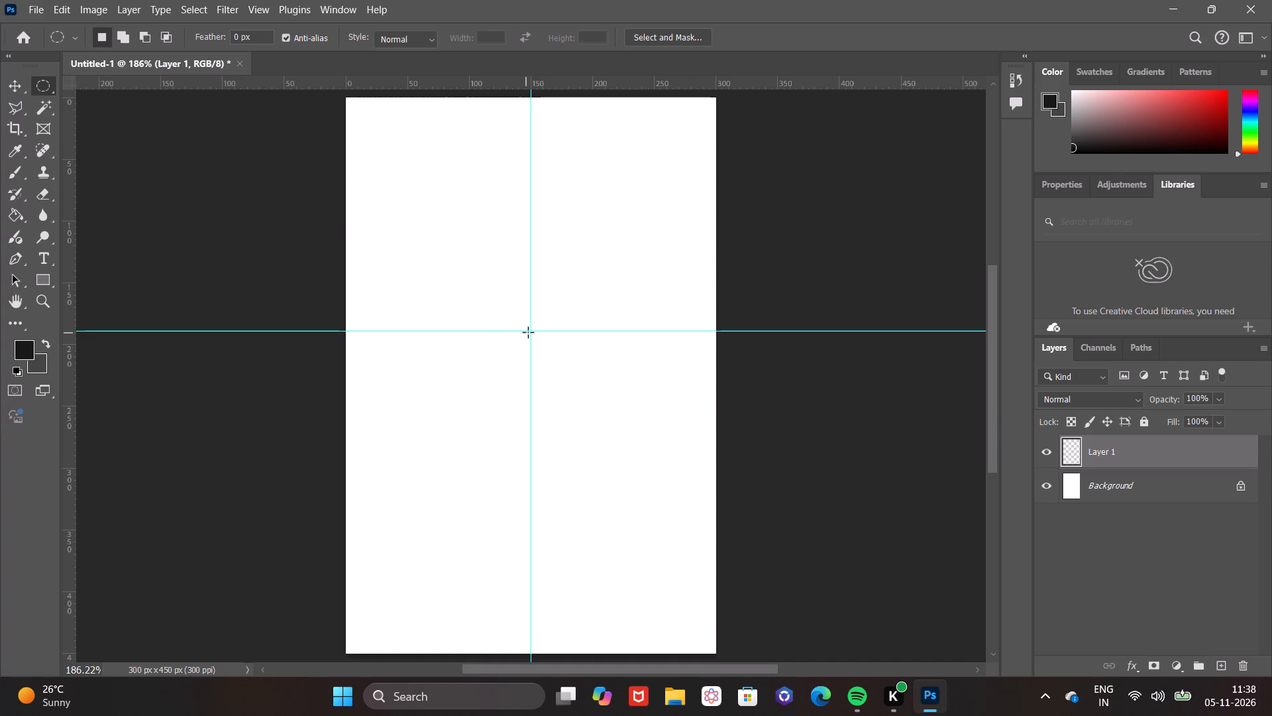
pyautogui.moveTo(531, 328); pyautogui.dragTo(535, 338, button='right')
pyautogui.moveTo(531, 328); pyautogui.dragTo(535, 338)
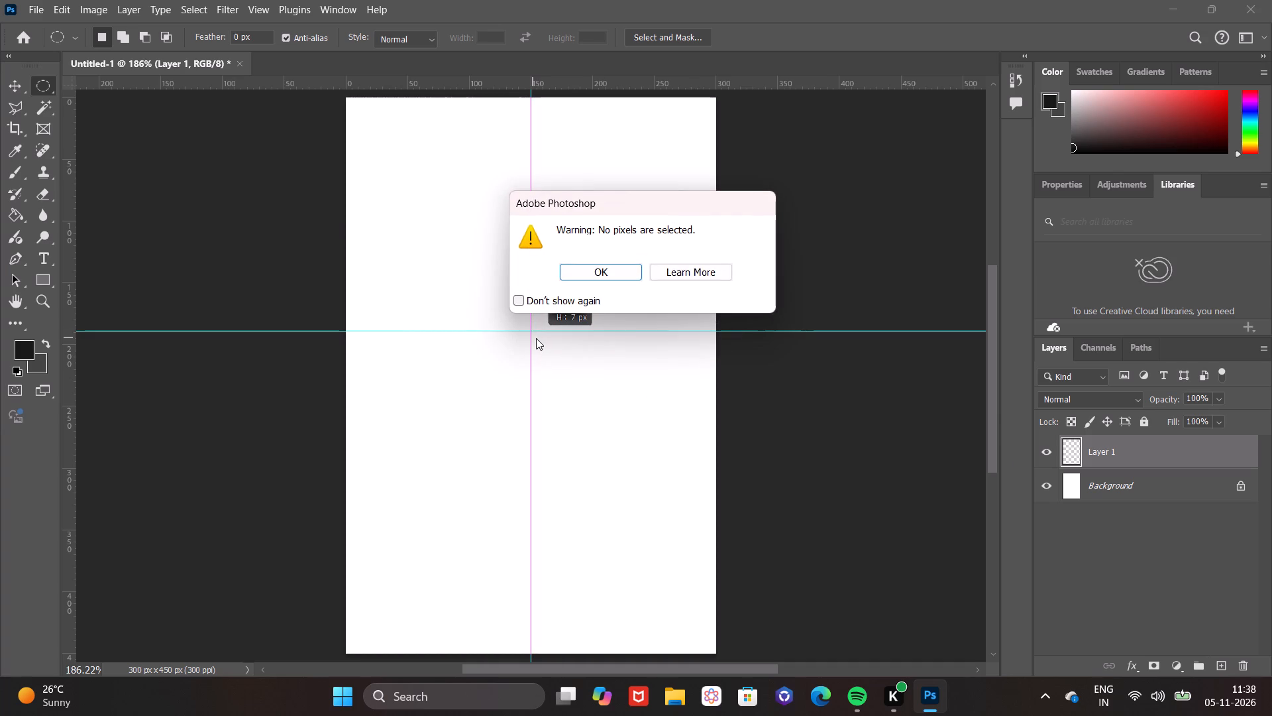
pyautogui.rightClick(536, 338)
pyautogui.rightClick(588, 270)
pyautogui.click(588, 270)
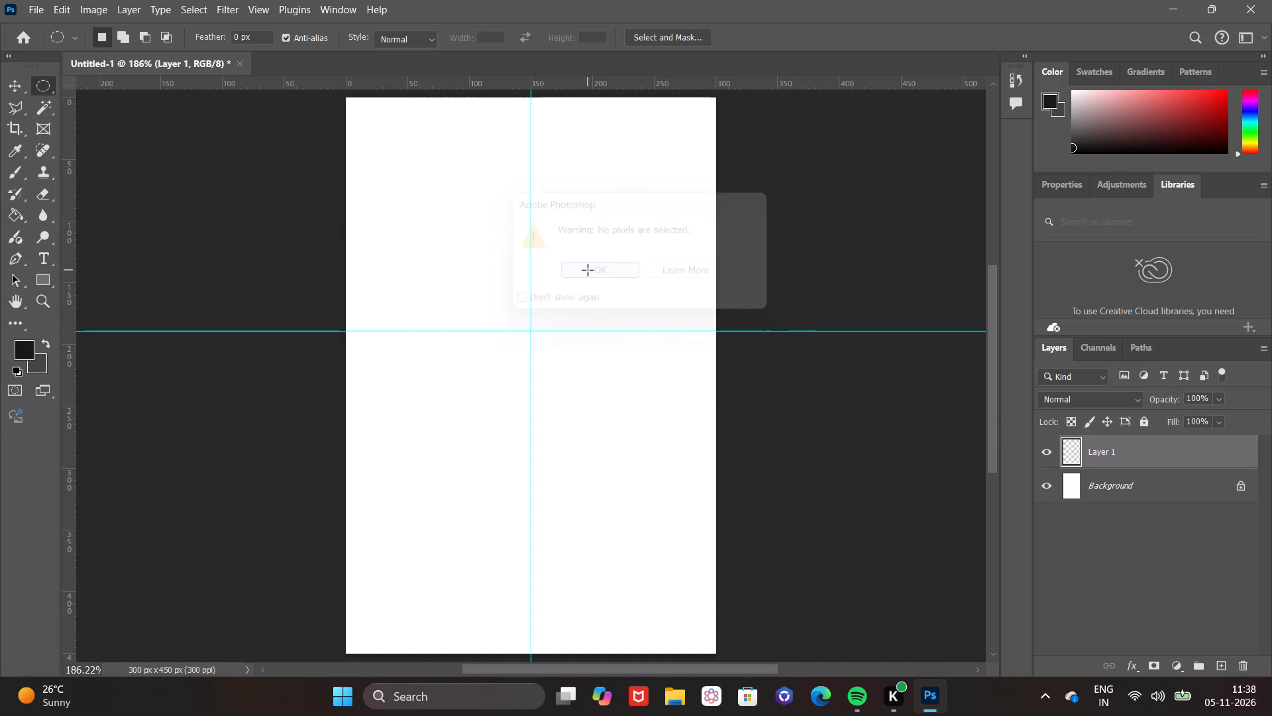
# Draw a circular selection about 170 px in diameter, centred on the intersection of the two guides.
pyautogui.moveTo(537, 318); pyautogui.dragTo(530, 331, button='right')
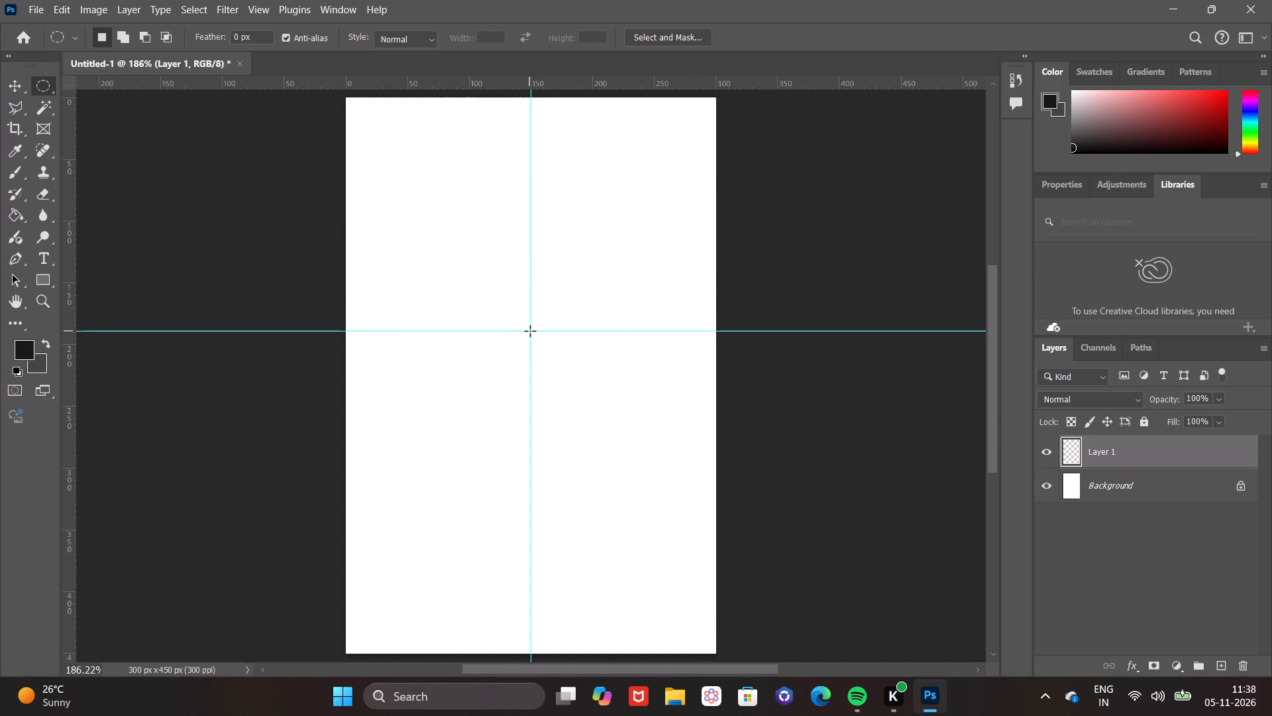
pyautogui.moveTo(530, 331); pyautogui.dragTo(623, 443, button='right')
pyautogui.keyDown('alt'); pyautogui.keyDown('shift'); pyautogui.moveTo(530, 331); pyautogui.dragTo(623, 443); pyautogui.keyUp('shift'); pyautogui.keyUp('alt')
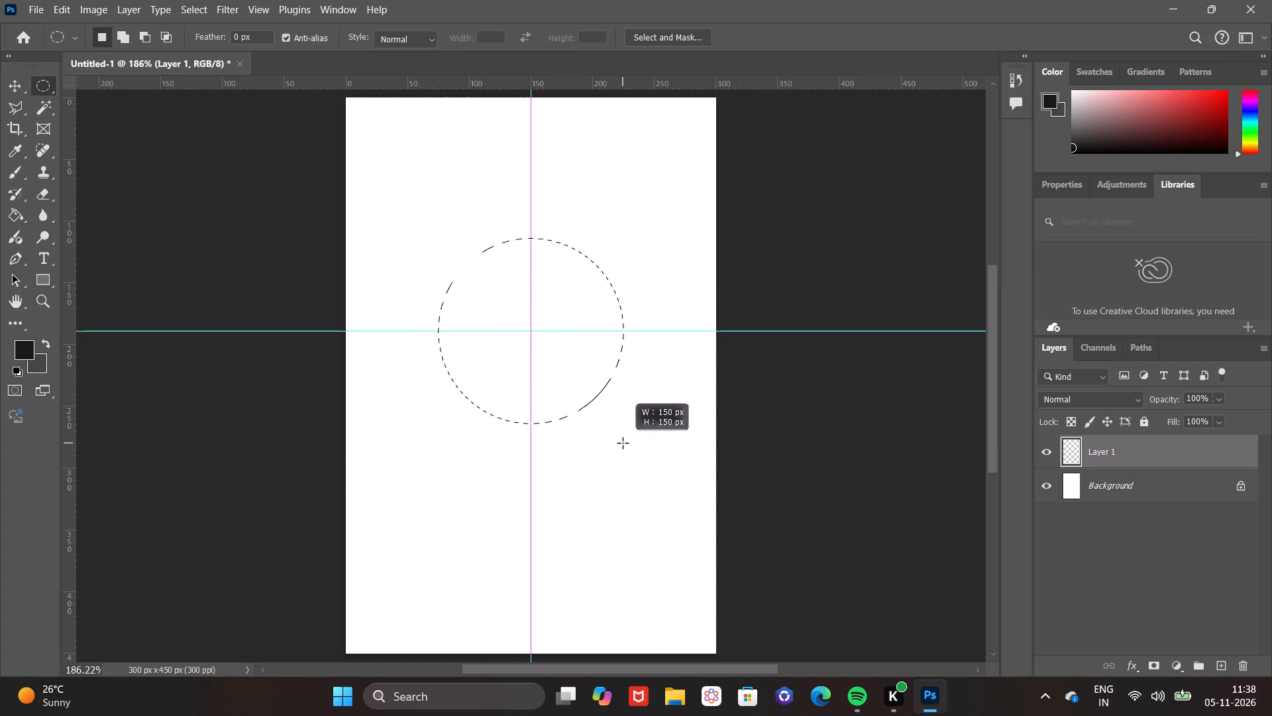
pyautogui.keyDown('alt'); pyautogui.keyDown('shift'); pyautogui.moveTo(623, 443); pyautogui.dragTo(634, 472); pyautogui.keyUp('shift'); pyautogui.keyUp('alt')
pyautogui.moveTo(623, 443); pyautogui.dragTo(634, 472, button='right')
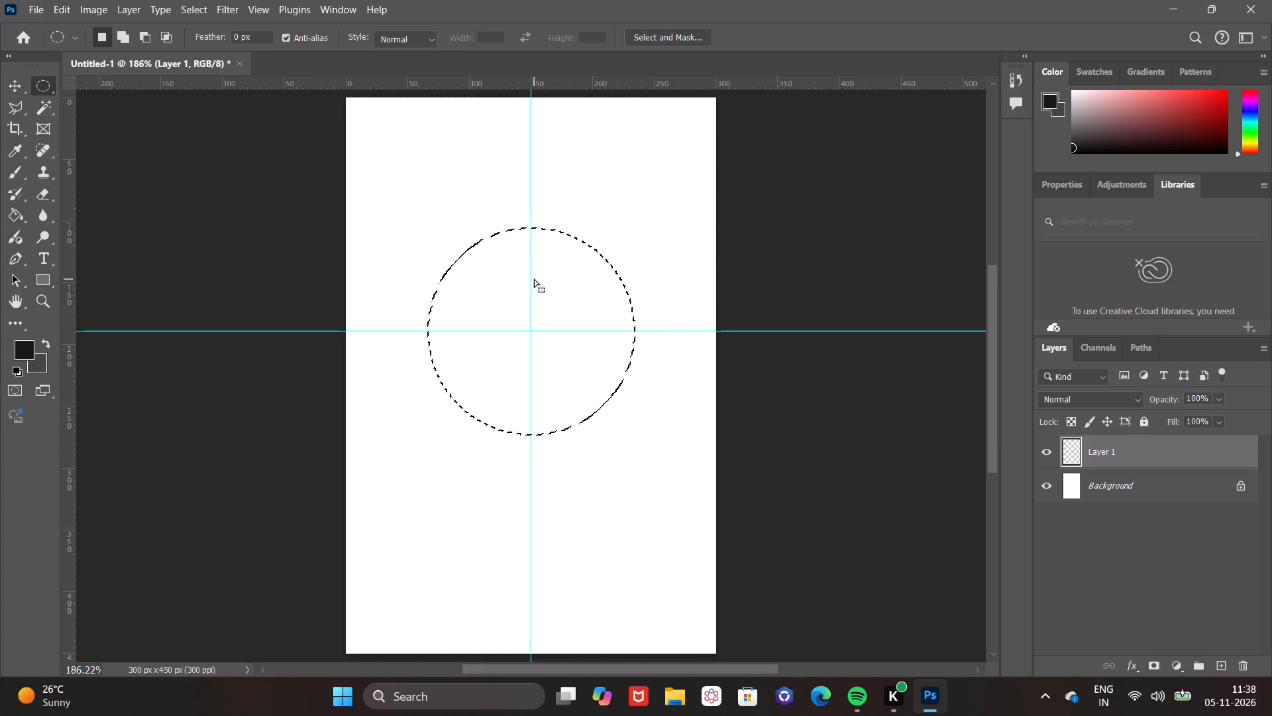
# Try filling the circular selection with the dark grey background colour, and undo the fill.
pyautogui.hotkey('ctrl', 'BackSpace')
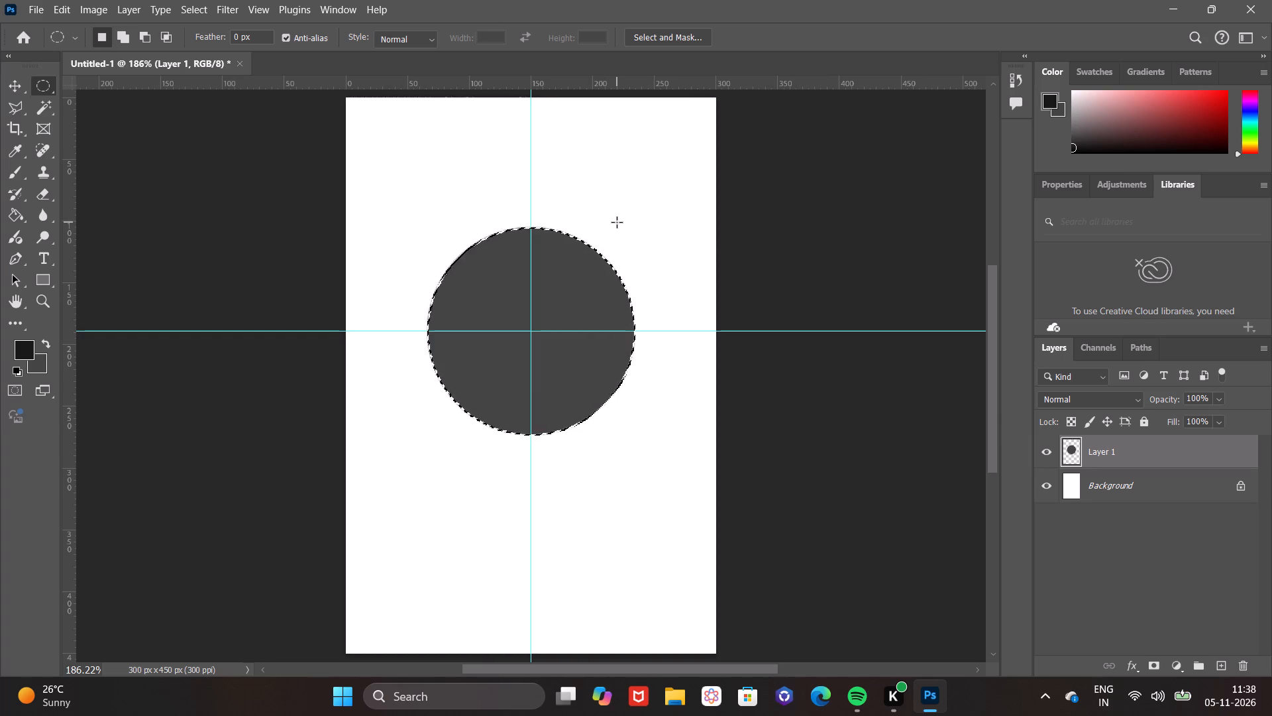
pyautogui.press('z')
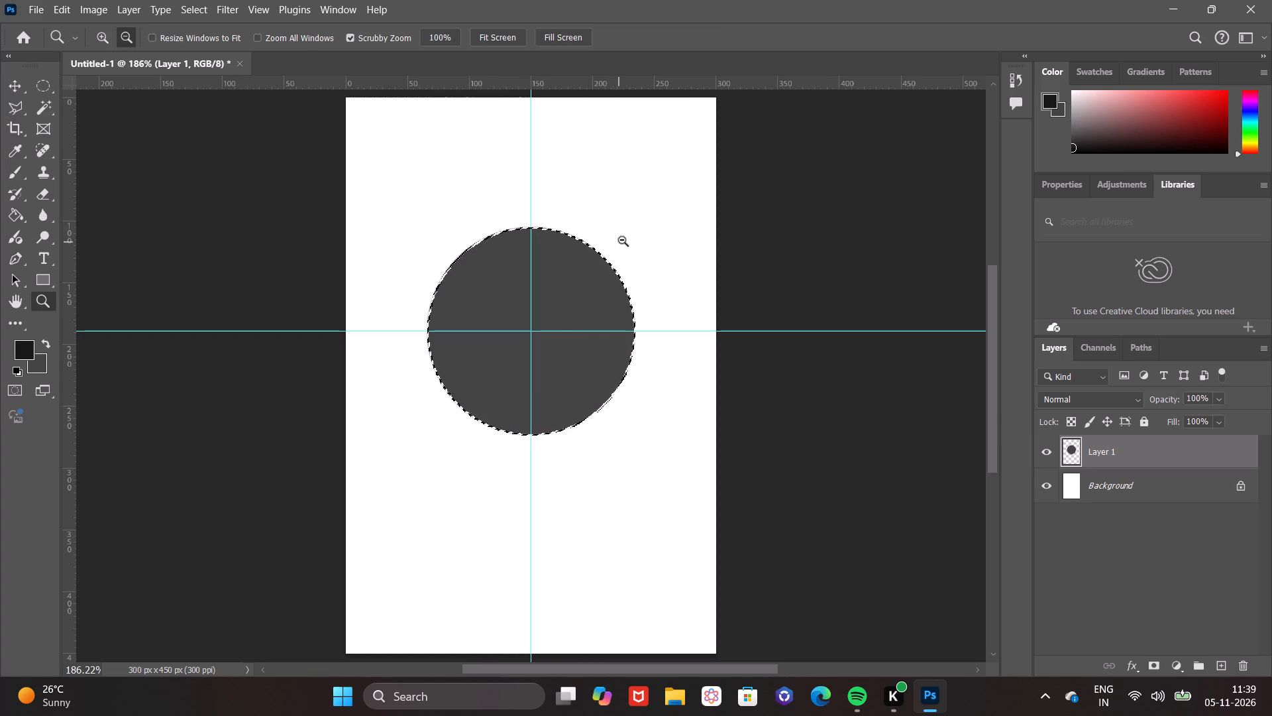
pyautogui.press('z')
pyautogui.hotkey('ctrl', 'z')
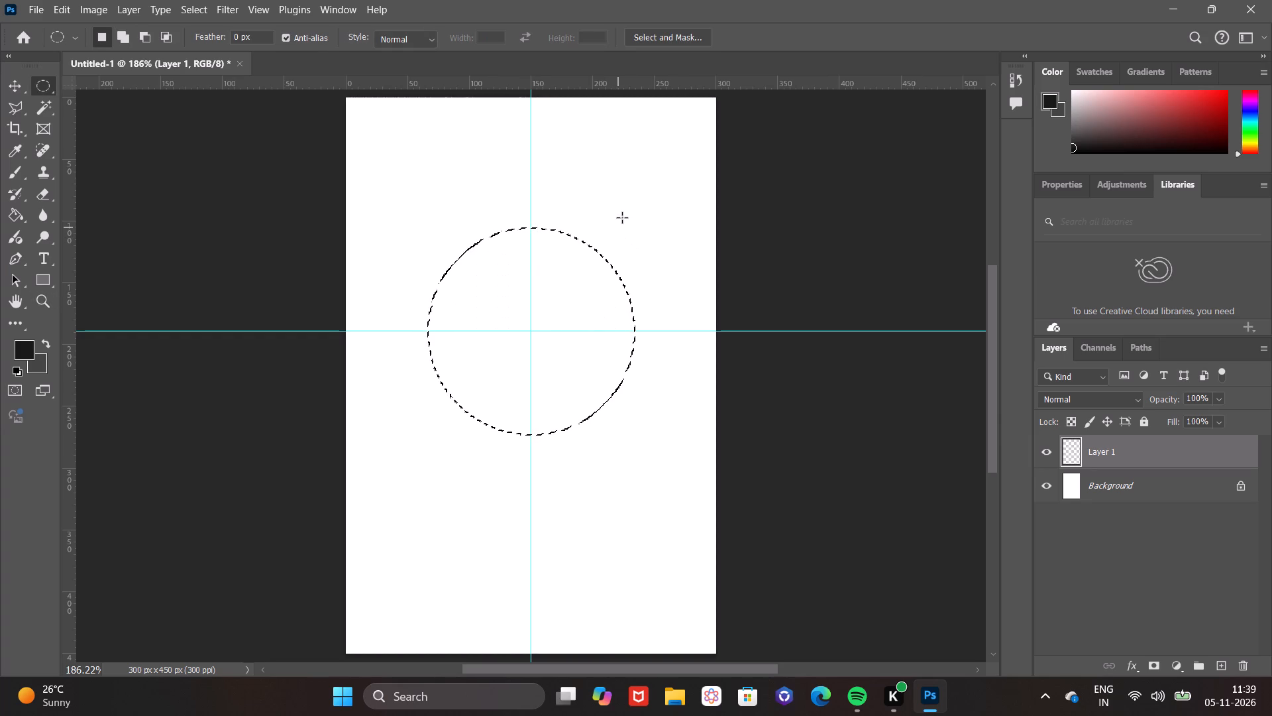
# Fill the circular selection on the new layer with the near-black foreground colour.
pyautogui.press('BackSpace')
pyautogui.press('BackSpace')
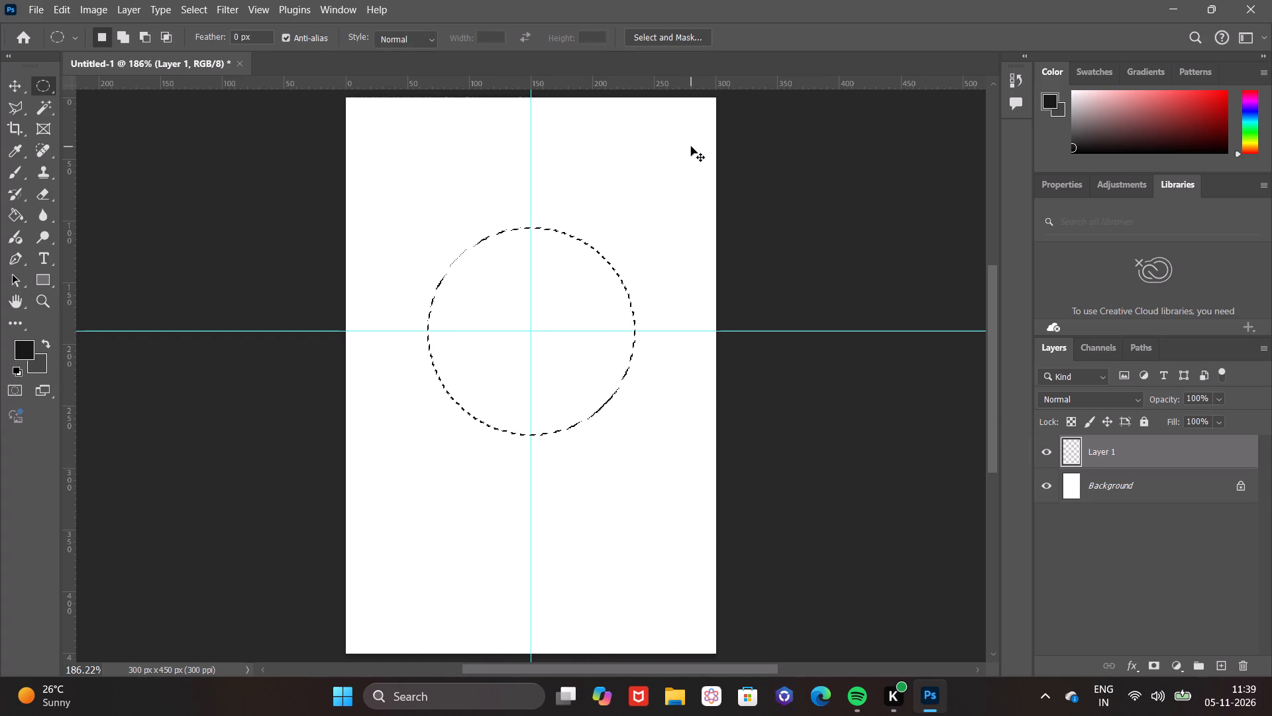
pyautogui.press('BackSpace')
pyautogui.press('BackSpace')
pyautogui.hotkey('alt', 'BackSpace')
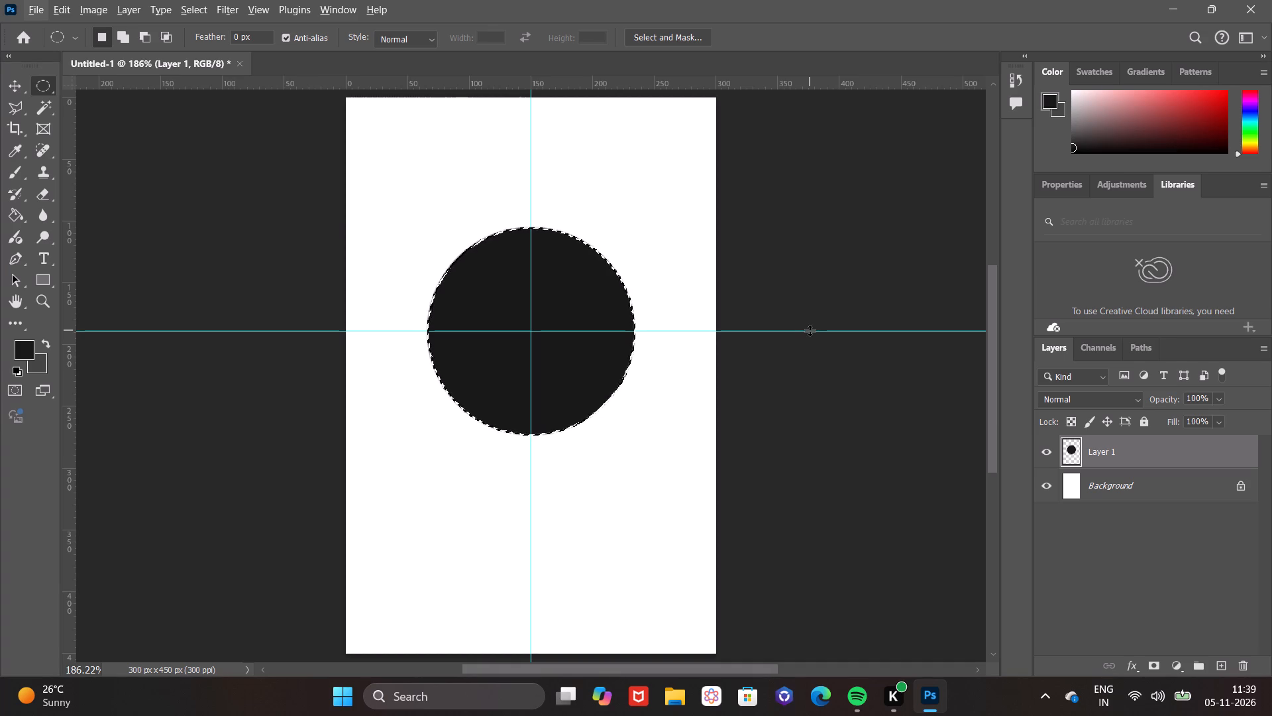
# Remove the horizontal and vertical guides from the canvas.
pyautogui.keyDown('ctrl'); pyautogui.moveTo(810, 330); pyautogui.dragTo(825, 89); pyautogui.keyUp('ctrl')
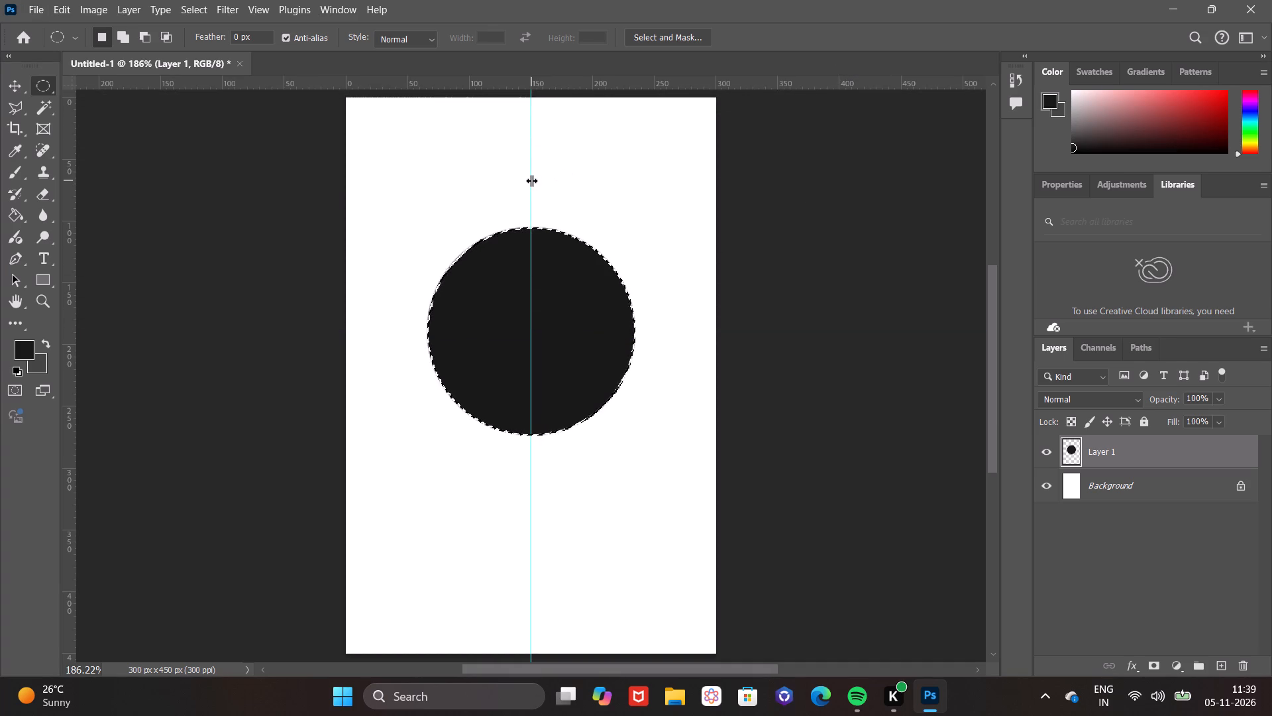
pyautogui.keyDown('ctrl'); pyautogui.moveTo(531, 180); pyautogui.dragTo(139, 211); pyautogui.keyUp('ctrl')
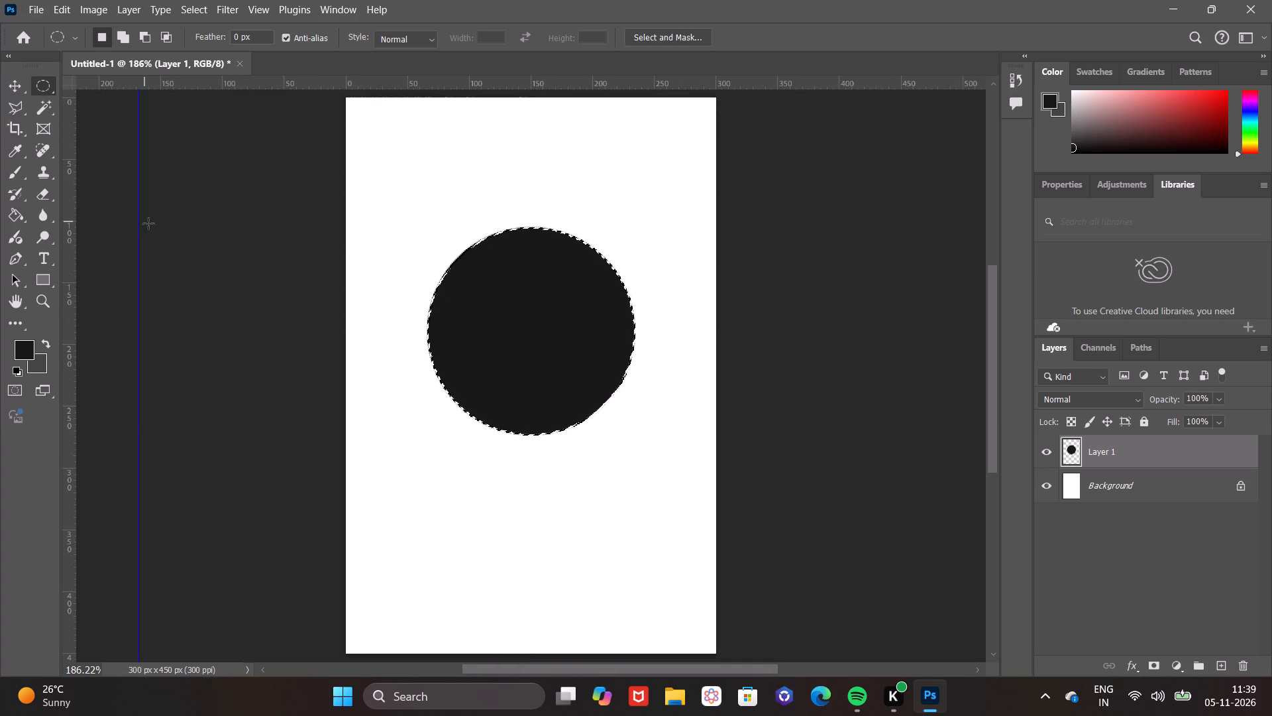
pyautogui.keyDown('ctrl'); pyautogui.moveTo(141, 224); pyautogui.dragTo(71, 225); pyautogui.keyUp('ctrl')
# Undock the document into a floating window.
pyautogui.moveTo(528, 71); pyautogui.dragTo(528, 168)
pyautogui.moveTo(529, 168); pyautogui.dragTo(535, 157)
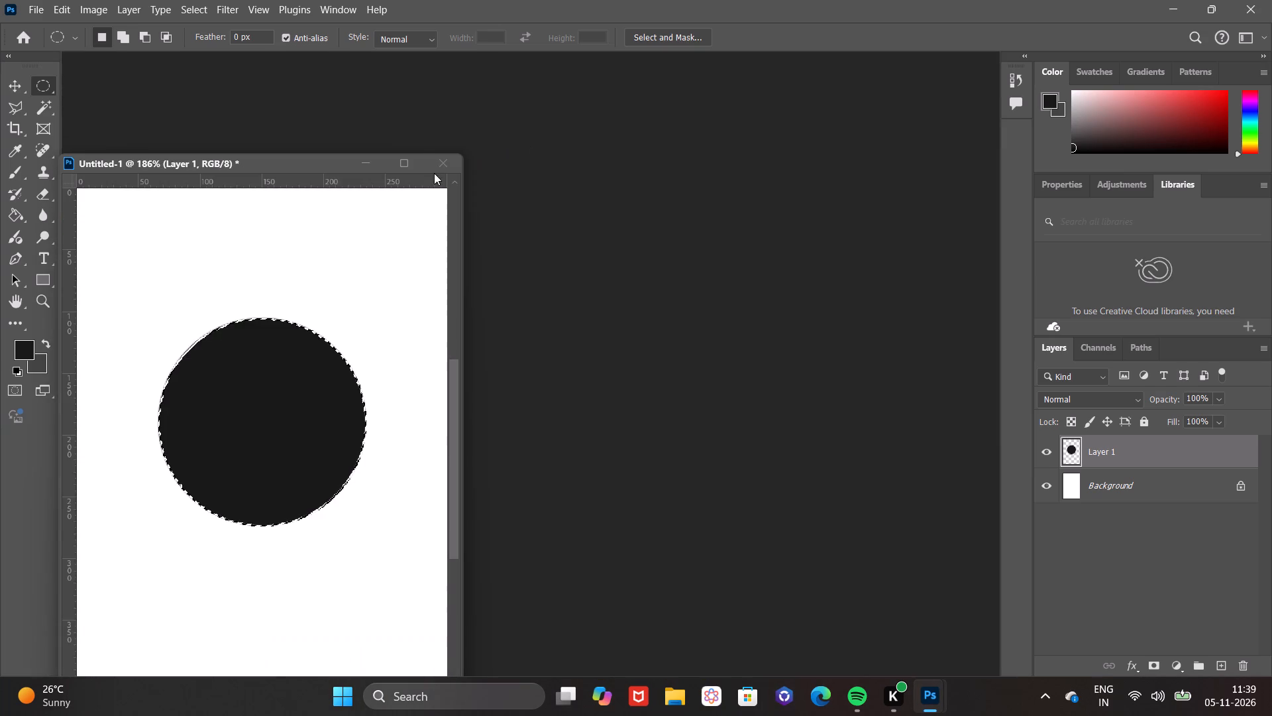
# Dock the floating document window back into the main workspace as a tab.
pyautogui.click(403, 162)
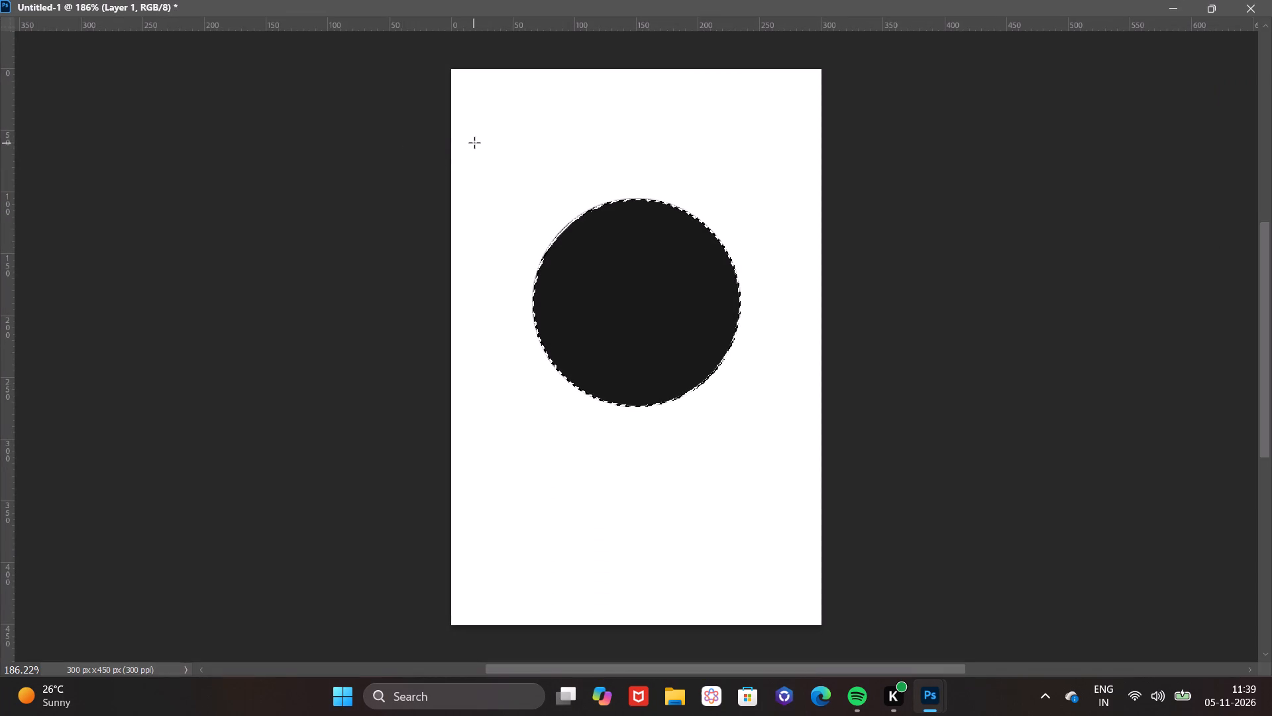
pyautogui.click(1214, 0)
pyautogui.click(344, 5)
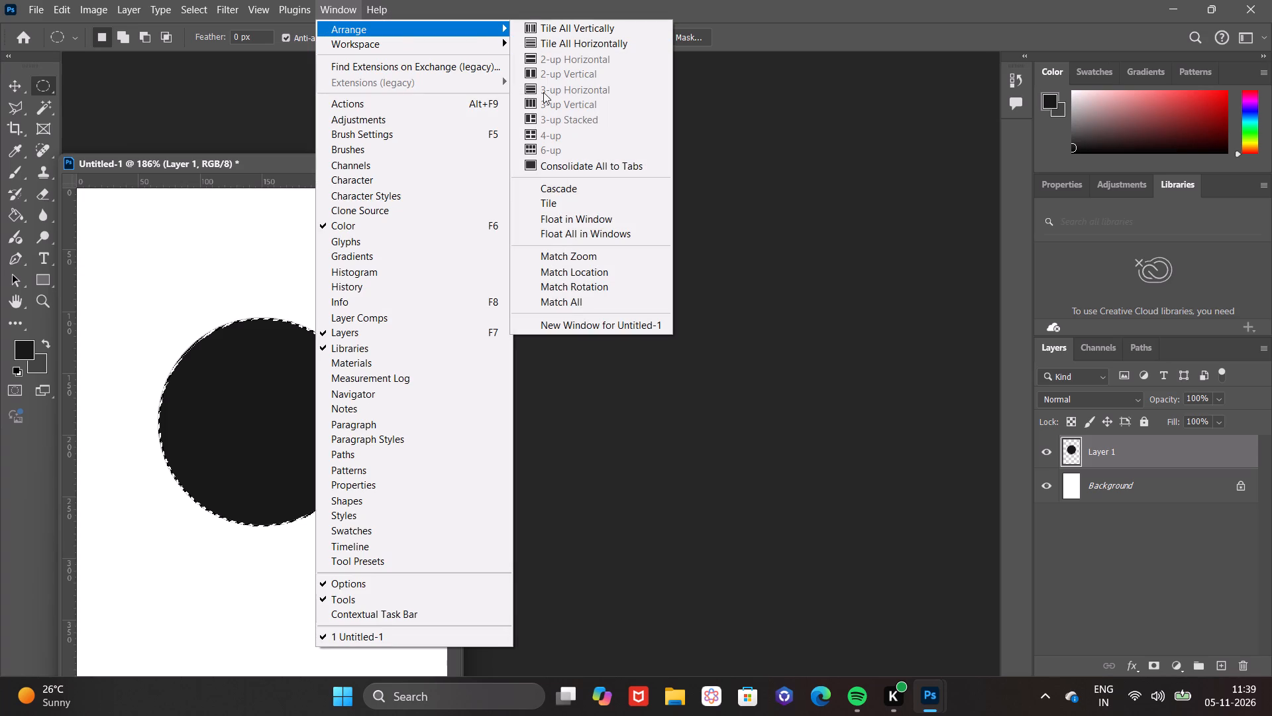
pyautogui.click(547, 168)
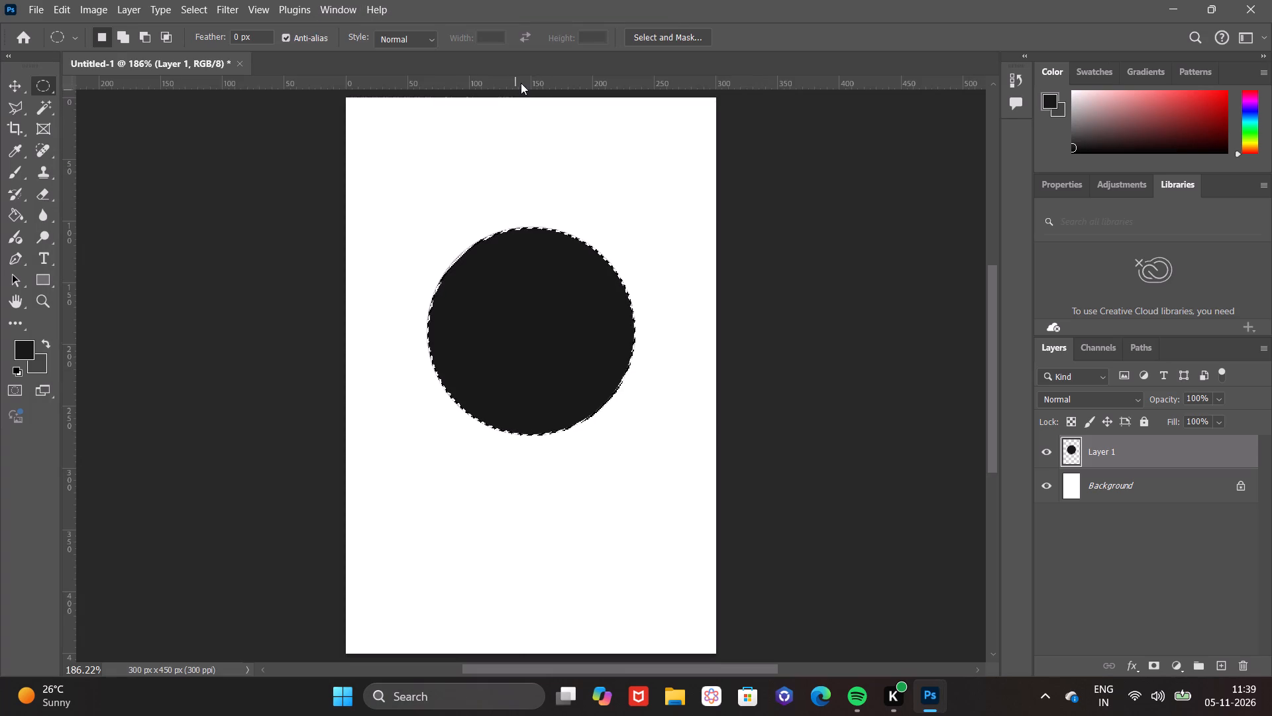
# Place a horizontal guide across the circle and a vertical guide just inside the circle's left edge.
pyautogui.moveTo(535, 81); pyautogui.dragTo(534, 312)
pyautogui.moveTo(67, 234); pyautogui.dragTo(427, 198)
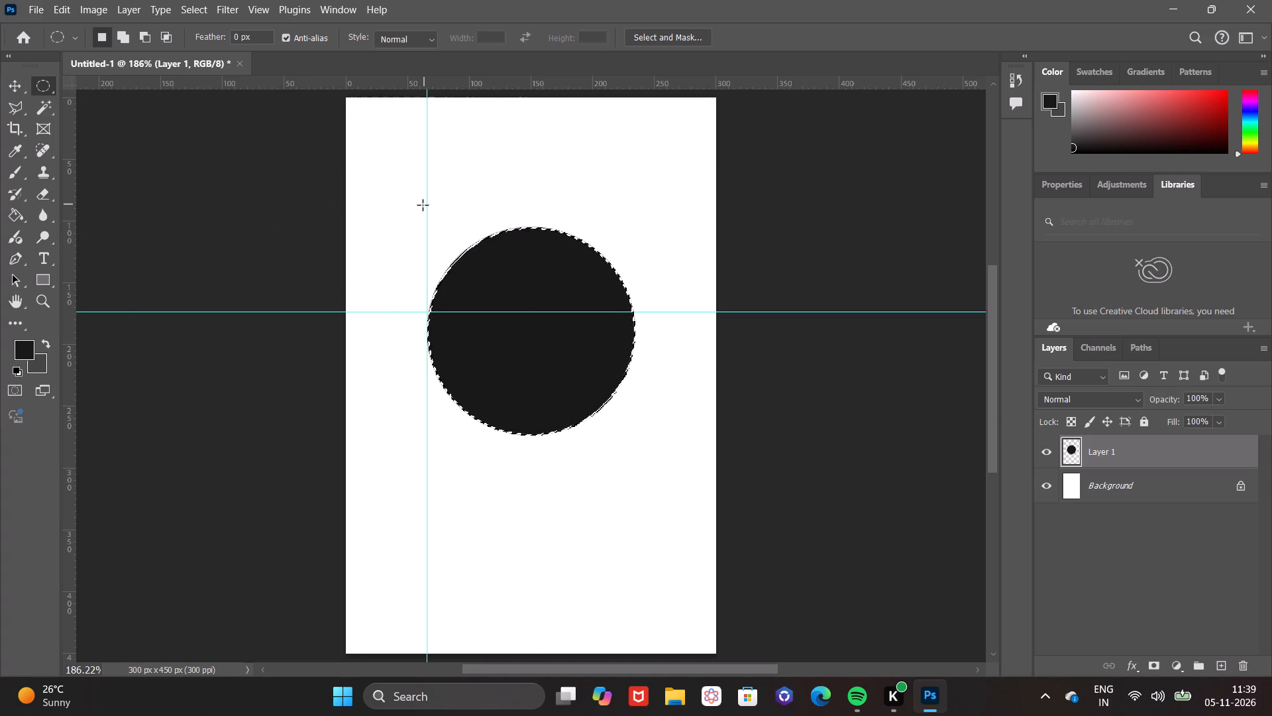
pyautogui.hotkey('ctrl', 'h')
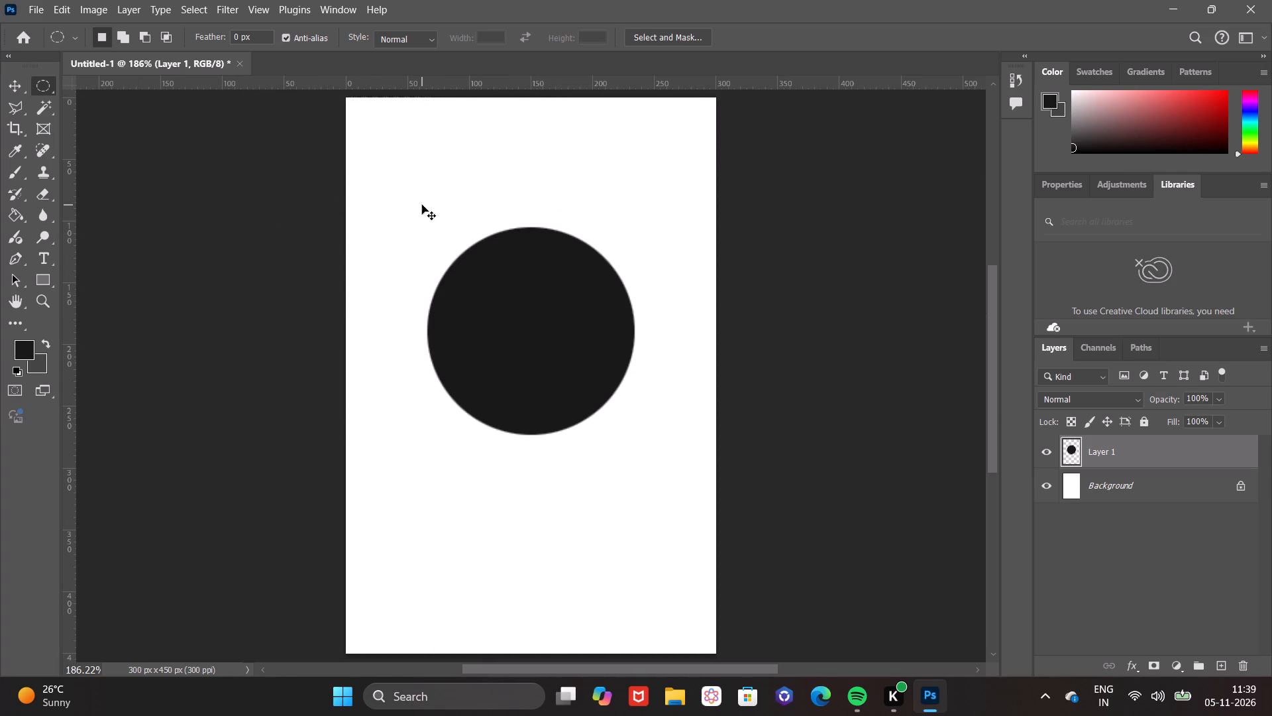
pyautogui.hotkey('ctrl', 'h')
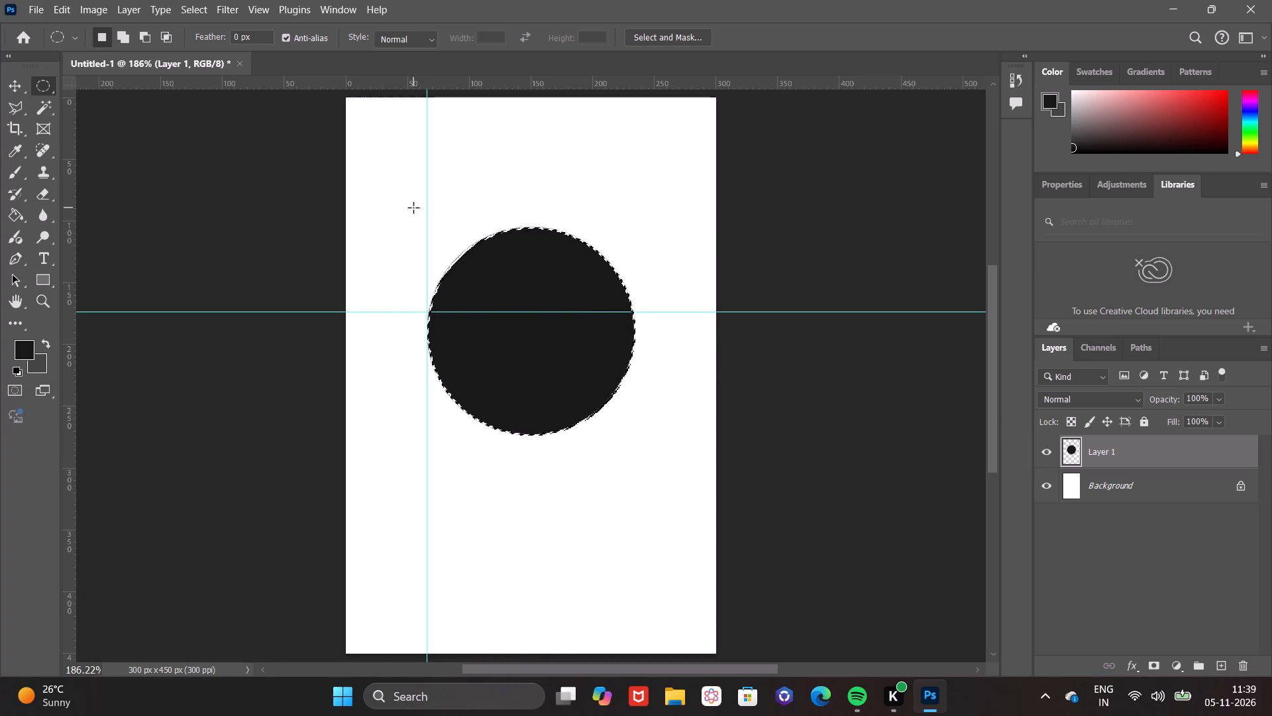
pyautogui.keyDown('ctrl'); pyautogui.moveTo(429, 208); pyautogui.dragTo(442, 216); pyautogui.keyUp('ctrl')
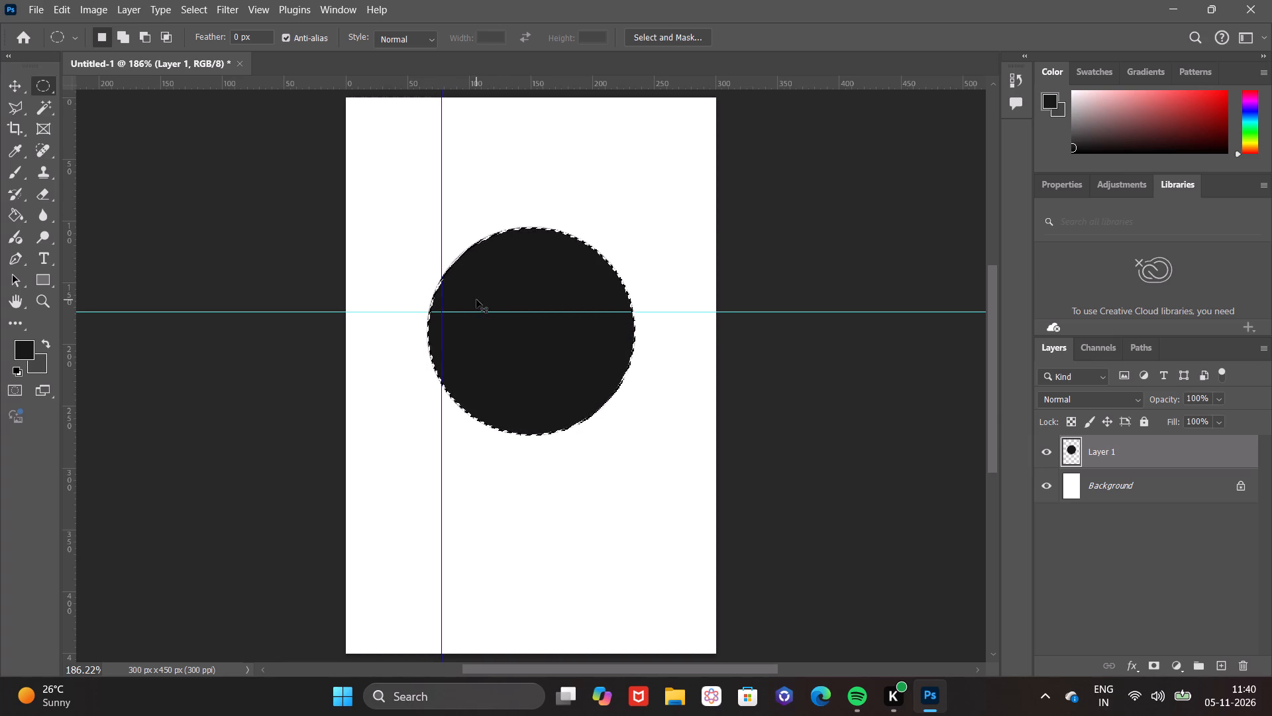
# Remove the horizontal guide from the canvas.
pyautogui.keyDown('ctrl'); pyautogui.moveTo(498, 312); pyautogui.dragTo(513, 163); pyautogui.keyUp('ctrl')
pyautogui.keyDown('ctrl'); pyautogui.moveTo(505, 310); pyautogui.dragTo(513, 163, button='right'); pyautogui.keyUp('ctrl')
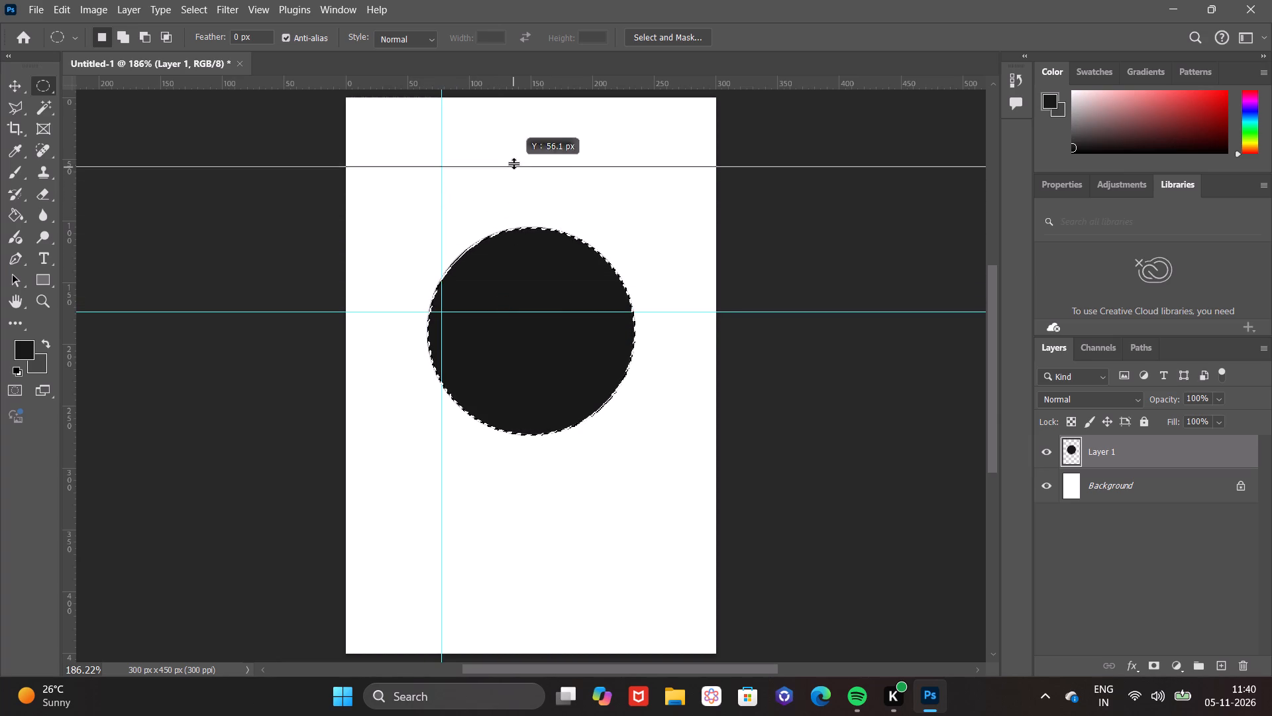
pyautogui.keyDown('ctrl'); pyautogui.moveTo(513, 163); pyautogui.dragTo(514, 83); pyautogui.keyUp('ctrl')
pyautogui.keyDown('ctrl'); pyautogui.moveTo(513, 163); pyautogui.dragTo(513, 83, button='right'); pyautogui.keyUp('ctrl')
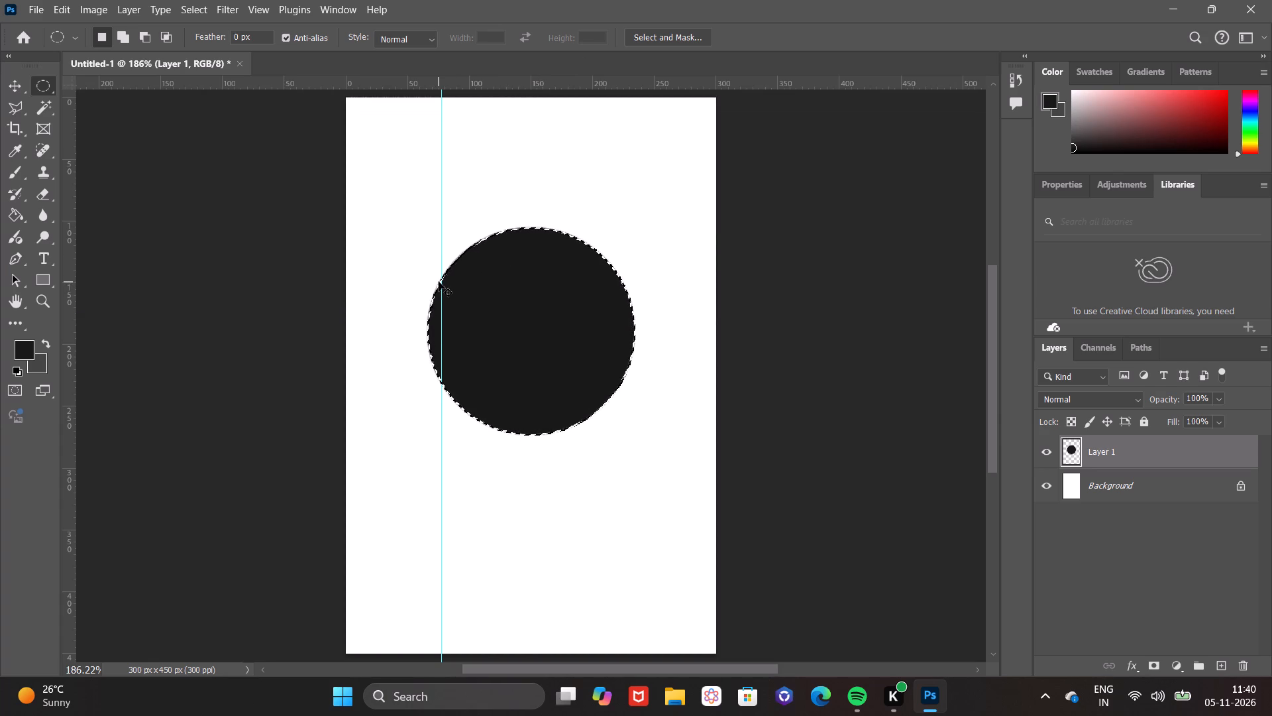
# Move the selected near-black circle left and down, so its centre sits at about X 128 px, Y 204 px.
pyautogui.keyDown('ctrl'); pyautogui.moveTo(439, 282); pyautogui.dragTo(423, 272); pyautogui.keyUp('ctrl')
pyautogui.keyDown('ctrl'); pyautogui.moveTo(439, 282); pyautogui.dragTo(423, 272, button='right'); pyautogui.keyUp('ctrl')
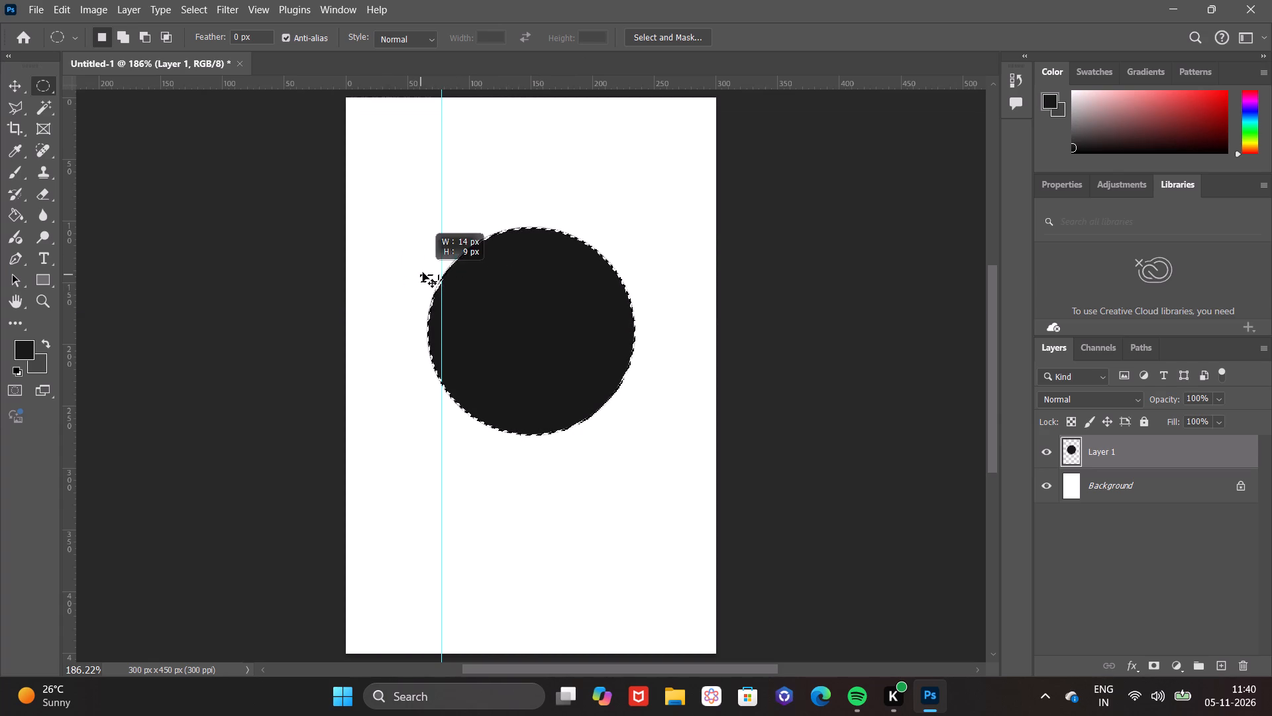
pyautogui.keyDown('ctrl'); pyautogui.moveTo(423, 272); pyautogui.dragTo(440, 288); pyautogui.keyUp('ctrl')
pyautogui.keyDown('ctrl'); pyautogui.moveTo(423, 272); pyautogui.dragTo(440, 288, button='right'); pyautogui.keyUp('ctrl')
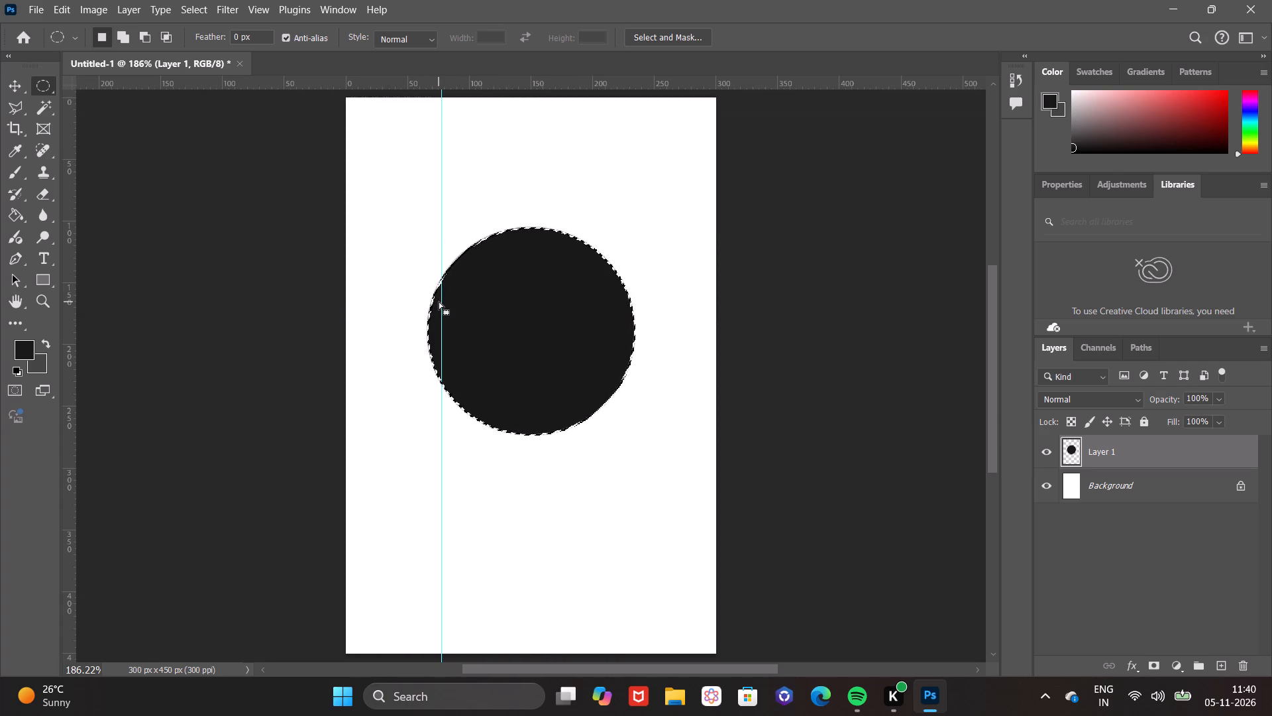
pyautogui.keyDown('ctrl'); pyautogui.moveTo(439, 302); pyautogui.dragTo(235, 304); pyautogui.keyUp('ctrl')
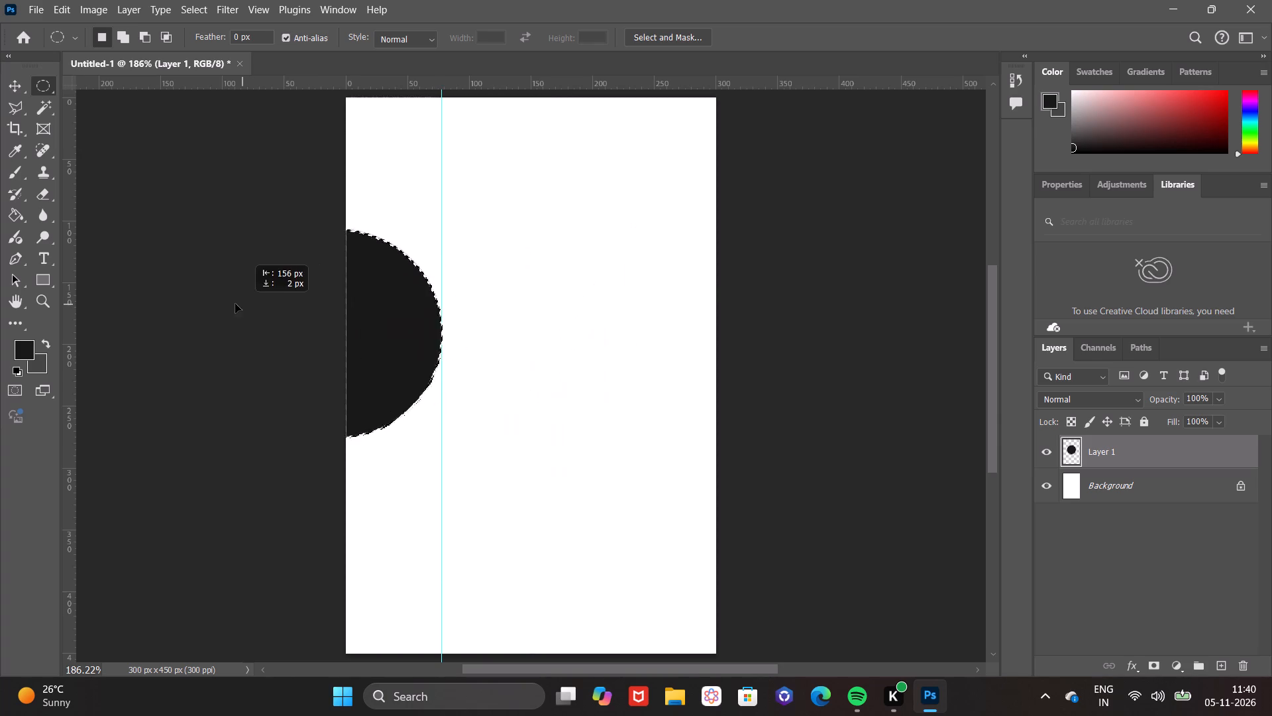
pyautogui.keyDown('ctrl'); pyautogui.moveTo(235, 304); pyautogui.dragTo(411, 320); pyautogui.keyUp('ctrl')
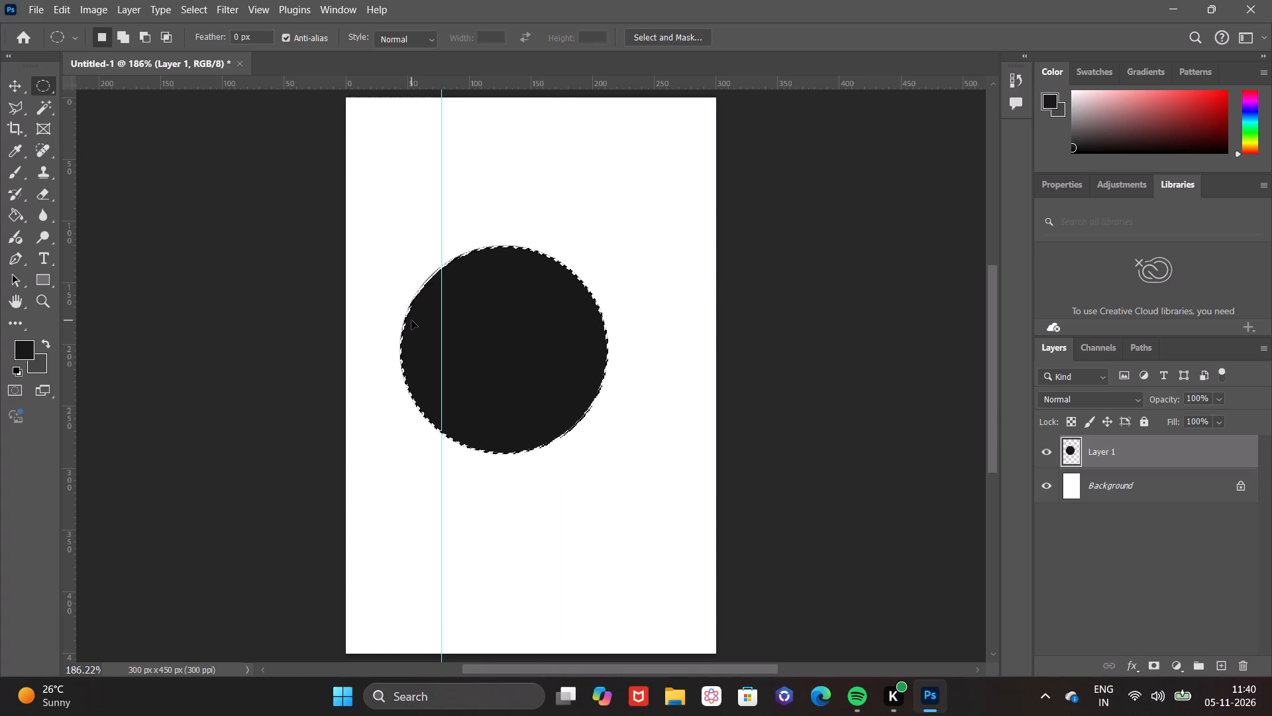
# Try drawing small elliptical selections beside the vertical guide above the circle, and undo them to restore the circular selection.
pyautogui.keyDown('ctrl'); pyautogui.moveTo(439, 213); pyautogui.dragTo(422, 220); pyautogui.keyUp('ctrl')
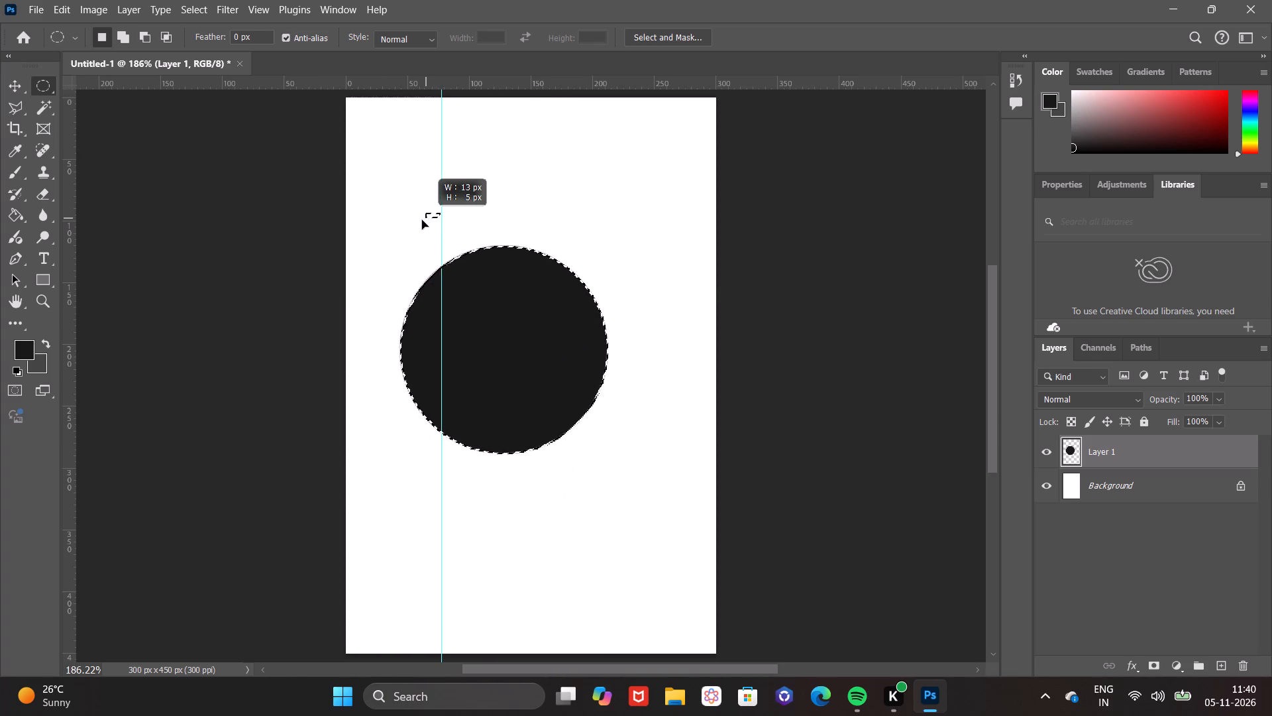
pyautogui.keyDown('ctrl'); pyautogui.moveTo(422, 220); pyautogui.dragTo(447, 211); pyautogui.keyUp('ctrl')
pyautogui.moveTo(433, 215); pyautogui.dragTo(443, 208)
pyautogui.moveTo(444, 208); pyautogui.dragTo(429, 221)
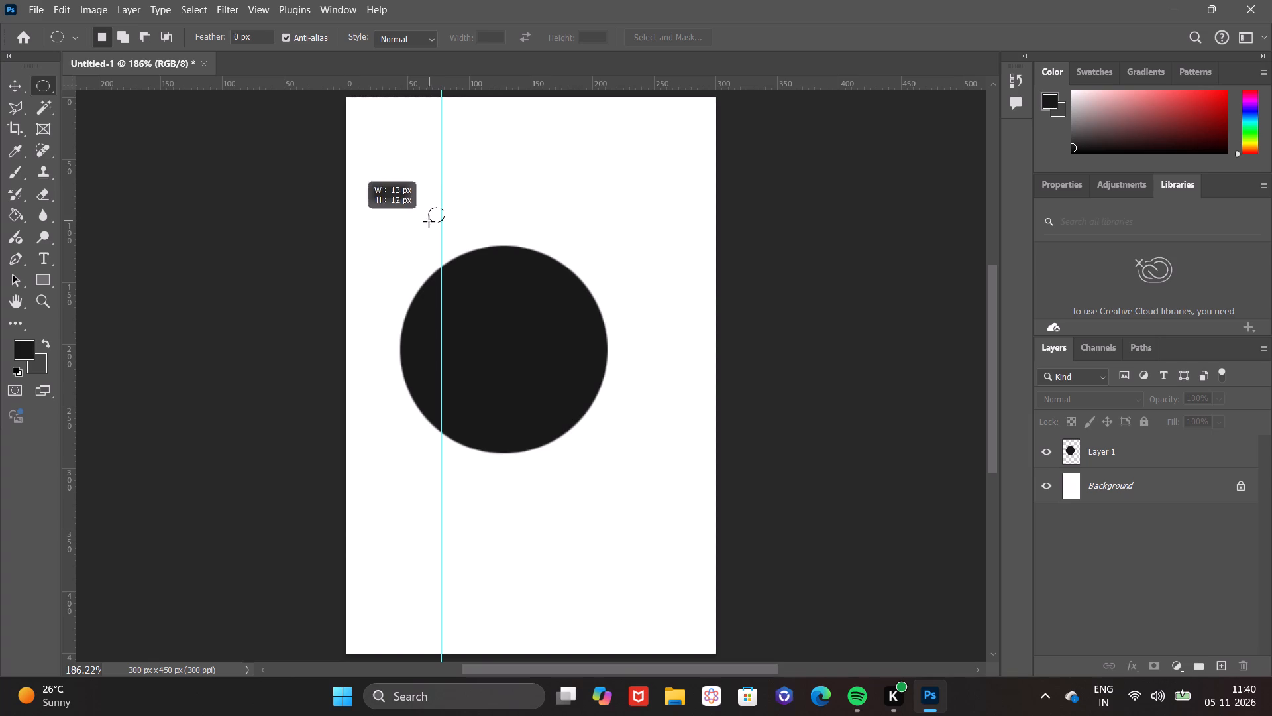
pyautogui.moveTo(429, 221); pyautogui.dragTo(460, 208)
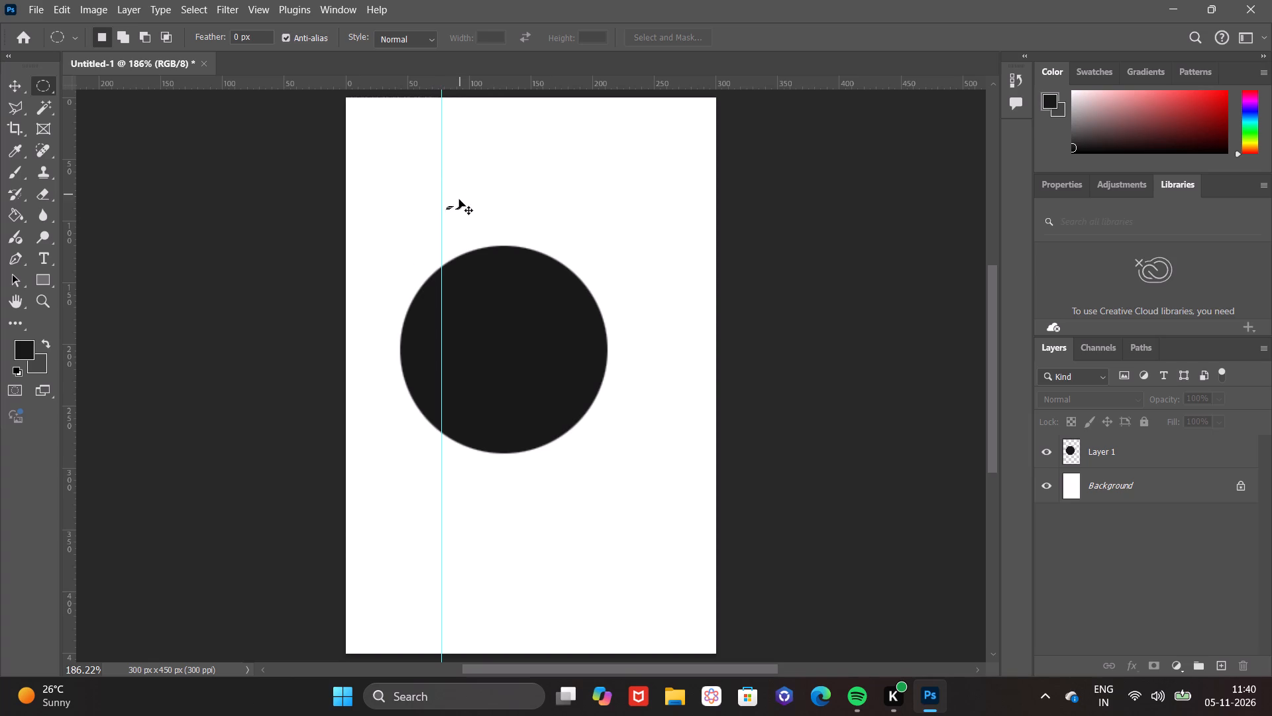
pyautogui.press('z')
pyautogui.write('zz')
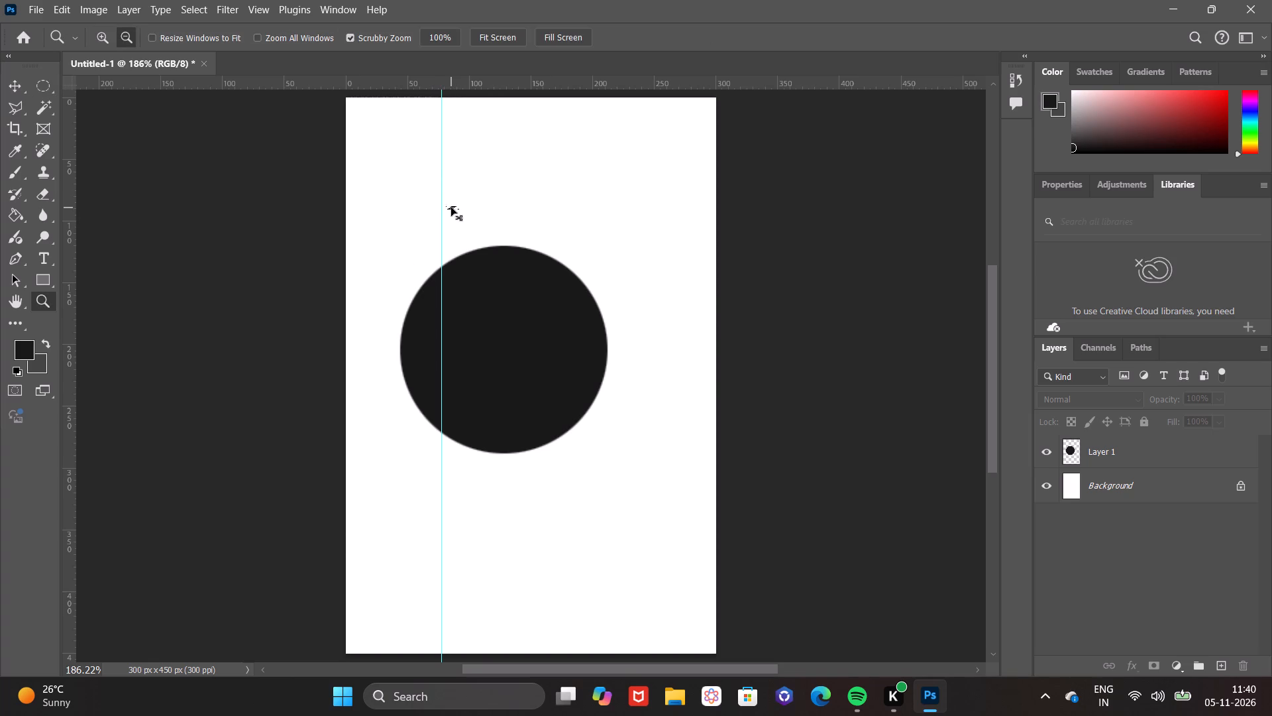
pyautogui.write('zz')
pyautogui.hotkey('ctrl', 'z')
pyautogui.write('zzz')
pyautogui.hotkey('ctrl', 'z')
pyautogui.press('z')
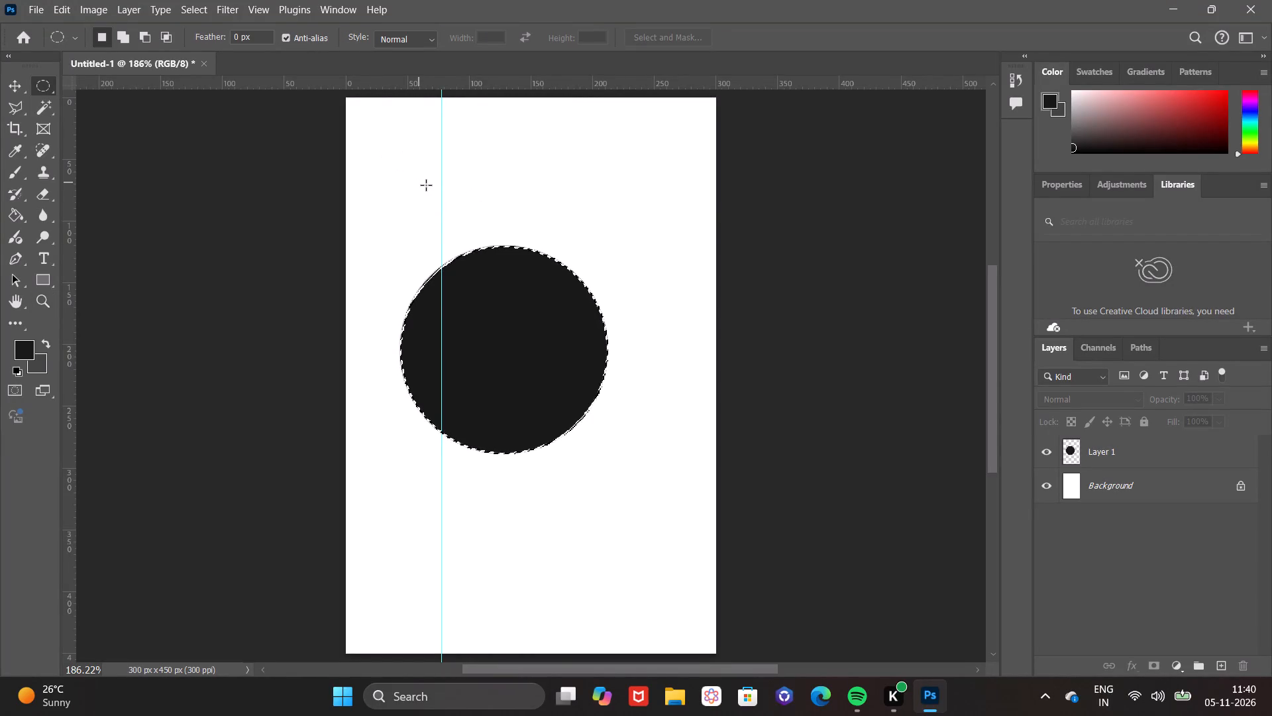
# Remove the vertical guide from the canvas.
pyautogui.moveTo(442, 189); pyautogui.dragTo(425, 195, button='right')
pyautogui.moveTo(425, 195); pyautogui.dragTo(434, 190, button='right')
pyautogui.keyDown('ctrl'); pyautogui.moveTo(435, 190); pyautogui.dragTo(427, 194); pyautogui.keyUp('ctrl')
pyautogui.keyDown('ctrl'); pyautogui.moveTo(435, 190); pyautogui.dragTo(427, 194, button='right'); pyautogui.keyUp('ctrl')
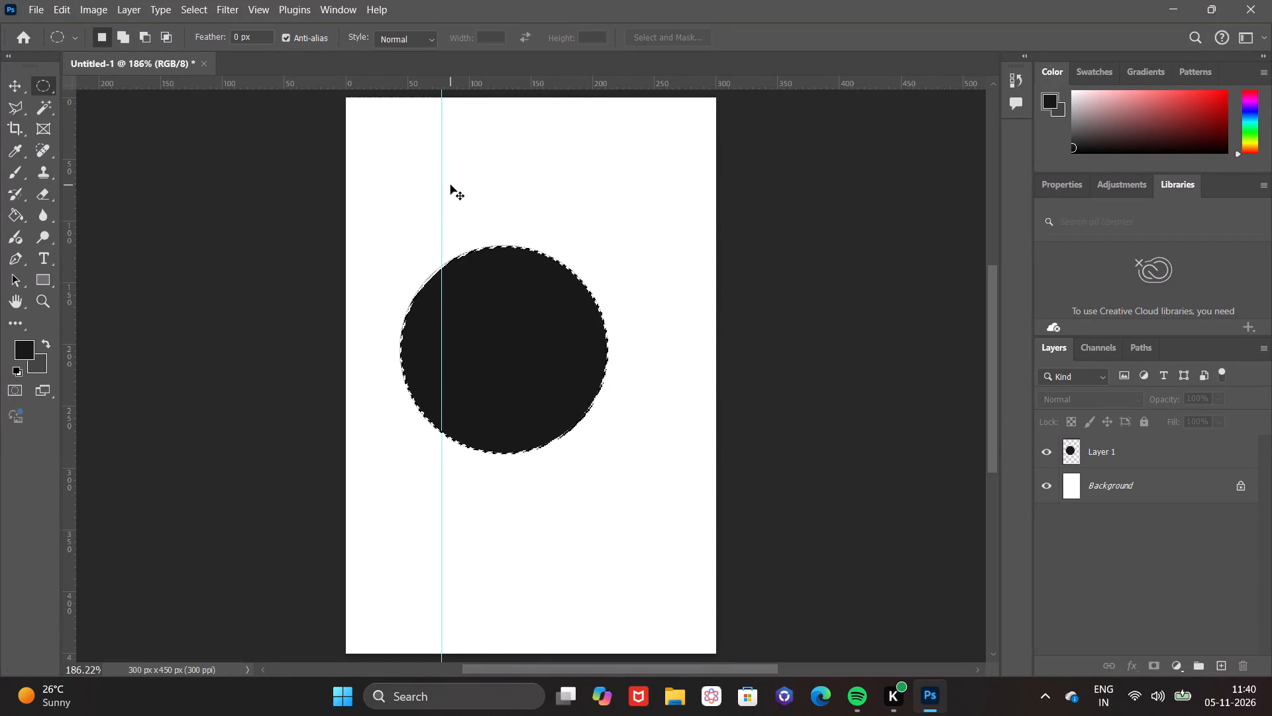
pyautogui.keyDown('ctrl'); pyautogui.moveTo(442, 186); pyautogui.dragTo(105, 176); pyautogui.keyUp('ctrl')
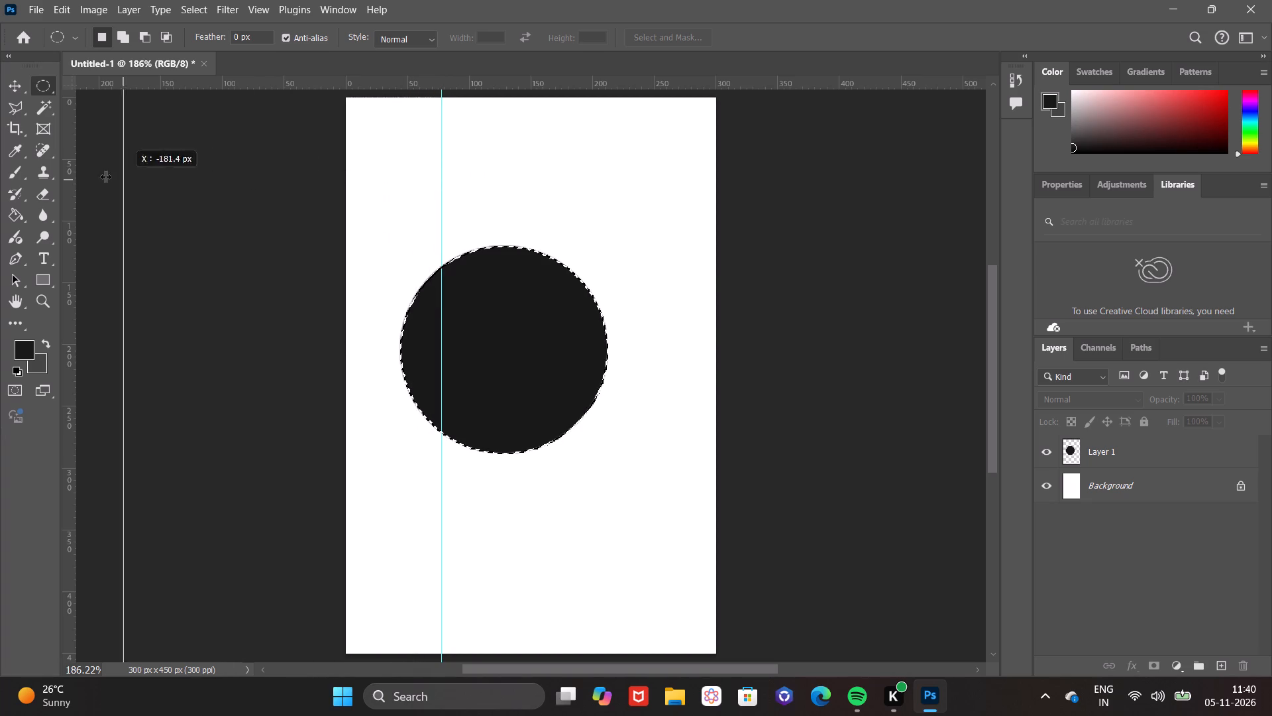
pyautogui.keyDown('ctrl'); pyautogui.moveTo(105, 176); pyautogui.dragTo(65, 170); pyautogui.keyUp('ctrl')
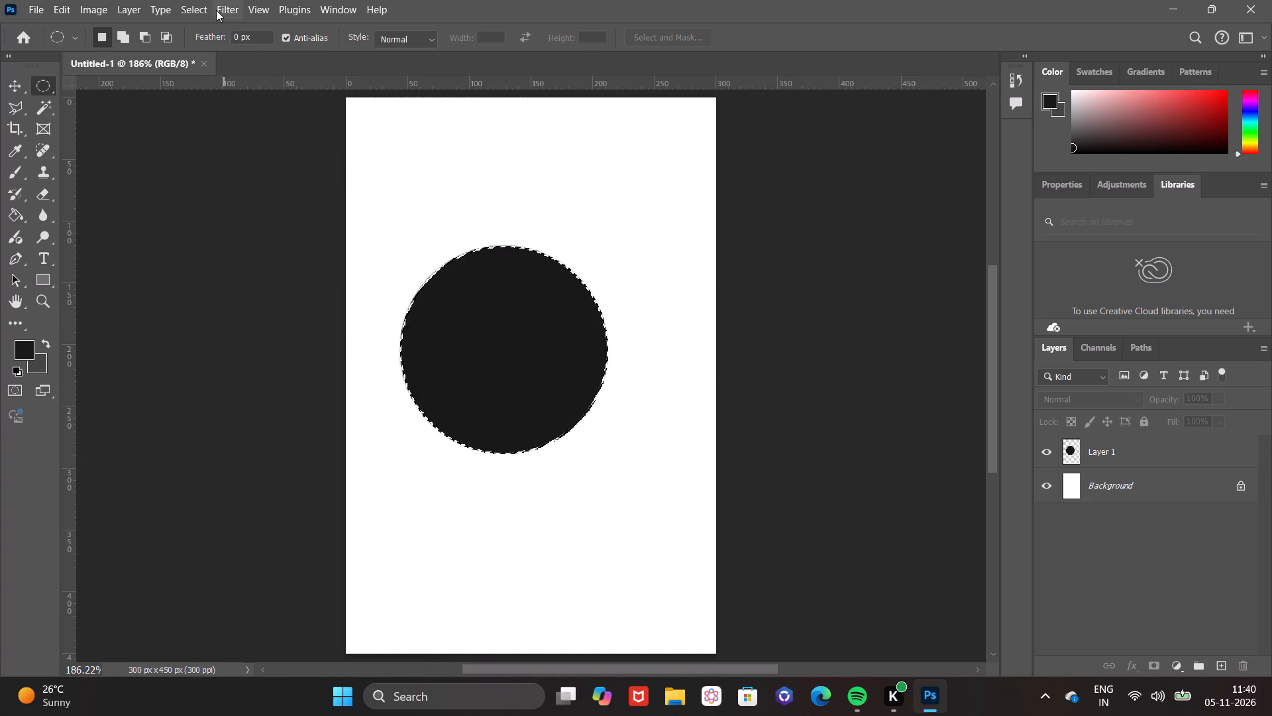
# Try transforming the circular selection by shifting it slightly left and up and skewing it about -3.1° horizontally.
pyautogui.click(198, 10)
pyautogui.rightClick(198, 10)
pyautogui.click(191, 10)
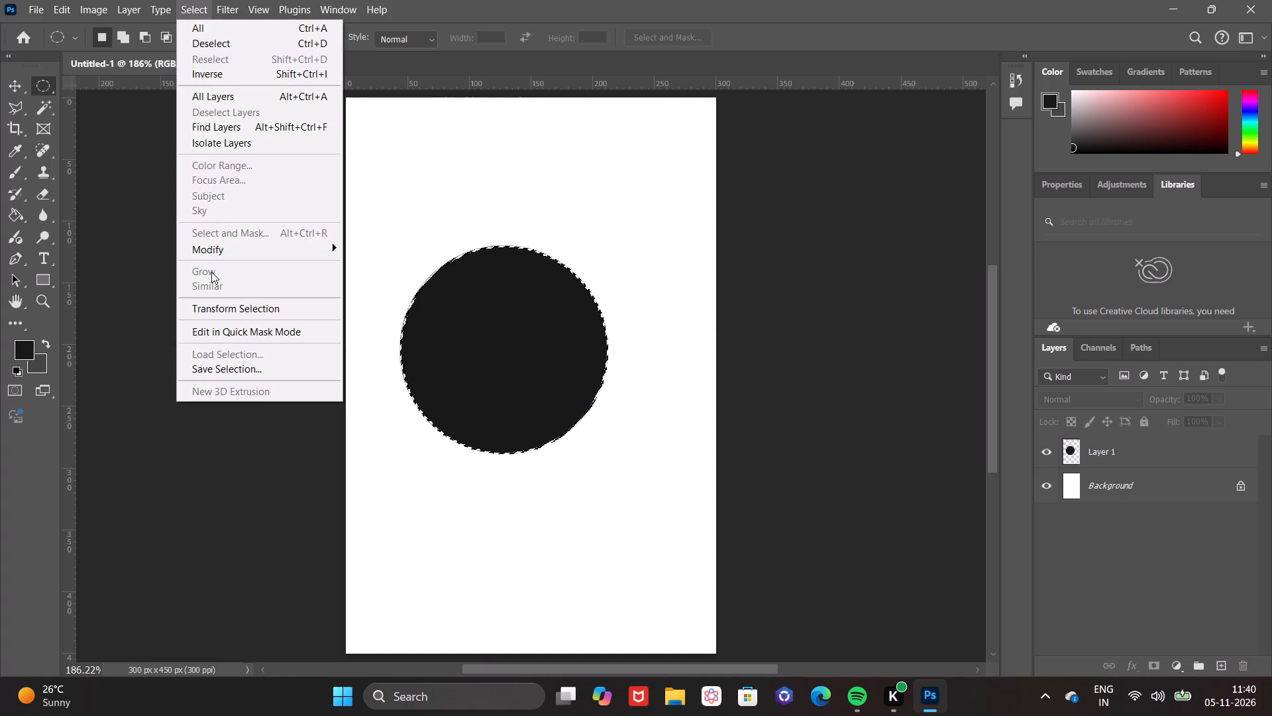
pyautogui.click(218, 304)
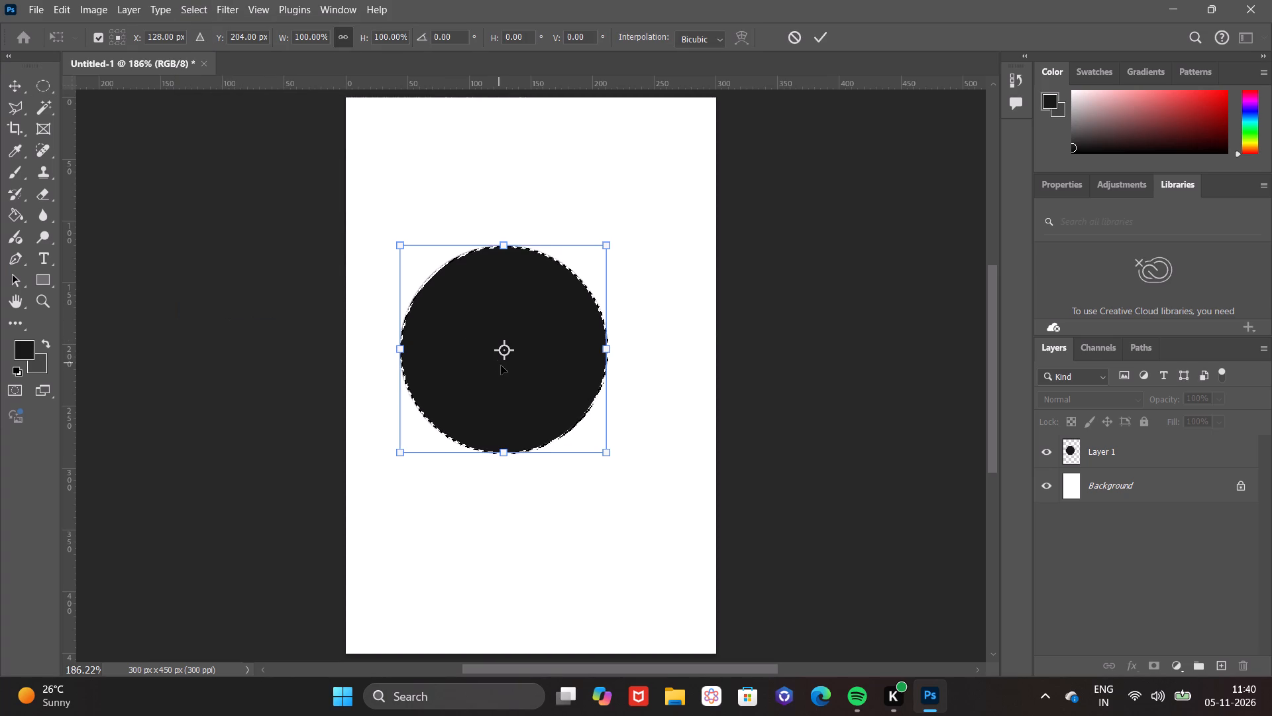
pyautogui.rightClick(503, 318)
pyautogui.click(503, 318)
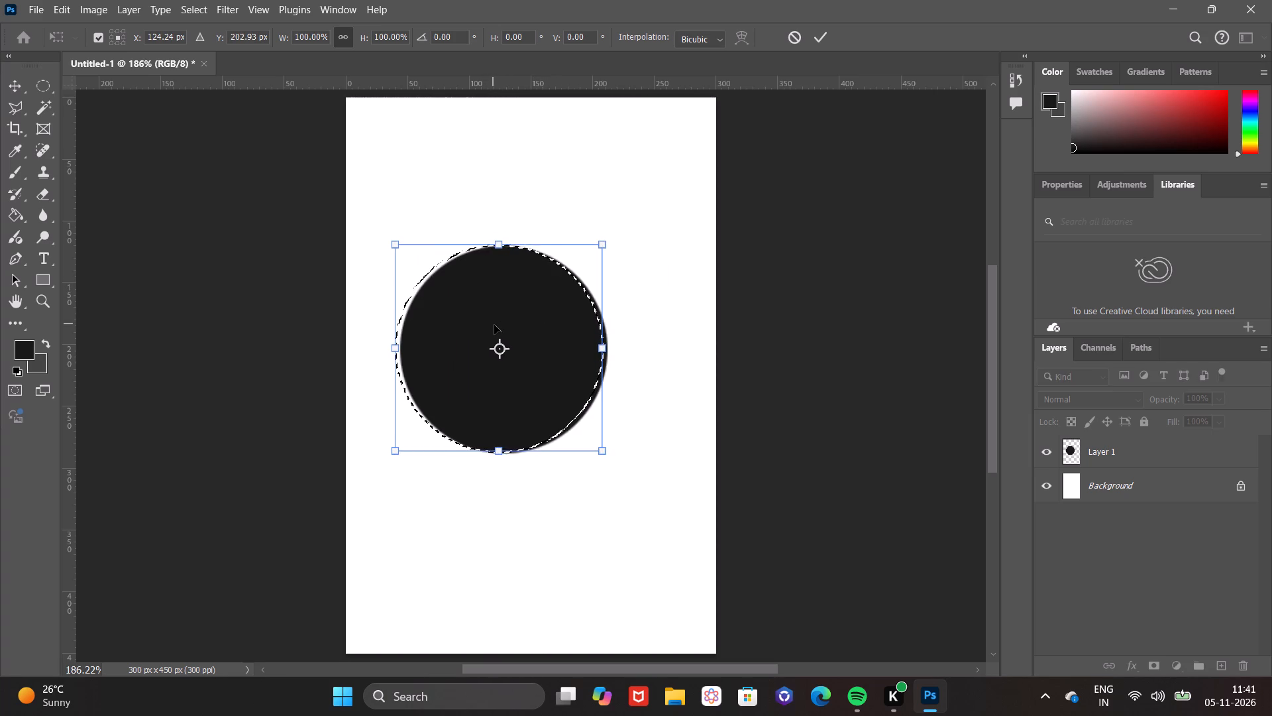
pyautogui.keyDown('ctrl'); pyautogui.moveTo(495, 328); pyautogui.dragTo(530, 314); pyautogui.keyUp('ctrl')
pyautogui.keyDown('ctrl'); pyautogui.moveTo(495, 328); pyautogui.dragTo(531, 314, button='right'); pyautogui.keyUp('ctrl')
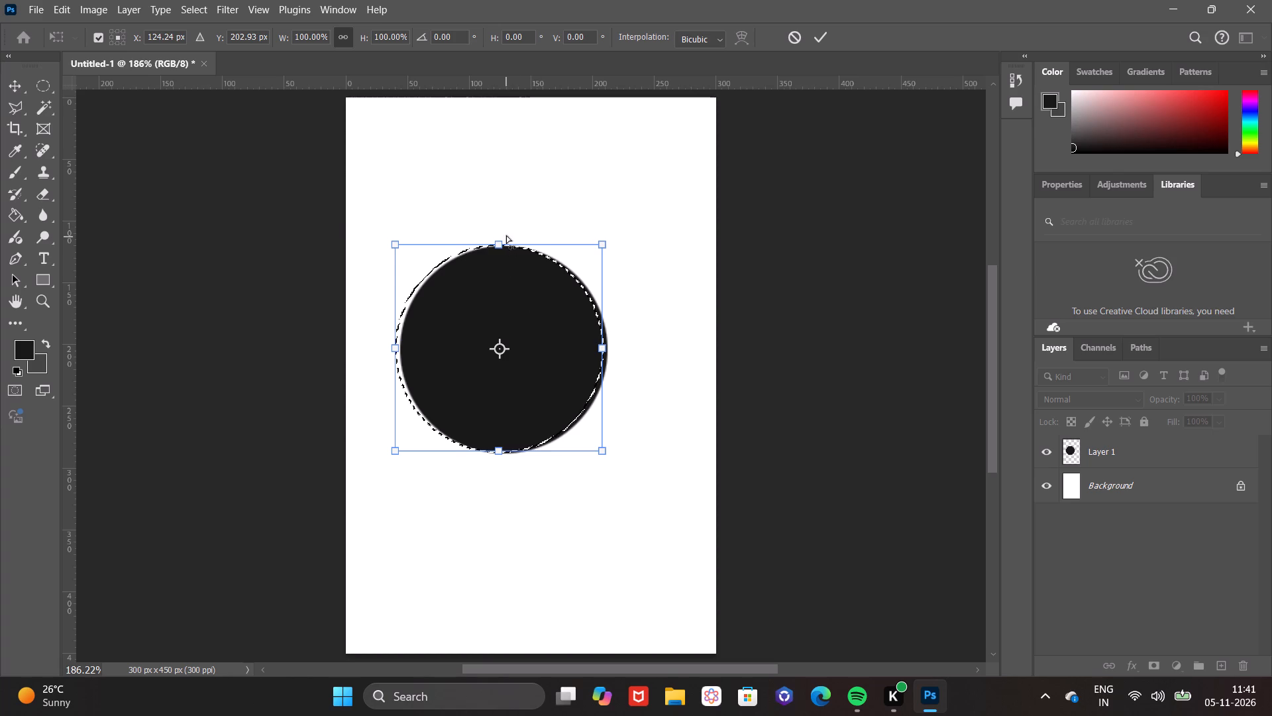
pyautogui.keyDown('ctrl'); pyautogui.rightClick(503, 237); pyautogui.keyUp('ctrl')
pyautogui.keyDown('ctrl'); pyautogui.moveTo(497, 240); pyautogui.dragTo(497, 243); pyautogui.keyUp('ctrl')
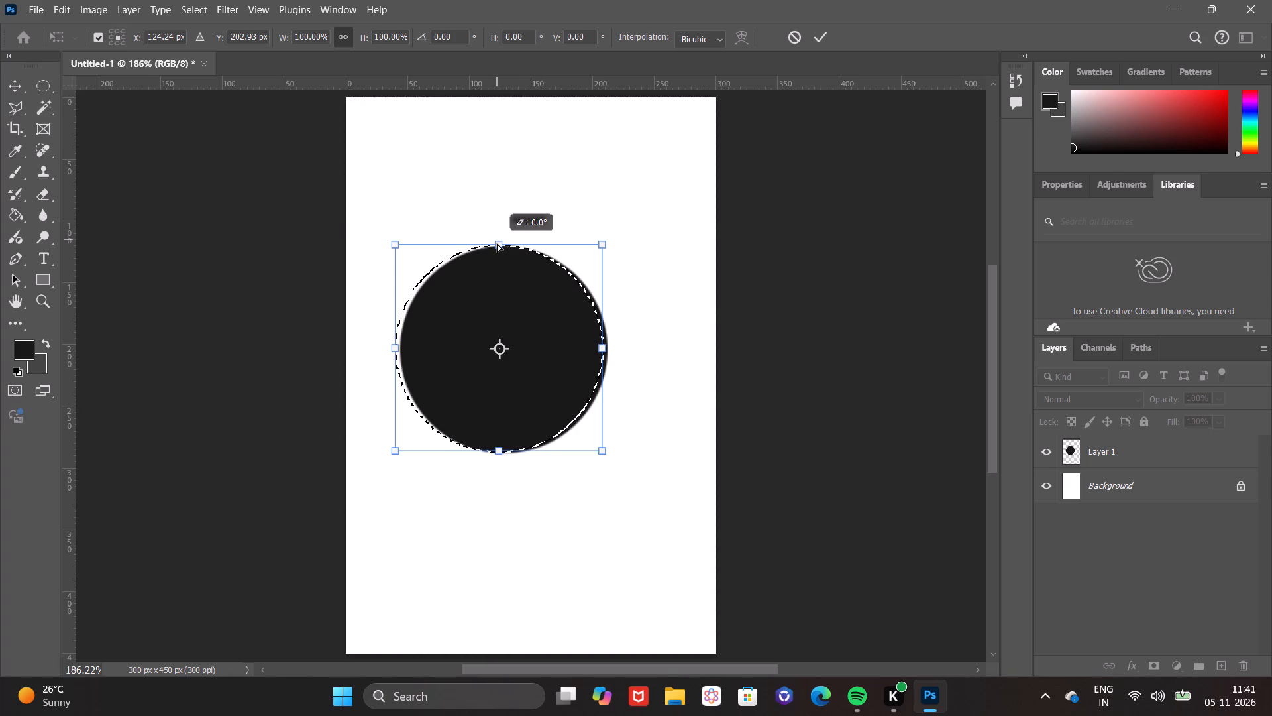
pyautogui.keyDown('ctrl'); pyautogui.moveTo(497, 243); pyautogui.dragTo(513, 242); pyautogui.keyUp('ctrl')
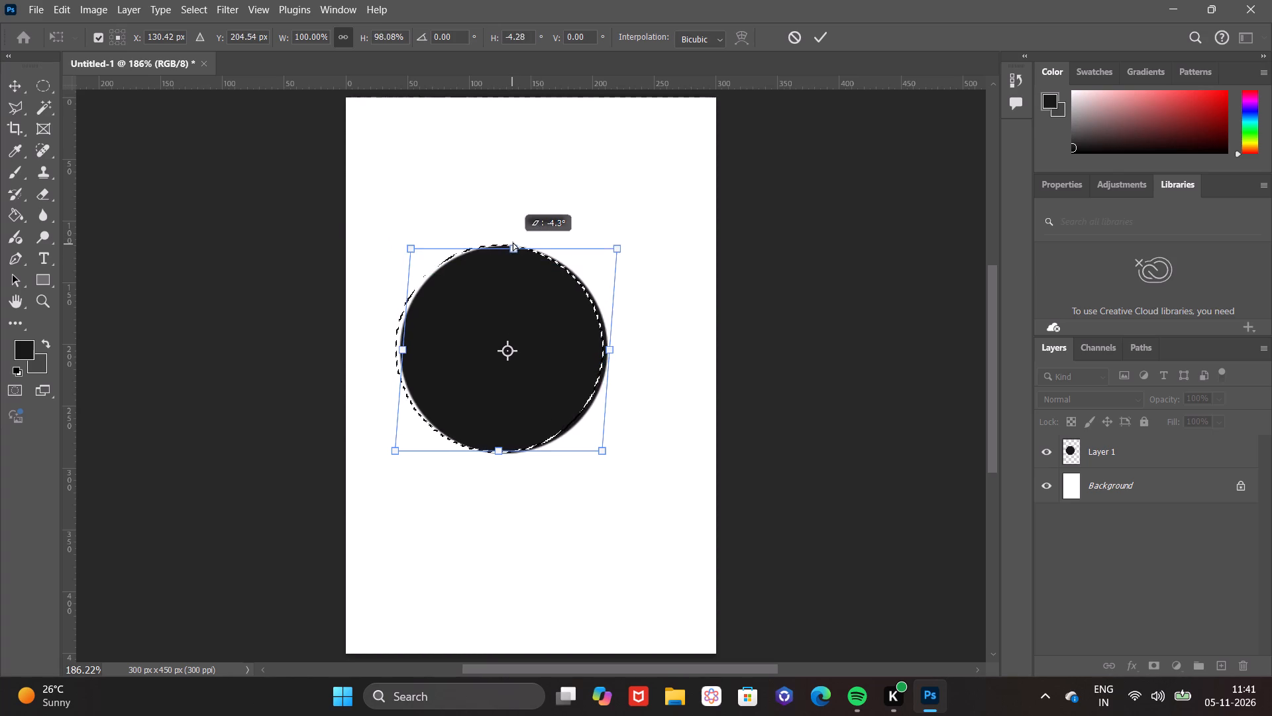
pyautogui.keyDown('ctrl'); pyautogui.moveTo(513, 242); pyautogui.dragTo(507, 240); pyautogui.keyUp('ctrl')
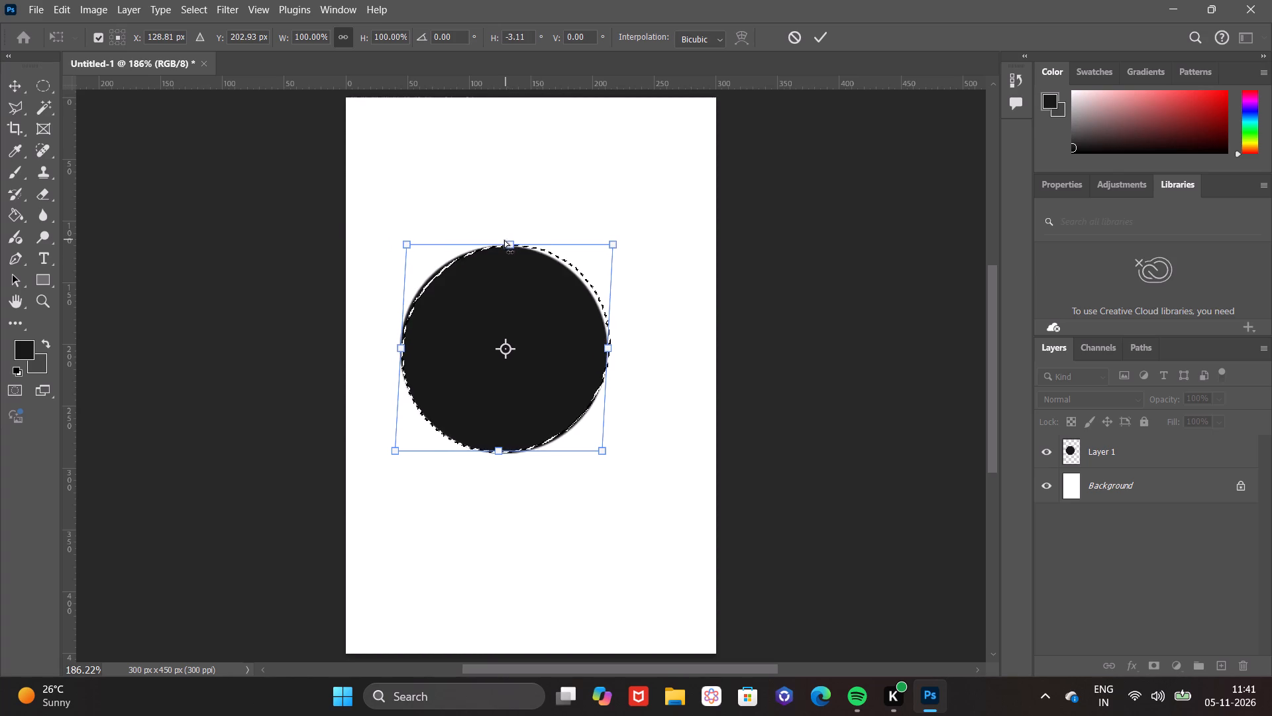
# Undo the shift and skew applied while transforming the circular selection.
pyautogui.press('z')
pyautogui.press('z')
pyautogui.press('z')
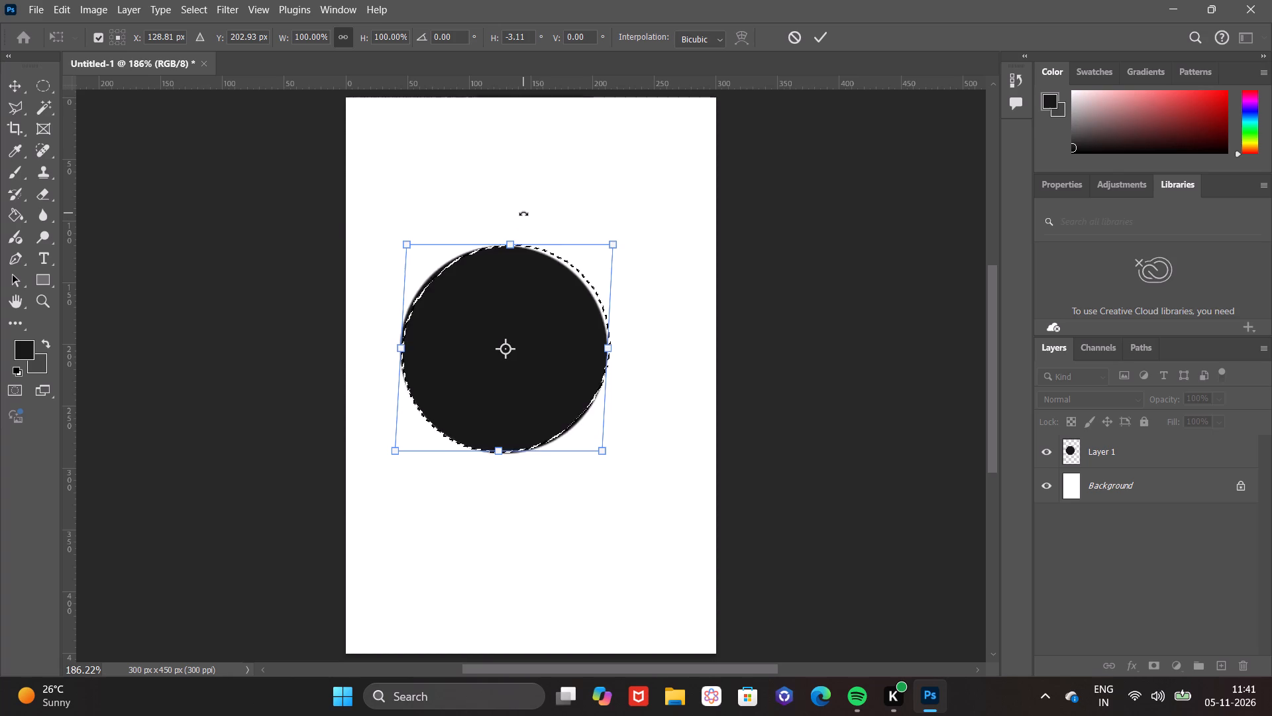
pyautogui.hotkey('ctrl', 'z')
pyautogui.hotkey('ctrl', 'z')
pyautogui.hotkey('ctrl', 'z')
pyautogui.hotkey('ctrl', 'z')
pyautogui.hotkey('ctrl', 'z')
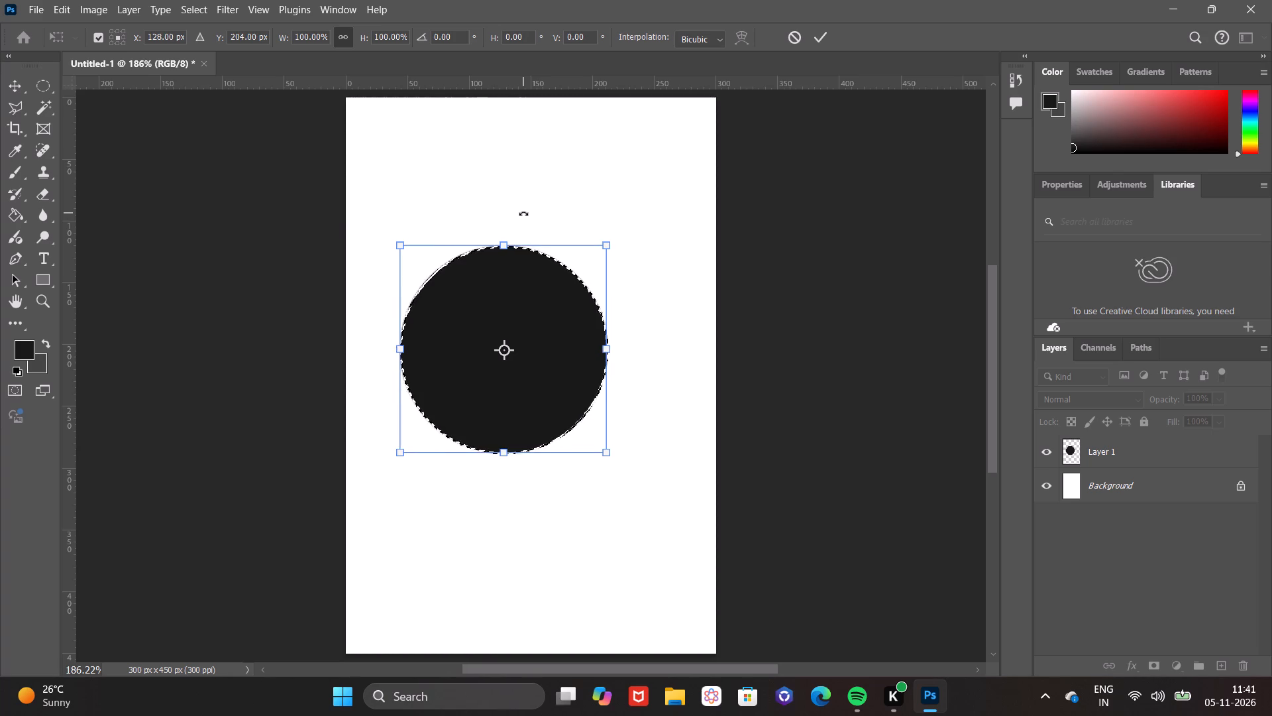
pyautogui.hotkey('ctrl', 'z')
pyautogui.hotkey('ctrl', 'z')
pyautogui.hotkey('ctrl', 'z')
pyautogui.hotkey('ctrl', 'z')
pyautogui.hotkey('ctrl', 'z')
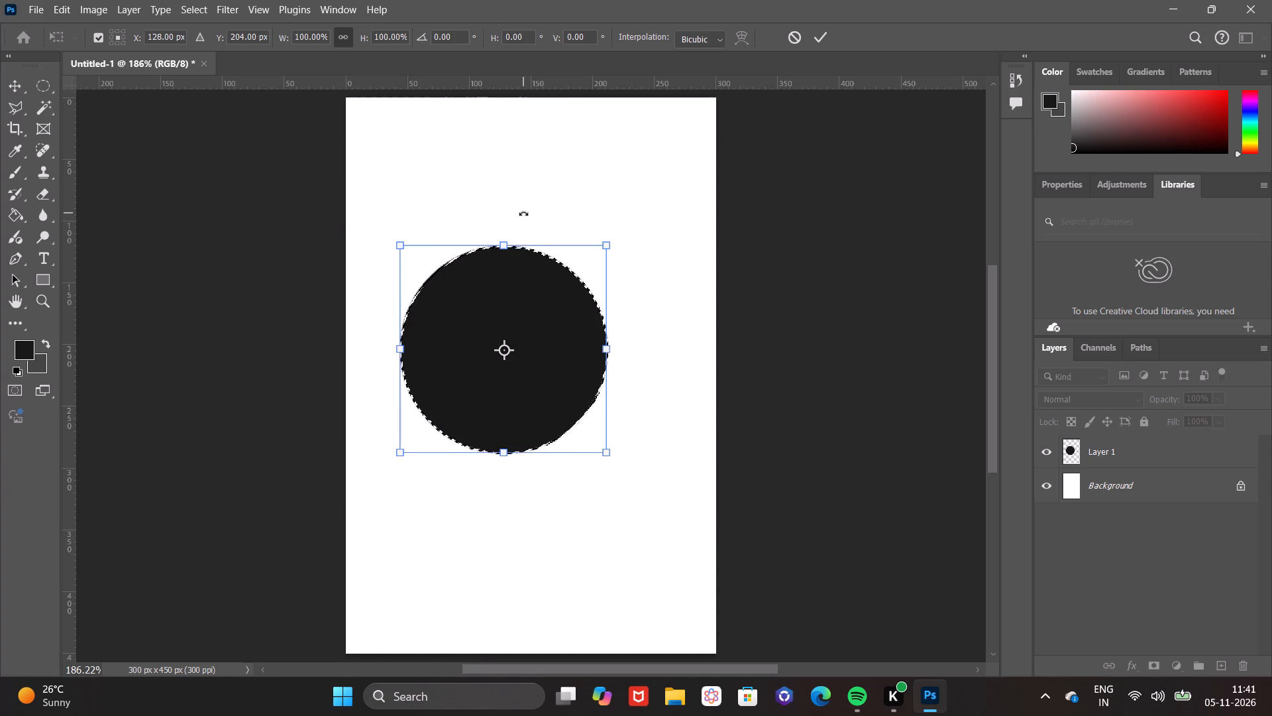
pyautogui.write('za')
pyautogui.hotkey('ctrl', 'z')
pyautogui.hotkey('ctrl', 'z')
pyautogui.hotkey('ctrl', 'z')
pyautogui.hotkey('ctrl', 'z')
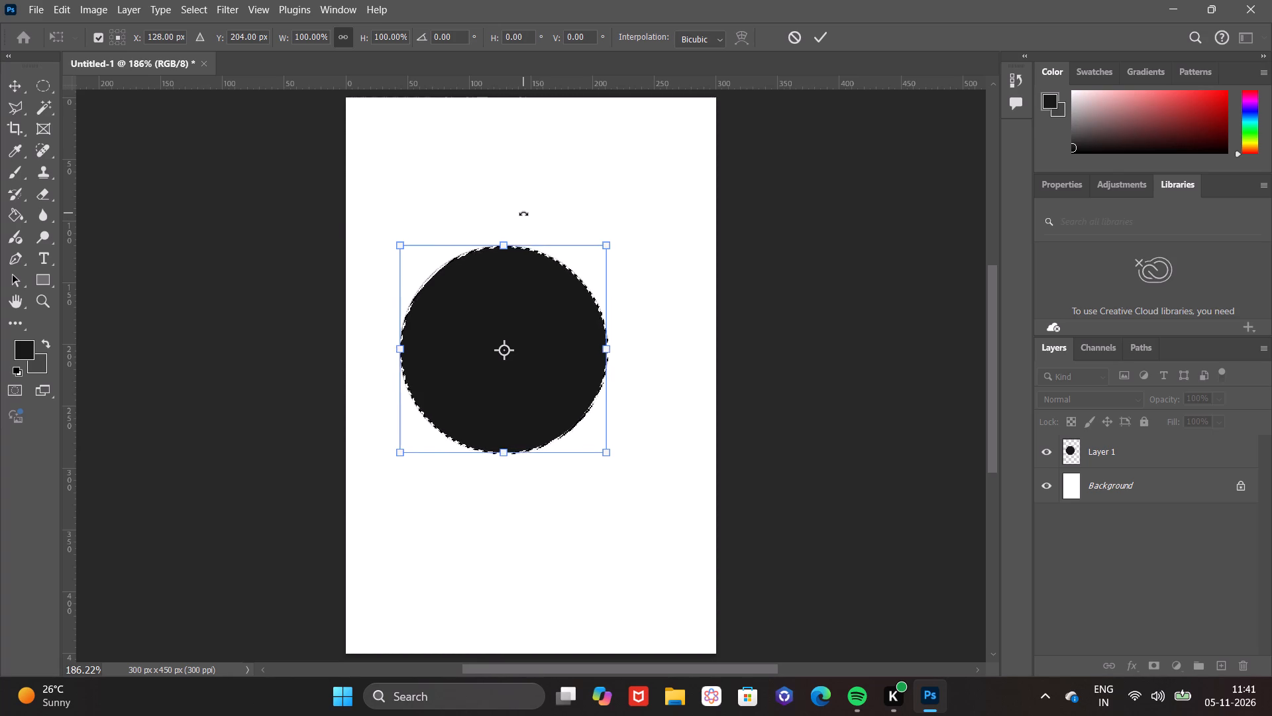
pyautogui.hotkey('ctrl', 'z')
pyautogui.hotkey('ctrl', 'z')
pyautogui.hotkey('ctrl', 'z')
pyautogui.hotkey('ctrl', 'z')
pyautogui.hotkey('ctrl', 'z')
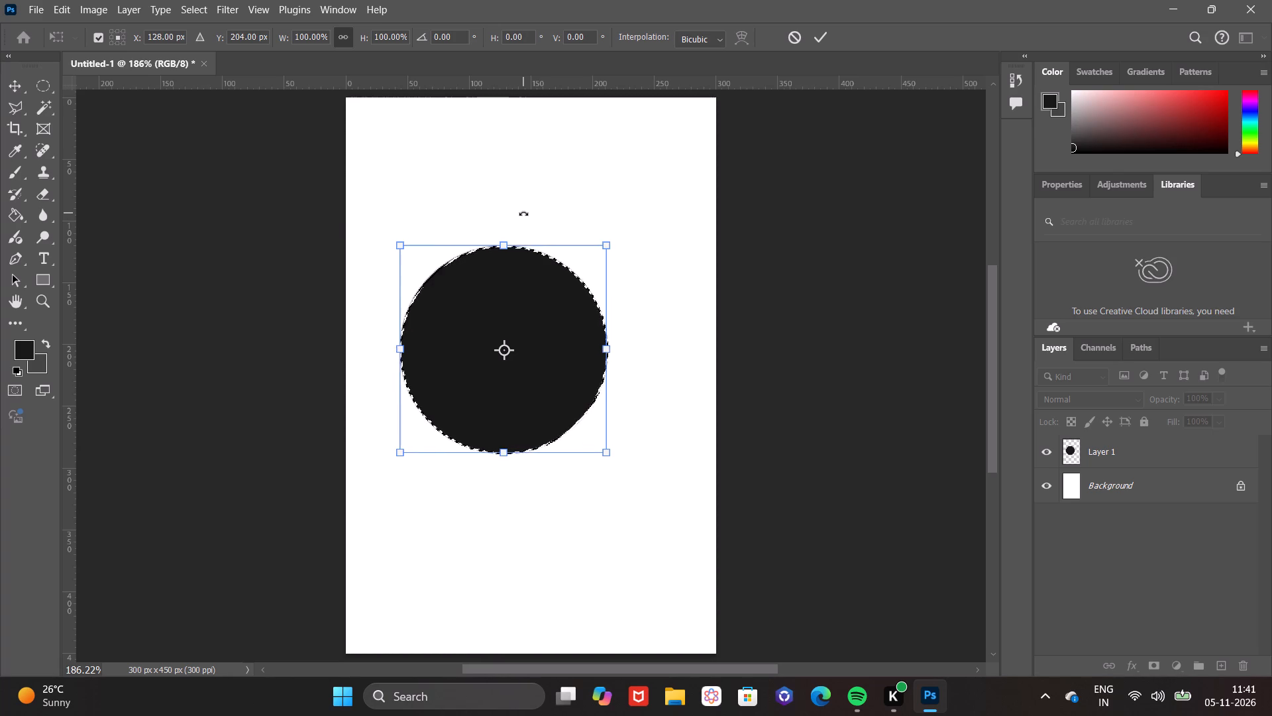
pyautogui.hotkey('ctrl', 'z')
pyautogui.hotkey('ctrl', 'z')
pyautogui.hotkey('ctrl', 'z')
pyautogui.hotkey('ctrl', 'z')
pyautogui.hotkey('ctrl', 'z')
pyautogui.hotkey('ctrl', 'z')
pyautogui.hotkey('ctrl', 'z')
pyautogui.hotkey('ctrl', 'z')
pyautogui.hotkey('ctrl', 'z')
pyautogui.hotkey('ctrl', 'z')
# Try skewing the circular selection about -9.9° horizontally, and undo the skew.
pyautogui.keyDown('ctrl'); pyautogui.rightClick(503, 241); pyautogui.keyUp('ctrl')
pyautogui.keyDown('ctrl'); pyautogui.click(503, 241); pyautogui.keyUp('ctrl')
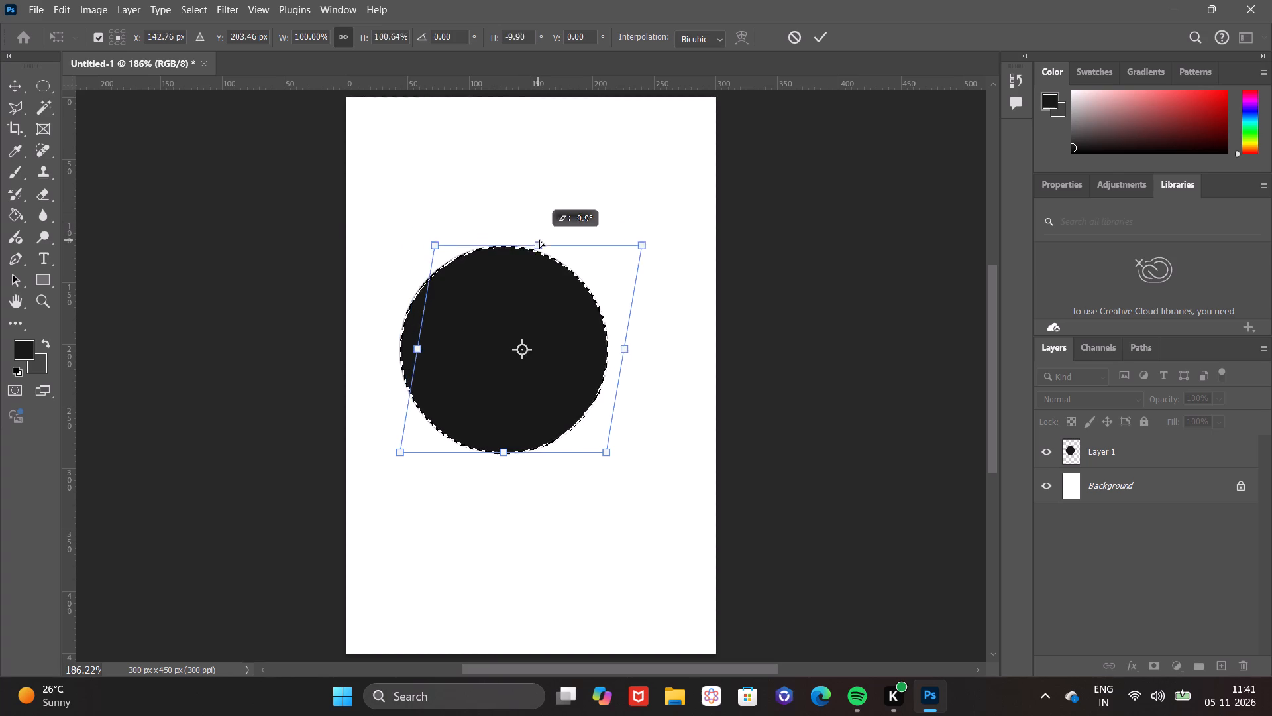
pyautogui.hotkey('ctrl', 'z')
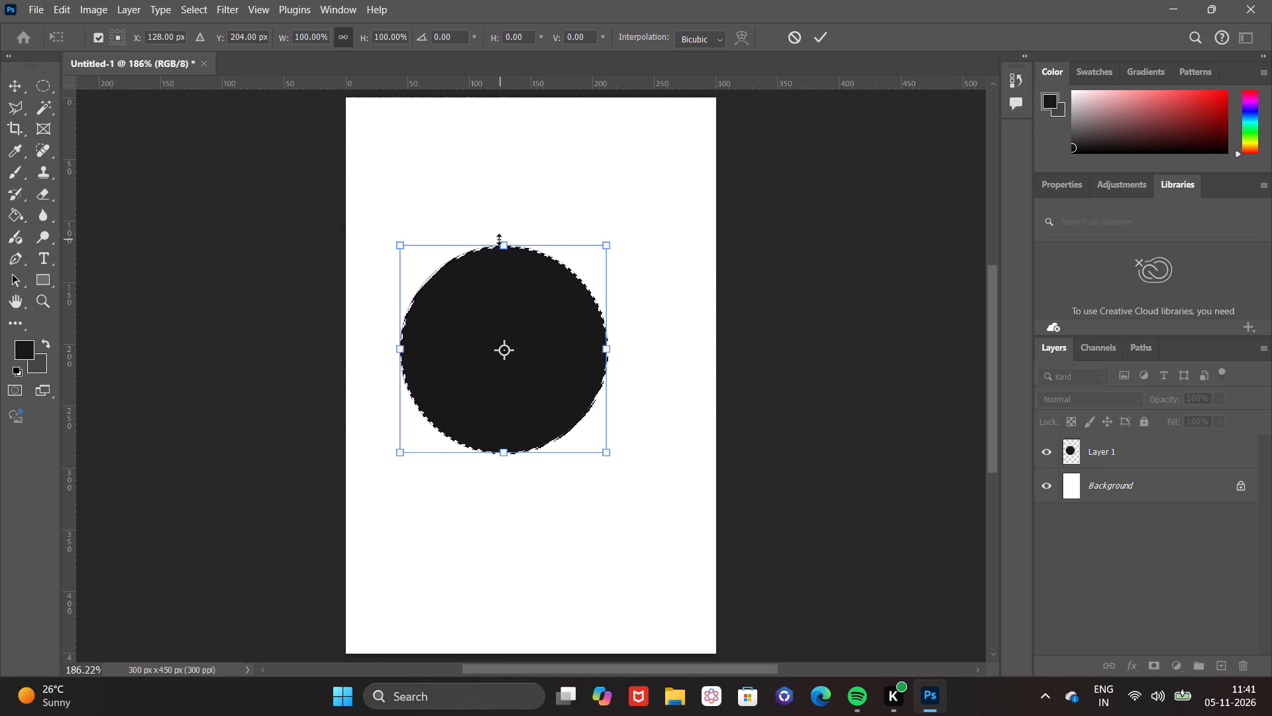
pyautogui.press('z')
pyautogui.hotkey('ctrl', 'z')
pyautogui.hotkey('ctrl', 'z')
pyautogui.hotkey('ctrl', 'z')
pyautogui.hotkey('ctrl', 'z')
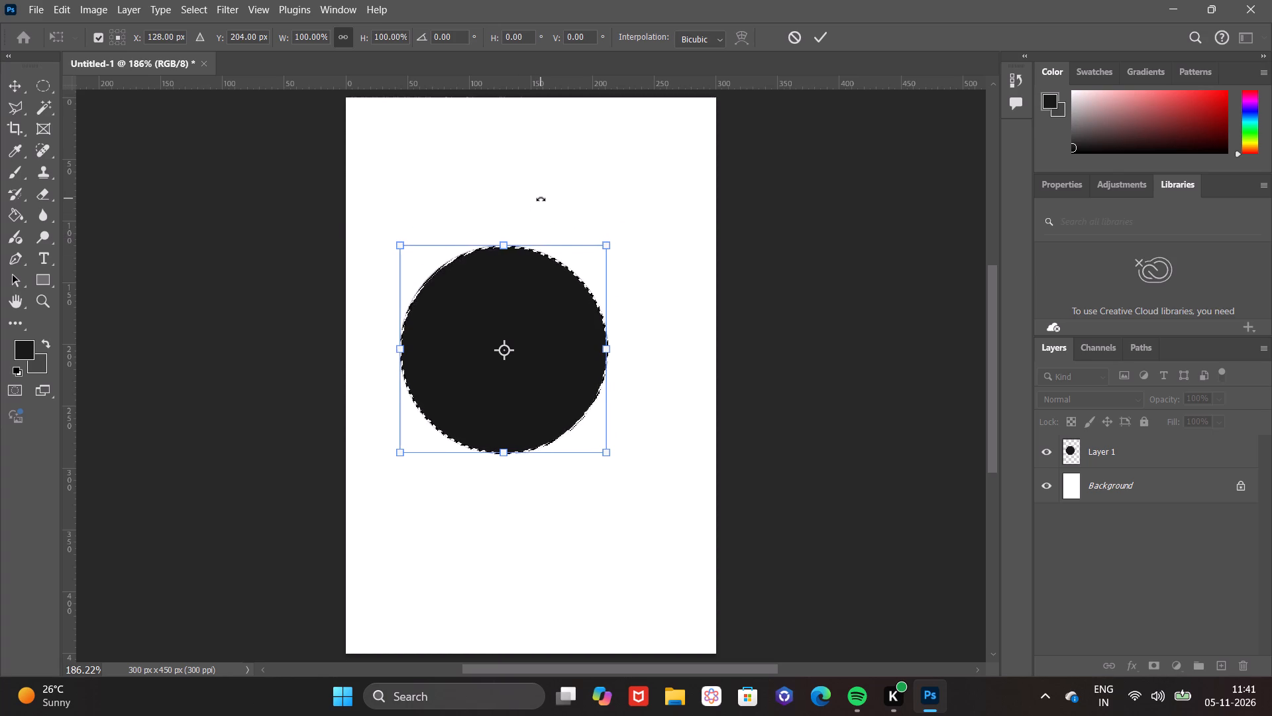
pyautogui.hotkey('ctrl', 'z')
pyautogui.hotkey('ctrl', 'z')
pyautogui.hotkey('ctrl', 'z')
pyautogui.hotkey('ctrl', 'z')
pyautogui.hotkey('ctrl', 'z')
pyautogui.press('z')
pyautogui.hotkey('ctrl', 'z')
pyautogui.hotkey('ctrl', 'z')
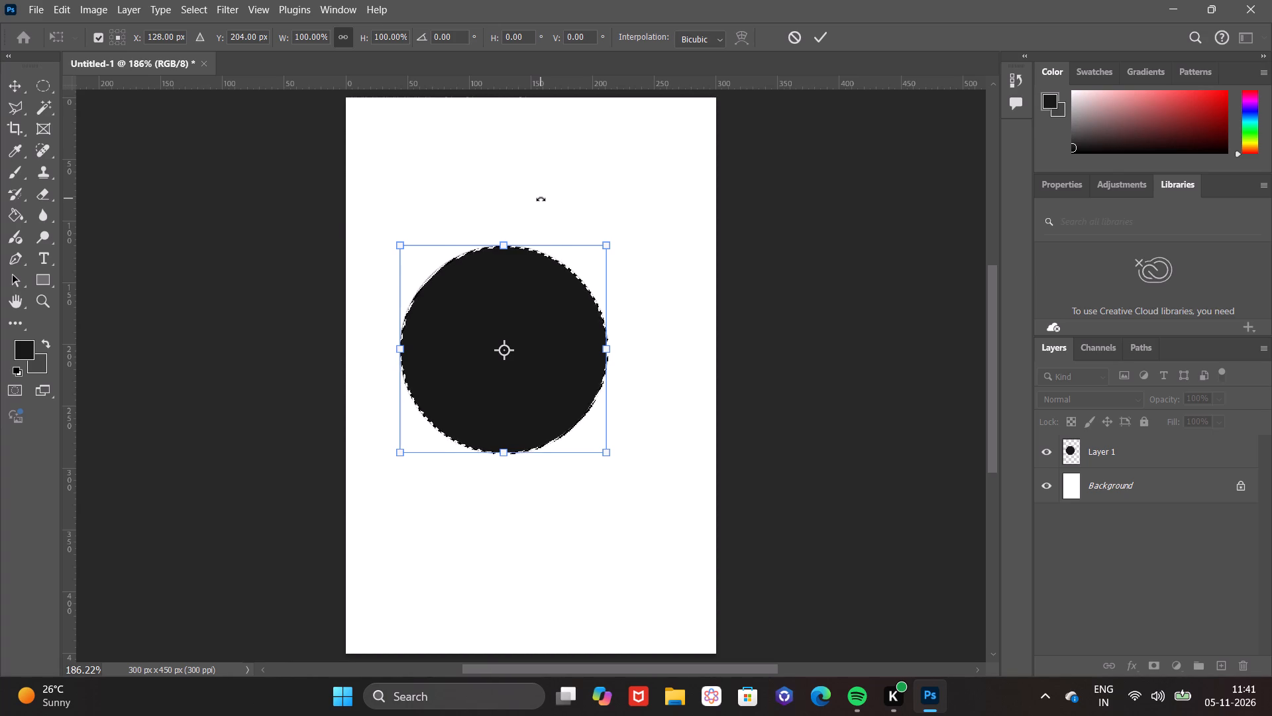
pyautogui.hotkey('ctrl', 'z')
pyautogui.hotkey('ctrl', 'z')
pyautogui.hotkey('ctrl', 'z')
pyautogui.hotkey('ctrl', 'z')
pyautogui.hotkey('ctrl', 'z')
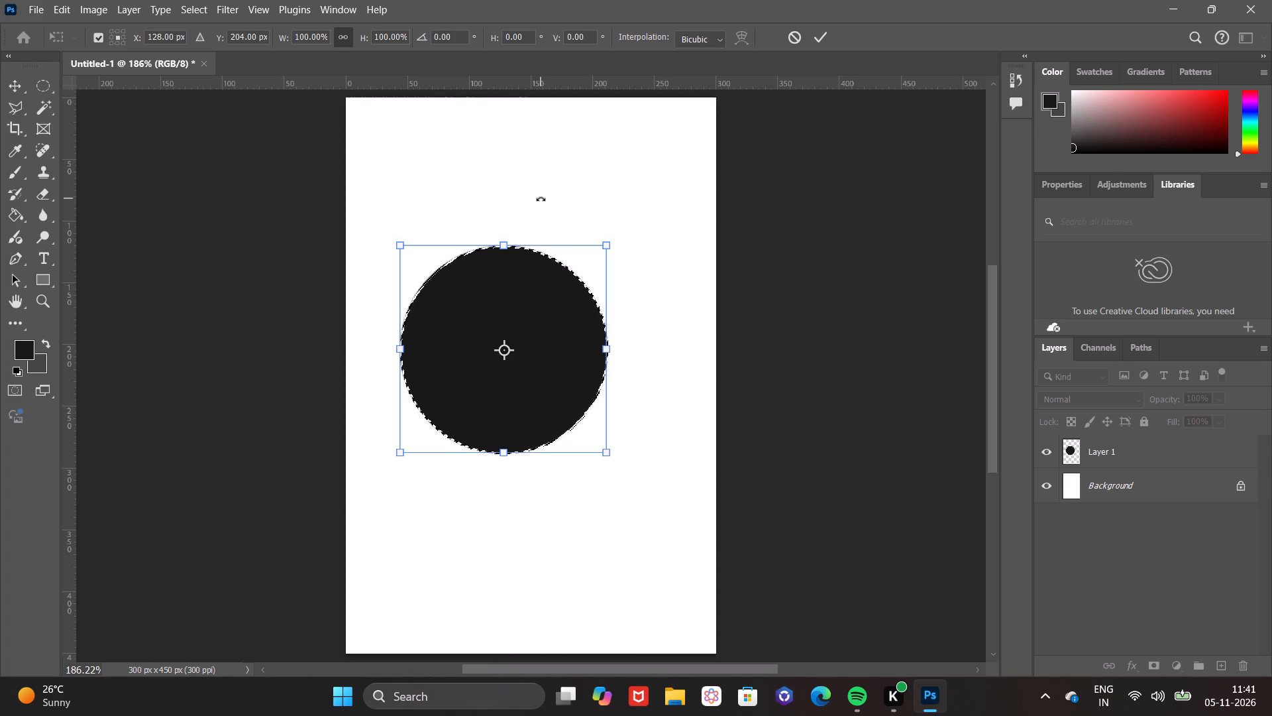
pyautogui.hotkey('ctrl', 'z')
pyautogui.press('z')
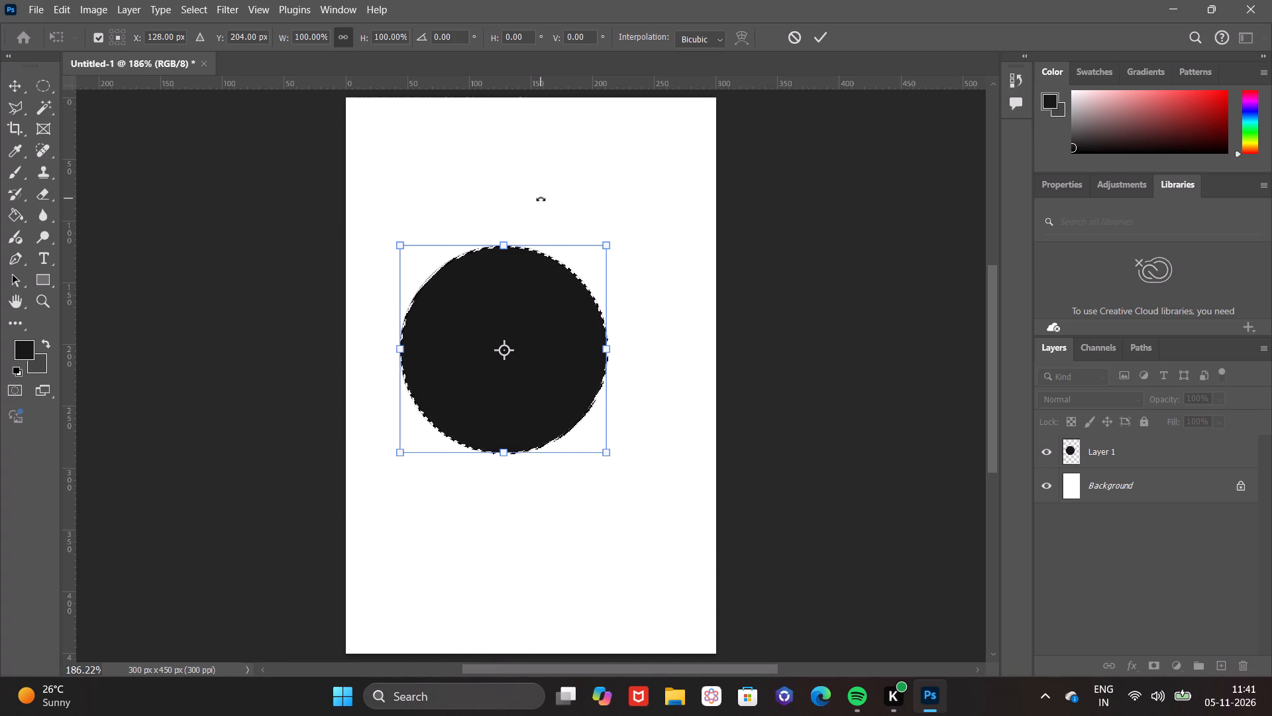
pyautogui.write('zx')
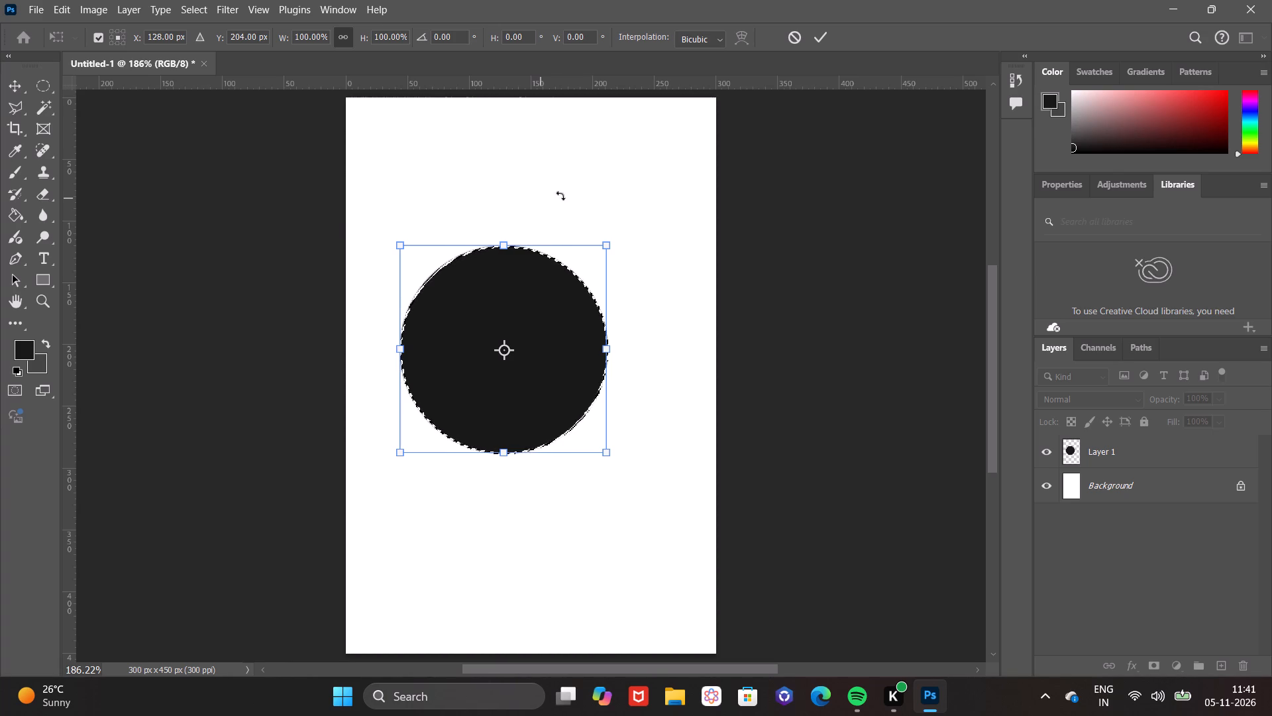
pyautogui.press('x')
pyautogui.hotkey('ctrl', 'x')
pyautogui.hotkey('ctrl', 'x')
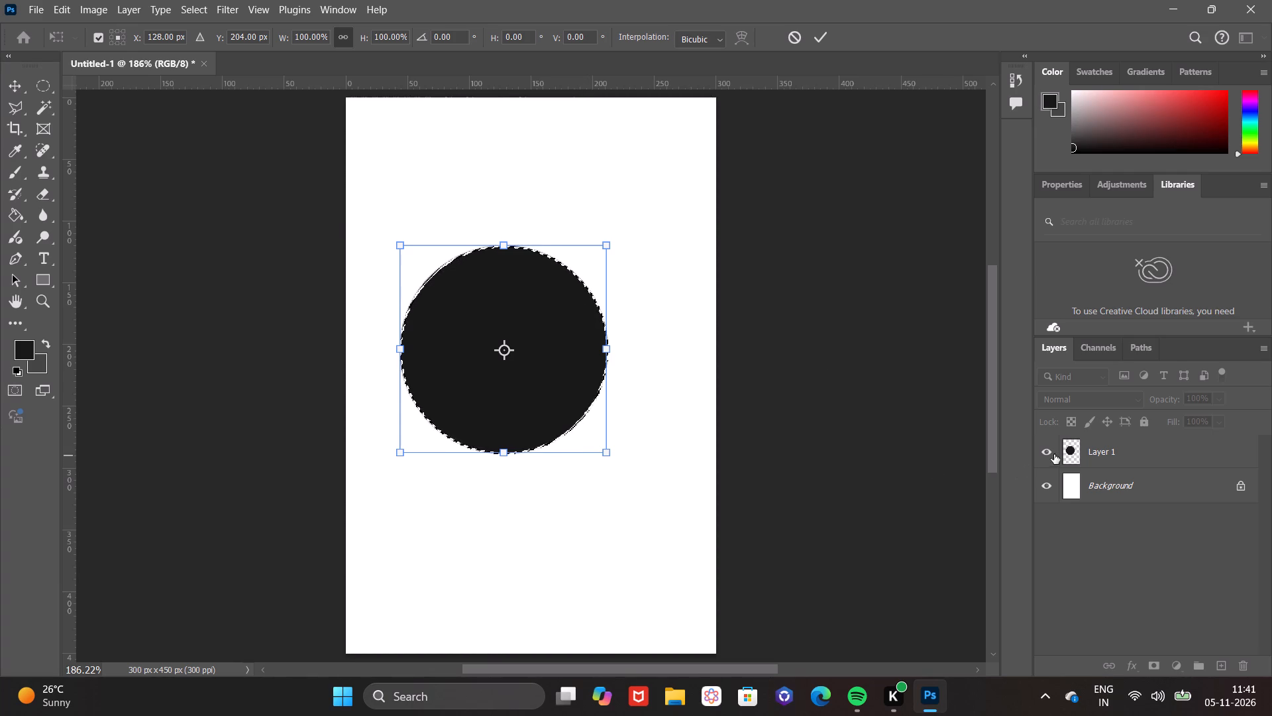
# End the selection transform and deselect the circular selection.
pyautogui.keyDown('ctrl'); pyautogui.moveTo(1043, 446); pyautogui.dragTo(1045, 453); pyautogui.keyUp('ctrl')
pyautogui.keyDown('ctrl'); pyautogui.click(1045, 451); pyautogui.keyUp('ctrl')
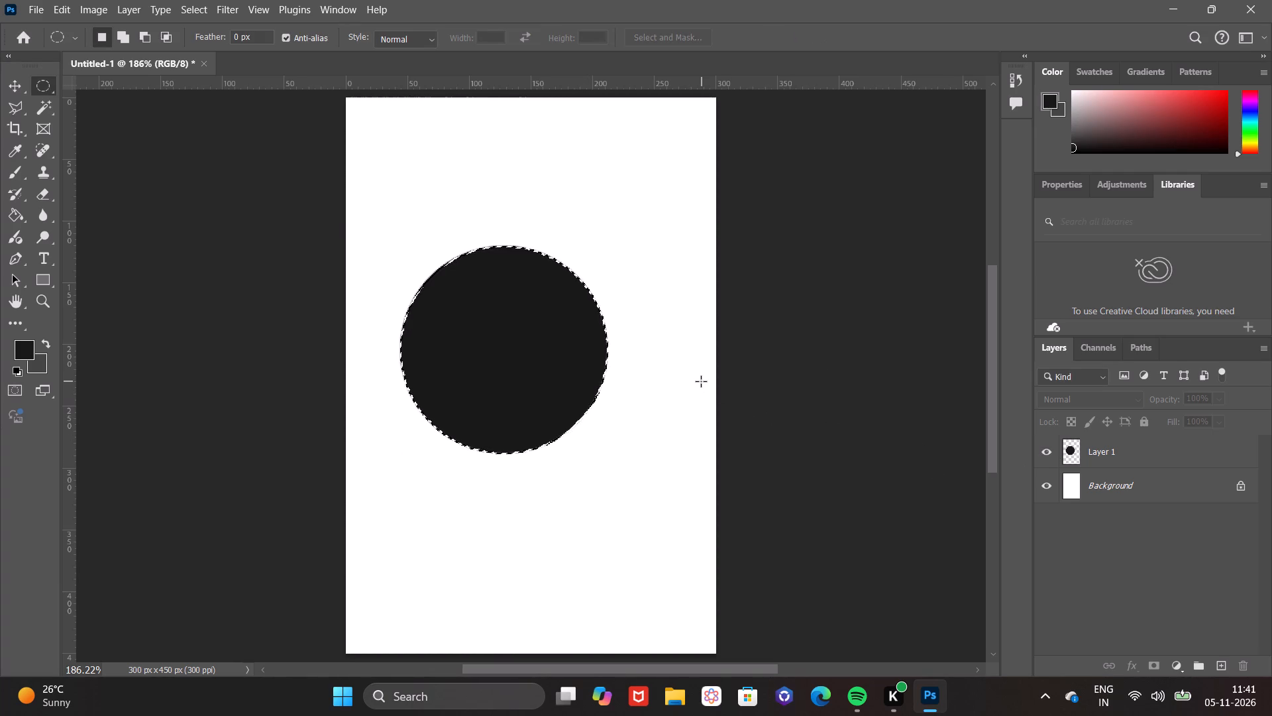
pyautogui.hotkey('ctrl', 't')
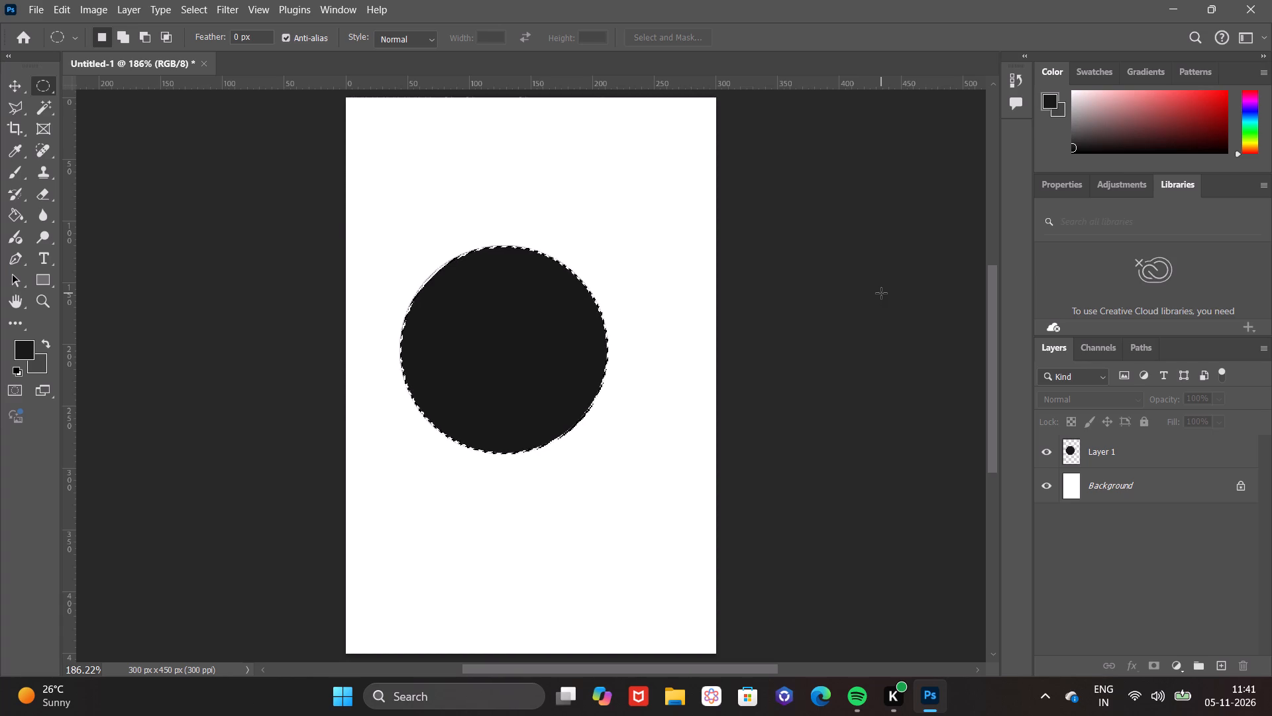
pyautogui.hotkey('ctrl', 't')
pyautogui.press('t')
pyautogui.hotkey('ctrl', 't')
pyautogui.press('t')
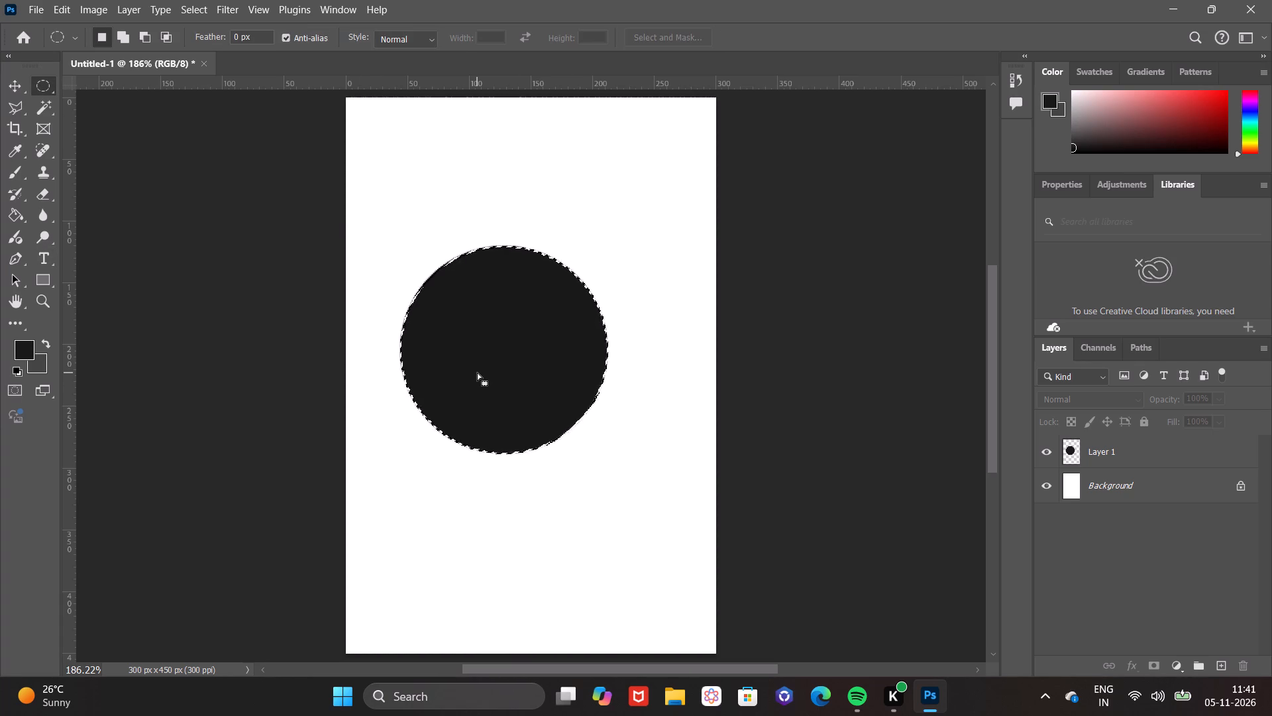
pyautogui.hotkey('ctrl', 'd')
pyautogui.press('t')
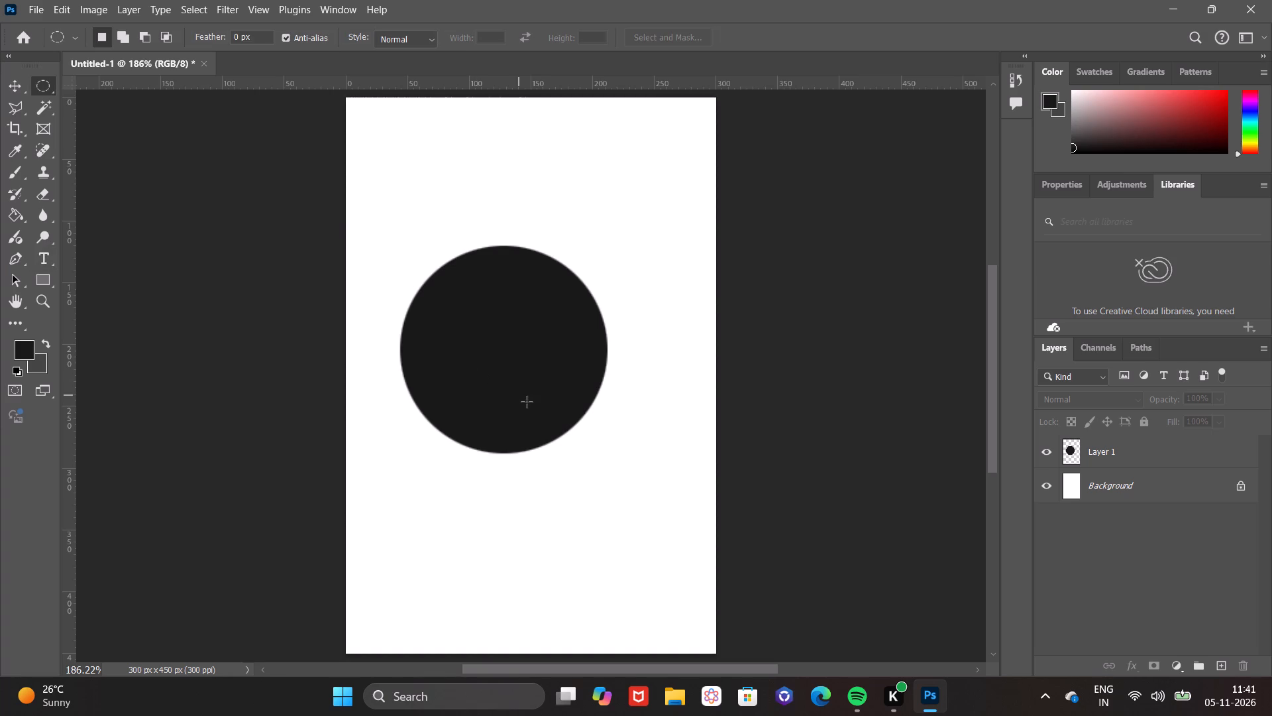
# Make Layer 1, which holds the near-black circle, the active layer.
pyautogui.keyDown('ctrl'); pyautogui.click(496, 391); pyautogui.keyUp('ctrl')
pyautogui.hotkey('ctrl', 't')
pyautogui.hotkey('ctrl', 't')
pyautogui.hotkey('ctrl', 't')
pyautogui.hotkey('ctrl', 't')
pyautogui.hotkey('ctrl', 't')
pyautogui.hotkey('ctrl', 't')
pyautogui.hotkey('ctrl', 't')
pyautogui.hotkey('ctrl', 't')
pyautogui.hotkey('ctrl', 't')
pyautogui.hotkey('ctrl', 't')
pyautogui.hotkey('ctrl', 't')
pyautogui.hotkey('ctrl', 't')
pyautogui.hotkey('ctrl', 't')
pyautogui.hotkey('ctrl', 't')
pyautogui.hotkey('ctrl', 't')
pyautogui.hotkey('ctrl', 't')
pyautogui.hotkey('ctrl', 't')
pyautogui.hotkey('ctrl', 't')
pyautogui.hotkey('ctrl', 't')
pyautogui.hotkey('ctrl', 't')
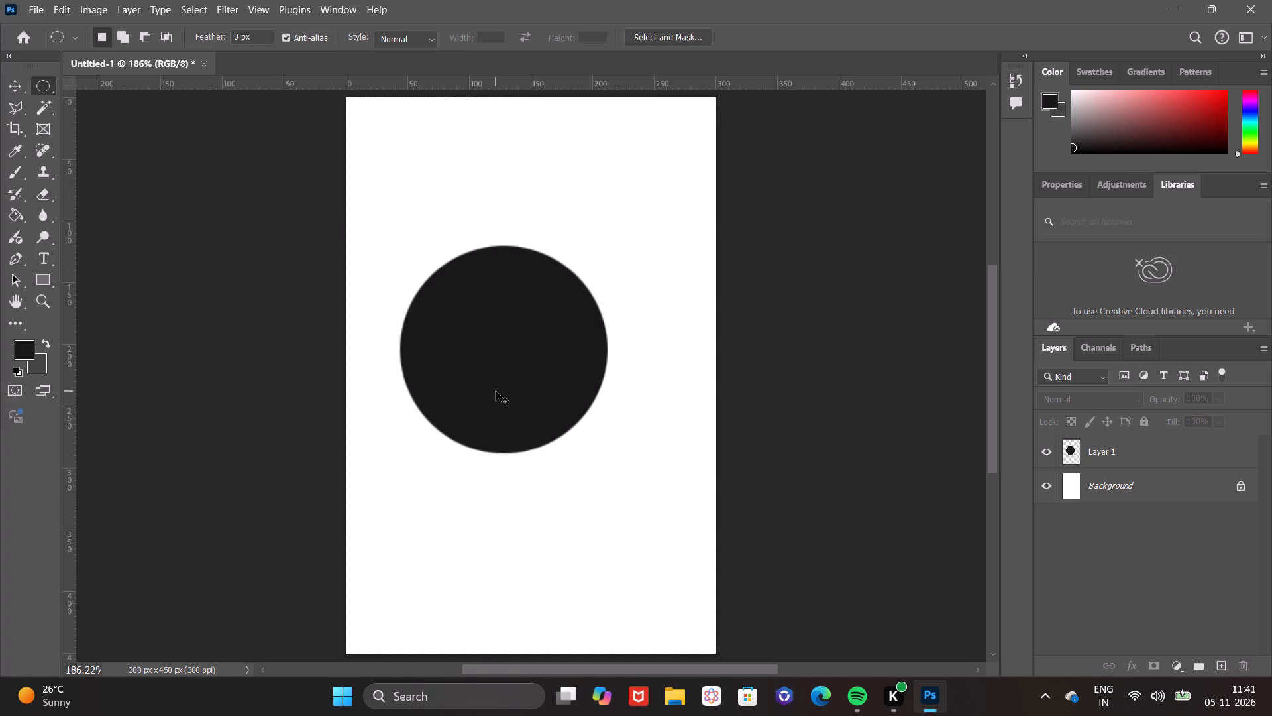
pyautogui.keyDown('ctrl'); pyautogui.rightClick(496, 391); pyautogui.keyUp('ctrl')
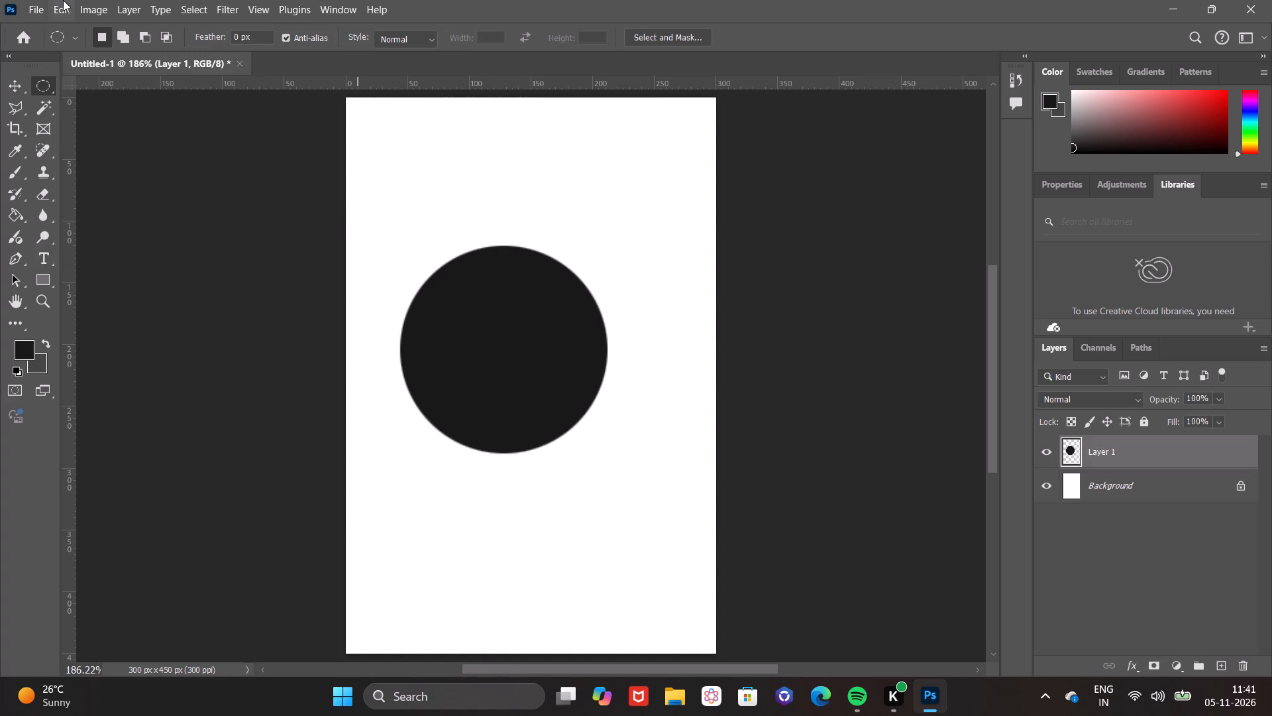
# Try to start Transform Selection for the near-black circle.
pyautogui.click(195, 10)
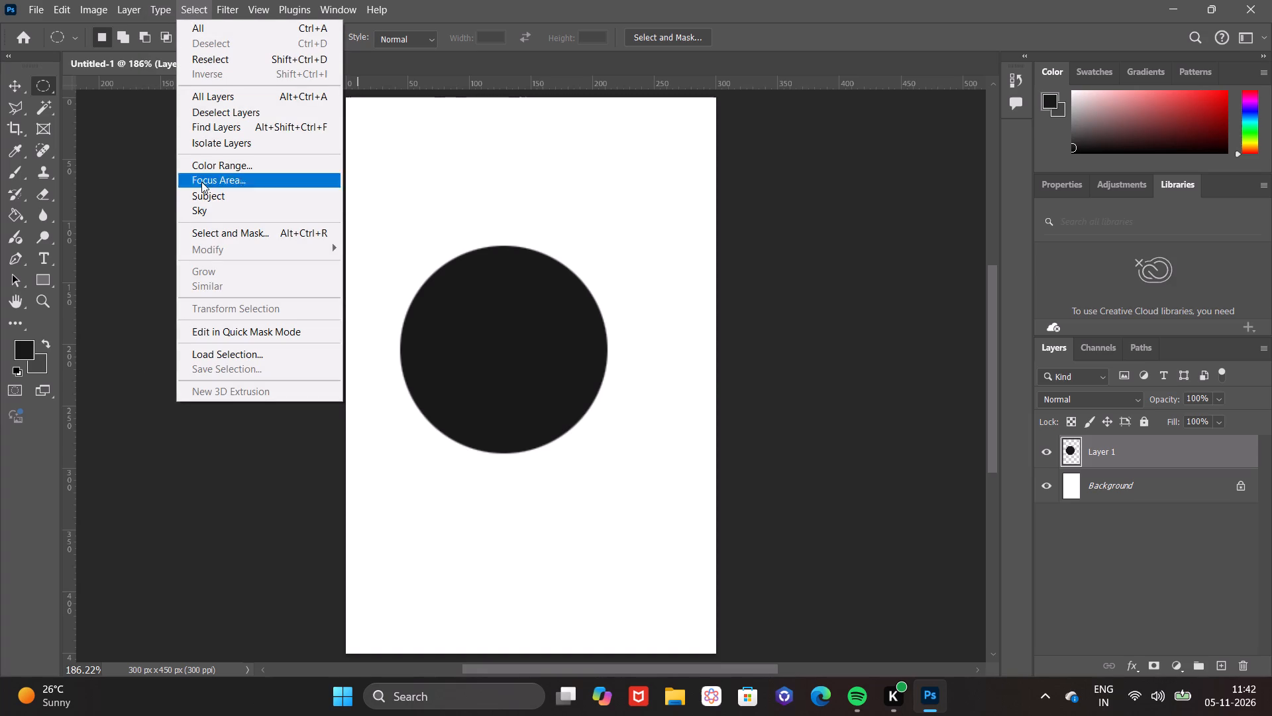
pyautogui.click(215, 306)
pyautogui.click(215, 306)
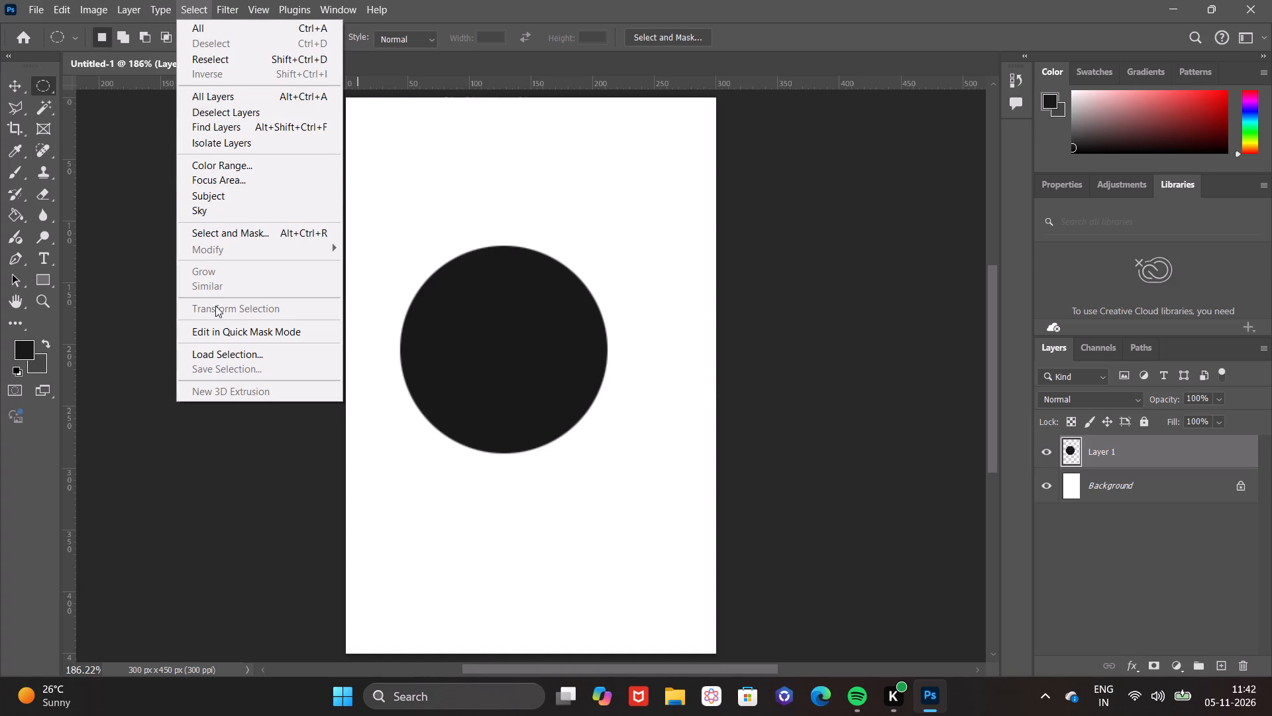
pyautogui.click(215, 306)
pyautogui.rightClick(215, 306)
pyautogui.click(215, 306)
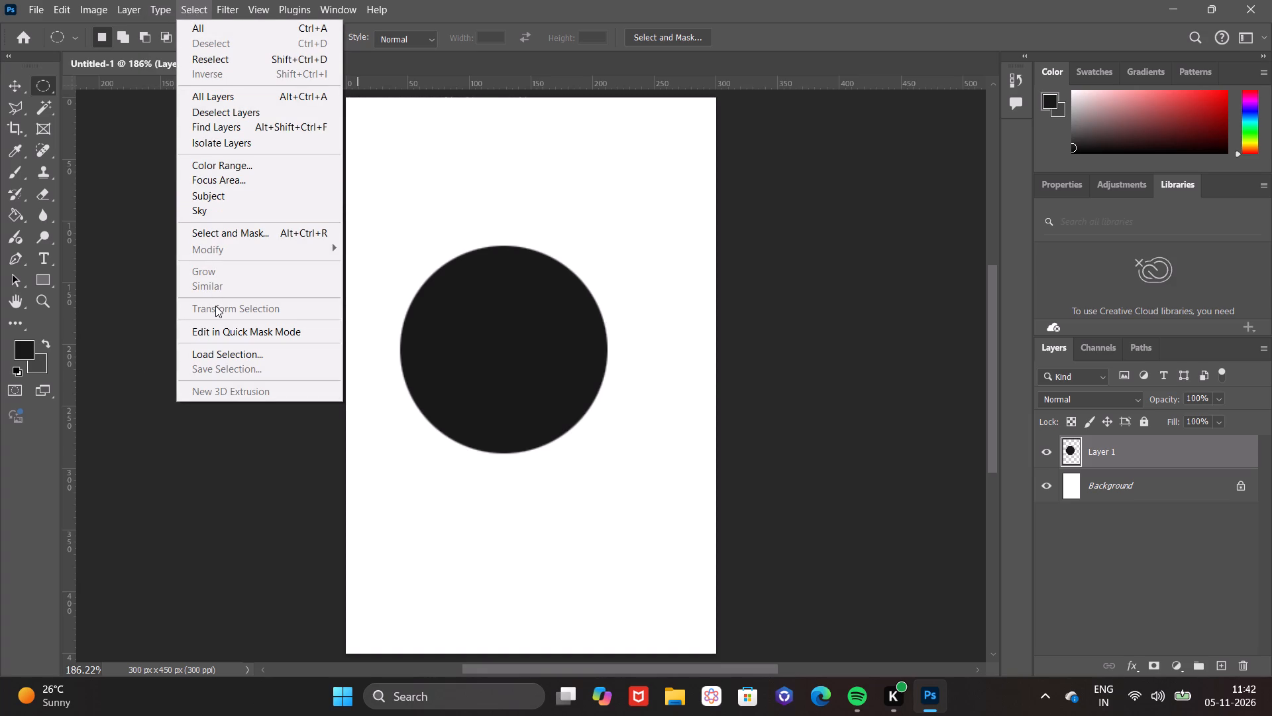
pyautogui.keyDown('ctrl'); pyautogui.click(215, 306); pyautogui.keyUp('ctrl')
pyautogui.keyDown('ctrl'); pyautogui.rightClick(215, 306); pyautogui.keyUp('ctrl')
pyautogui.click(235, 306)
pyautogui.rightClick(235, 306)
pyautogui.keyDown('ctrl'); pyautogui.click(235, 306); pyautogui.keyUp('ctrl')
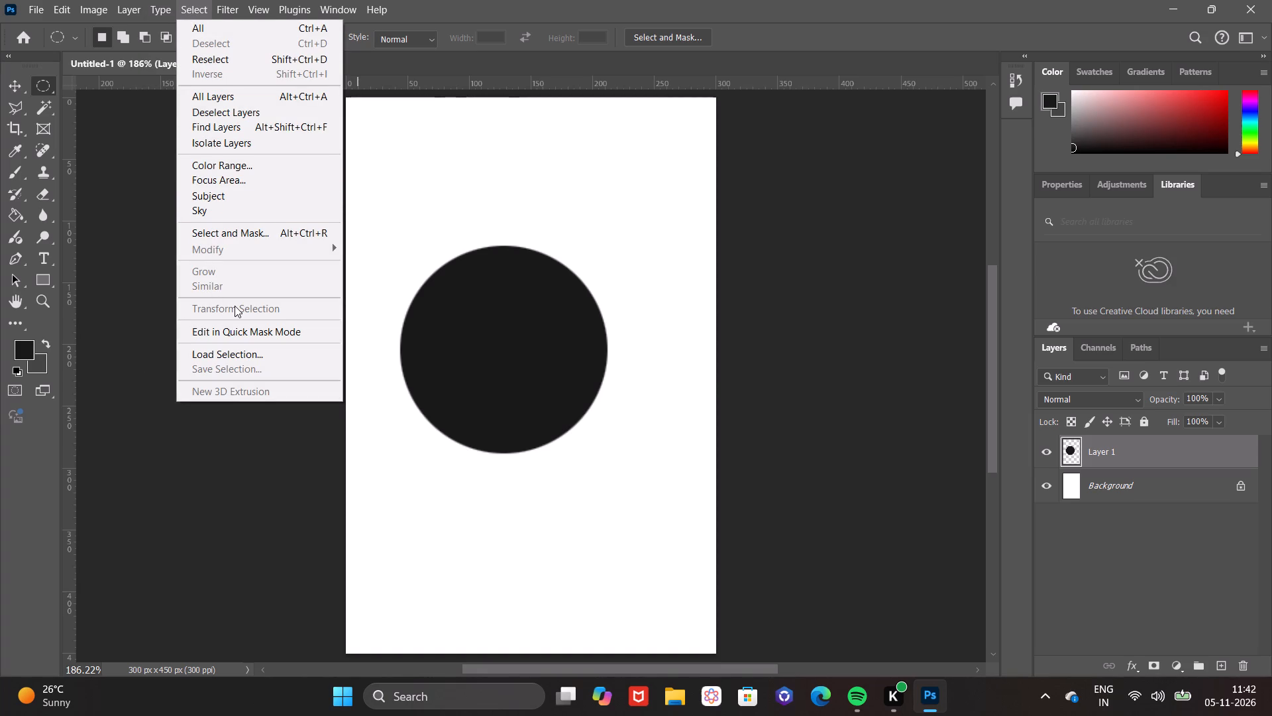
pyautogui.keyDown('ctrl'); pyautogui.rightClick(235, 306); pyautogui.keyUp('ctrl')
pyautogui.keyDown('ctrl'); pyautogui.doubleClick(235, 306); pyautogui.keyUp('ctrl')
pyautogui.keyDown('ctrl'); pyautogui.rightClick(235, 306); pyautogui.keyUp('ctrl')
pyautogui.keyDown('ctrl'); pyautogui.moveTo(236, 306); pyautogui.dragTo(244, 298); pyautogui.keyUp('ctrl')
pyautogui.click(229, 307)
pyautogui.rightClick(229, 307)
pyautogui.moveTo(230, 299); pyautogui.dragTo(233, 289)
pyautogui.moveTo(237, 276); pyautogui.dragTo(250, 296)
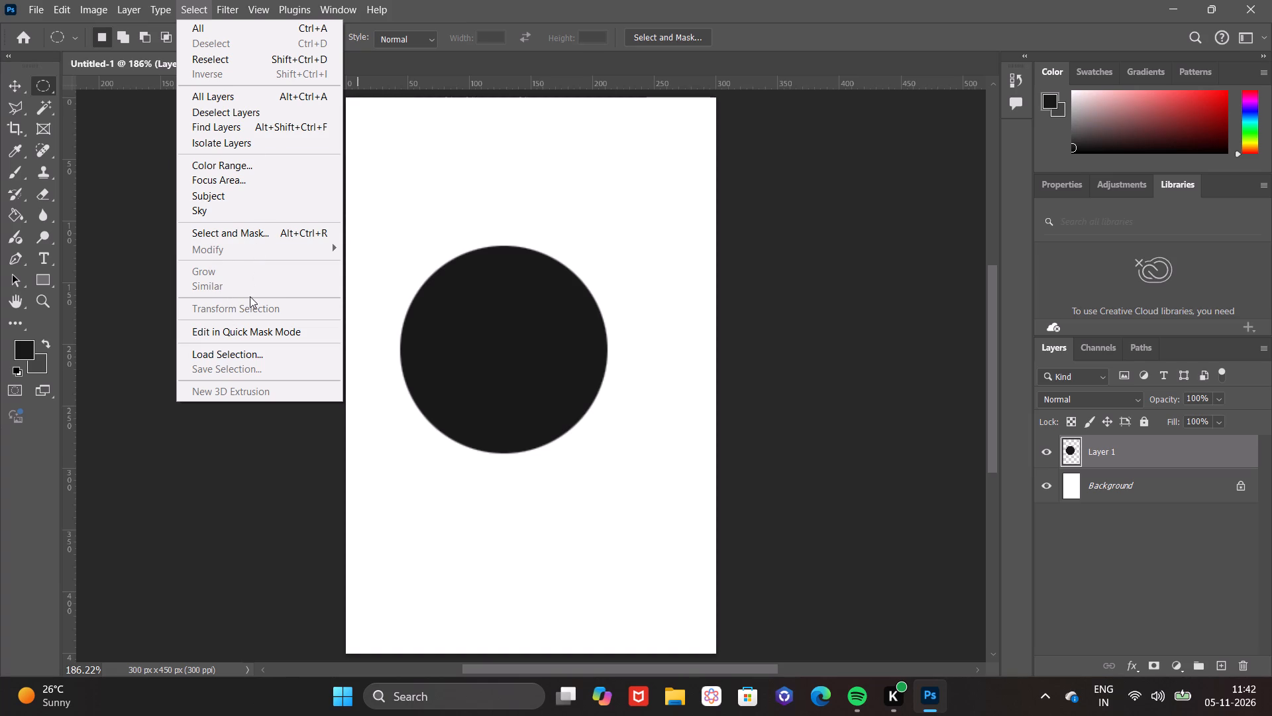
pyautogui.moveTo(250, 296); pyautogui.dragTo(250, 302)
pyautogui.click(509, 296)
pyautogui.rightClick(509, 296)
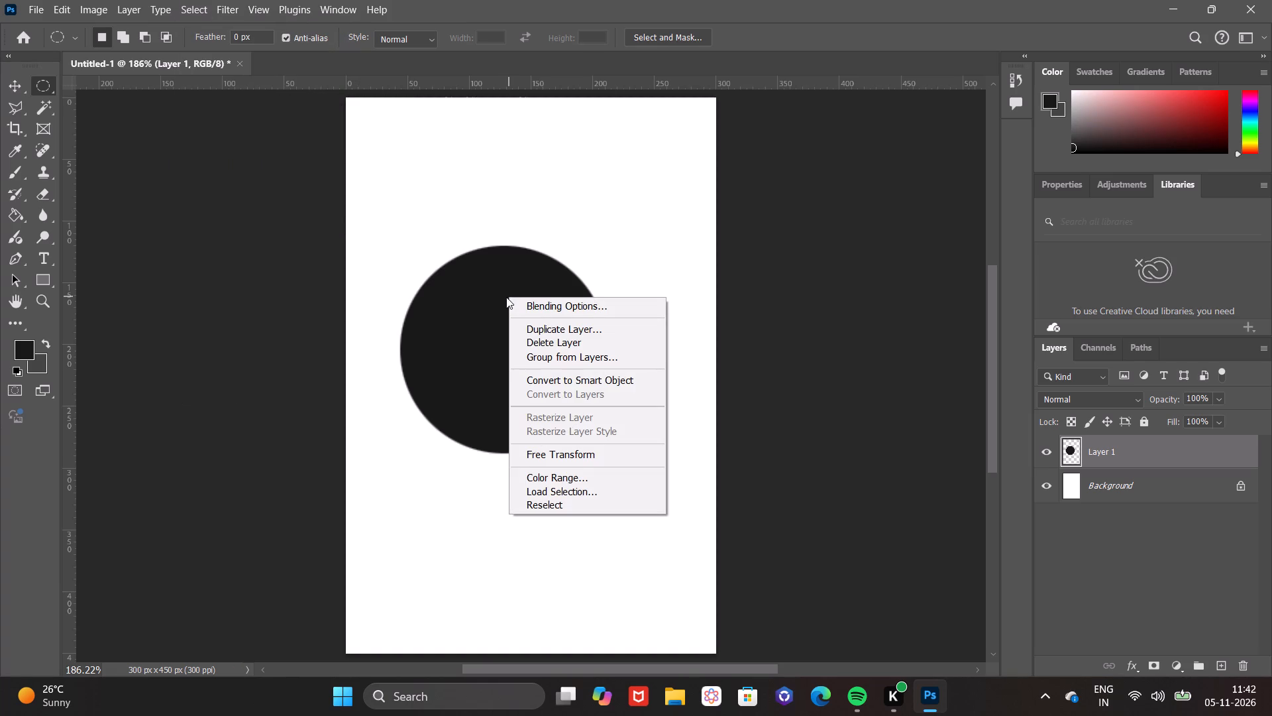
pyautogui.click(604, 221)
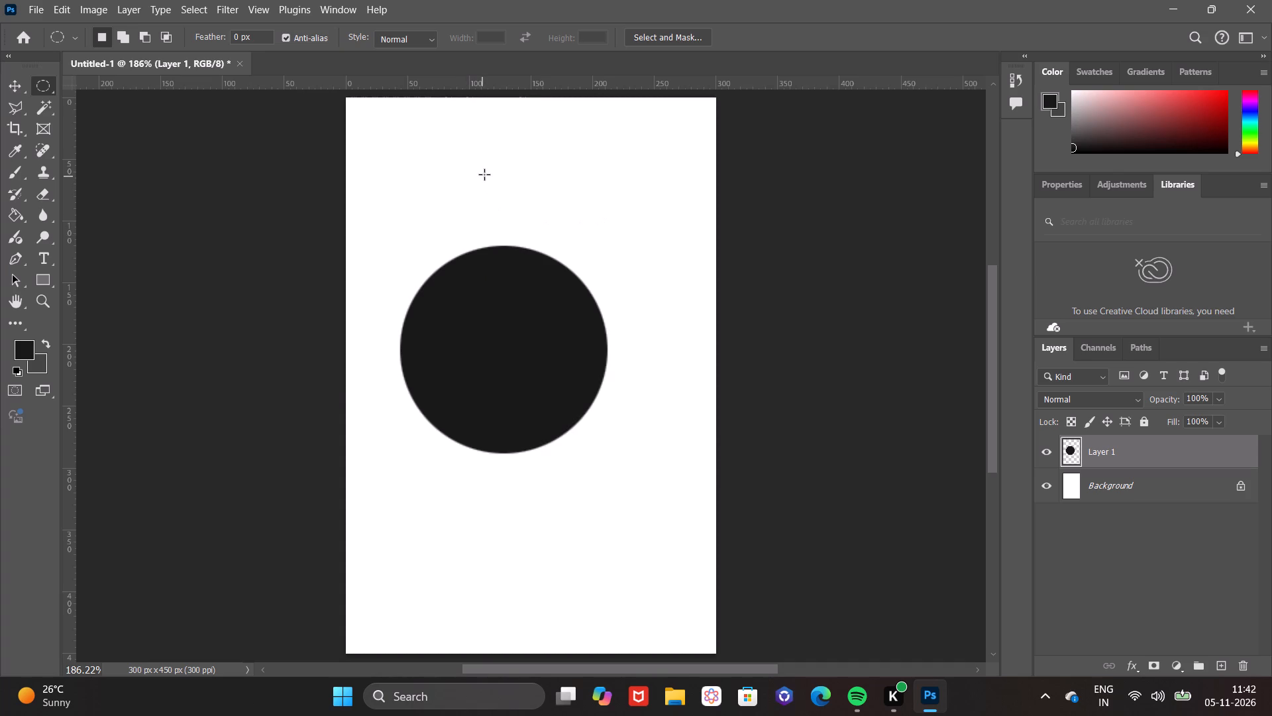
# Start a Free Transform on the near-black circle in Layer 1.
pyautogui.hotkey('ctrl', 't')
pyautogui.hotkey('ctrl', 't')
pyautogui.hotkey('ctrl', 't')
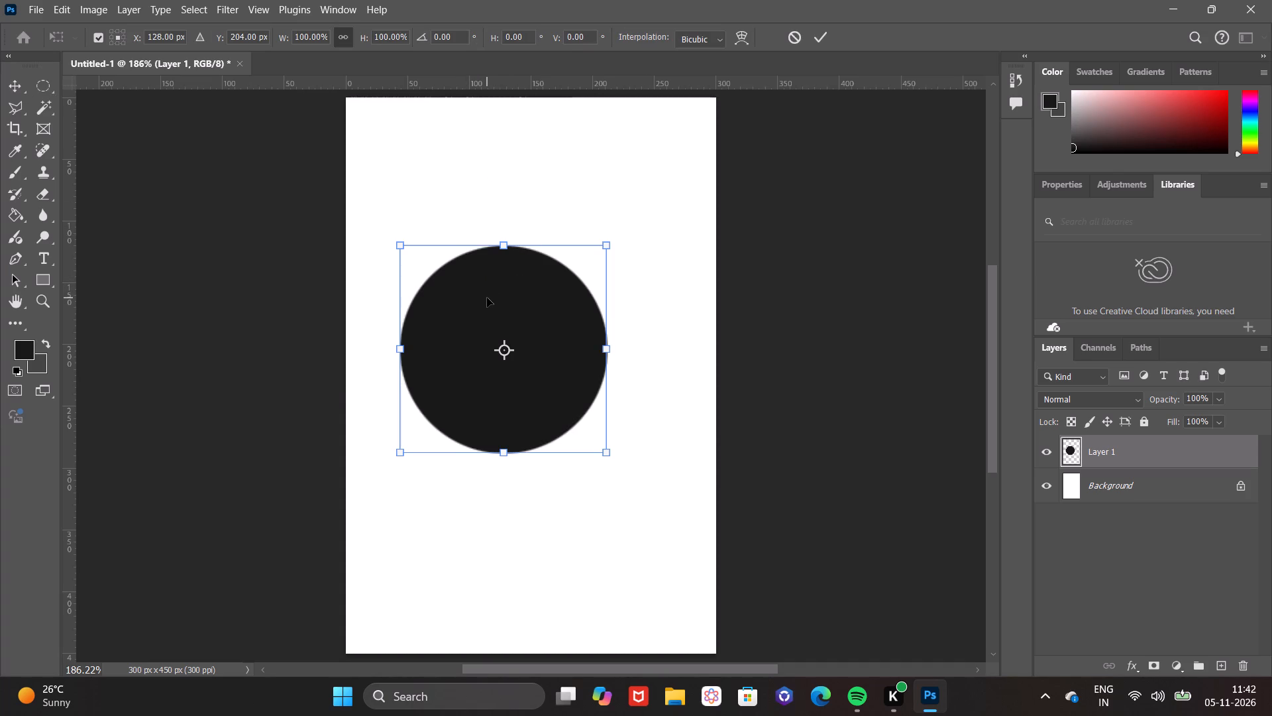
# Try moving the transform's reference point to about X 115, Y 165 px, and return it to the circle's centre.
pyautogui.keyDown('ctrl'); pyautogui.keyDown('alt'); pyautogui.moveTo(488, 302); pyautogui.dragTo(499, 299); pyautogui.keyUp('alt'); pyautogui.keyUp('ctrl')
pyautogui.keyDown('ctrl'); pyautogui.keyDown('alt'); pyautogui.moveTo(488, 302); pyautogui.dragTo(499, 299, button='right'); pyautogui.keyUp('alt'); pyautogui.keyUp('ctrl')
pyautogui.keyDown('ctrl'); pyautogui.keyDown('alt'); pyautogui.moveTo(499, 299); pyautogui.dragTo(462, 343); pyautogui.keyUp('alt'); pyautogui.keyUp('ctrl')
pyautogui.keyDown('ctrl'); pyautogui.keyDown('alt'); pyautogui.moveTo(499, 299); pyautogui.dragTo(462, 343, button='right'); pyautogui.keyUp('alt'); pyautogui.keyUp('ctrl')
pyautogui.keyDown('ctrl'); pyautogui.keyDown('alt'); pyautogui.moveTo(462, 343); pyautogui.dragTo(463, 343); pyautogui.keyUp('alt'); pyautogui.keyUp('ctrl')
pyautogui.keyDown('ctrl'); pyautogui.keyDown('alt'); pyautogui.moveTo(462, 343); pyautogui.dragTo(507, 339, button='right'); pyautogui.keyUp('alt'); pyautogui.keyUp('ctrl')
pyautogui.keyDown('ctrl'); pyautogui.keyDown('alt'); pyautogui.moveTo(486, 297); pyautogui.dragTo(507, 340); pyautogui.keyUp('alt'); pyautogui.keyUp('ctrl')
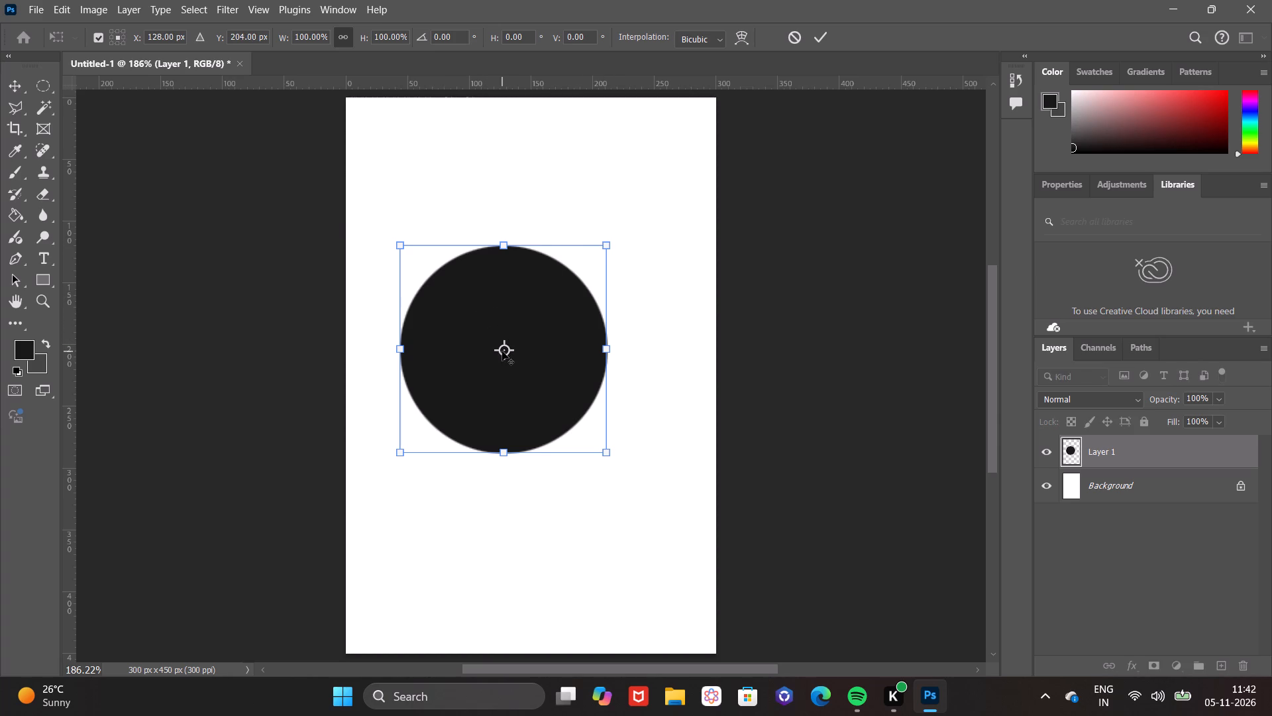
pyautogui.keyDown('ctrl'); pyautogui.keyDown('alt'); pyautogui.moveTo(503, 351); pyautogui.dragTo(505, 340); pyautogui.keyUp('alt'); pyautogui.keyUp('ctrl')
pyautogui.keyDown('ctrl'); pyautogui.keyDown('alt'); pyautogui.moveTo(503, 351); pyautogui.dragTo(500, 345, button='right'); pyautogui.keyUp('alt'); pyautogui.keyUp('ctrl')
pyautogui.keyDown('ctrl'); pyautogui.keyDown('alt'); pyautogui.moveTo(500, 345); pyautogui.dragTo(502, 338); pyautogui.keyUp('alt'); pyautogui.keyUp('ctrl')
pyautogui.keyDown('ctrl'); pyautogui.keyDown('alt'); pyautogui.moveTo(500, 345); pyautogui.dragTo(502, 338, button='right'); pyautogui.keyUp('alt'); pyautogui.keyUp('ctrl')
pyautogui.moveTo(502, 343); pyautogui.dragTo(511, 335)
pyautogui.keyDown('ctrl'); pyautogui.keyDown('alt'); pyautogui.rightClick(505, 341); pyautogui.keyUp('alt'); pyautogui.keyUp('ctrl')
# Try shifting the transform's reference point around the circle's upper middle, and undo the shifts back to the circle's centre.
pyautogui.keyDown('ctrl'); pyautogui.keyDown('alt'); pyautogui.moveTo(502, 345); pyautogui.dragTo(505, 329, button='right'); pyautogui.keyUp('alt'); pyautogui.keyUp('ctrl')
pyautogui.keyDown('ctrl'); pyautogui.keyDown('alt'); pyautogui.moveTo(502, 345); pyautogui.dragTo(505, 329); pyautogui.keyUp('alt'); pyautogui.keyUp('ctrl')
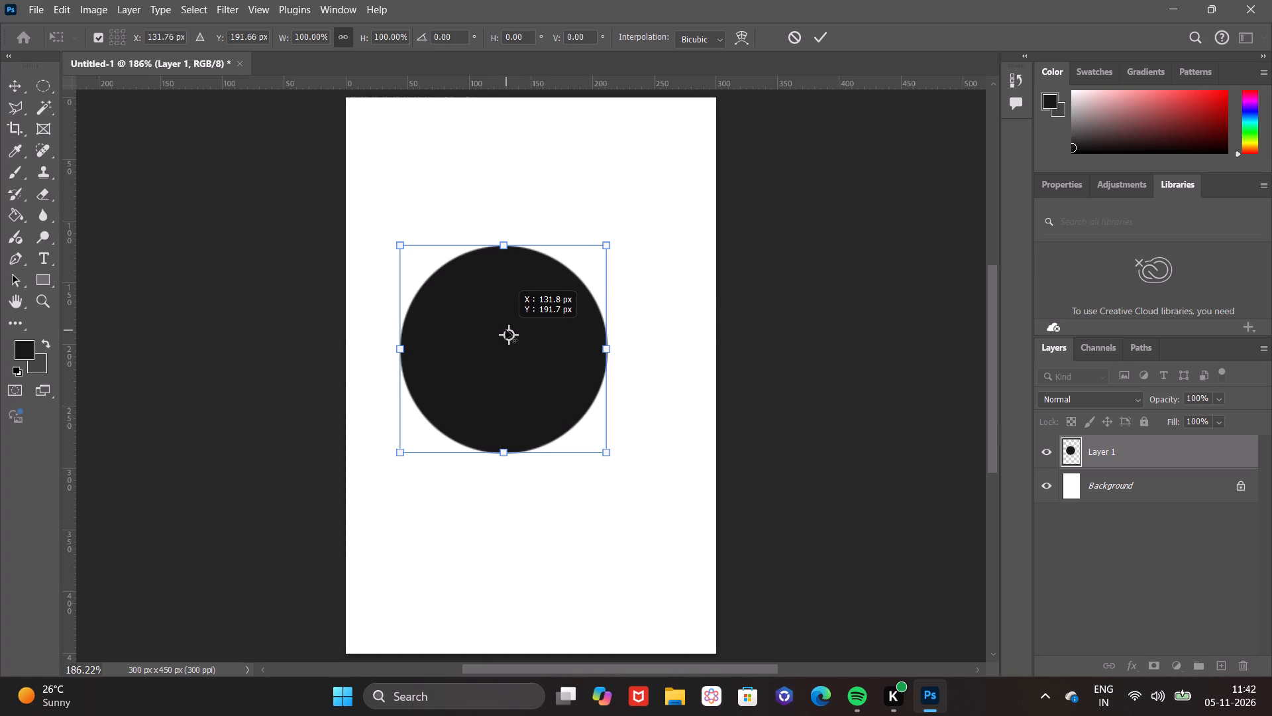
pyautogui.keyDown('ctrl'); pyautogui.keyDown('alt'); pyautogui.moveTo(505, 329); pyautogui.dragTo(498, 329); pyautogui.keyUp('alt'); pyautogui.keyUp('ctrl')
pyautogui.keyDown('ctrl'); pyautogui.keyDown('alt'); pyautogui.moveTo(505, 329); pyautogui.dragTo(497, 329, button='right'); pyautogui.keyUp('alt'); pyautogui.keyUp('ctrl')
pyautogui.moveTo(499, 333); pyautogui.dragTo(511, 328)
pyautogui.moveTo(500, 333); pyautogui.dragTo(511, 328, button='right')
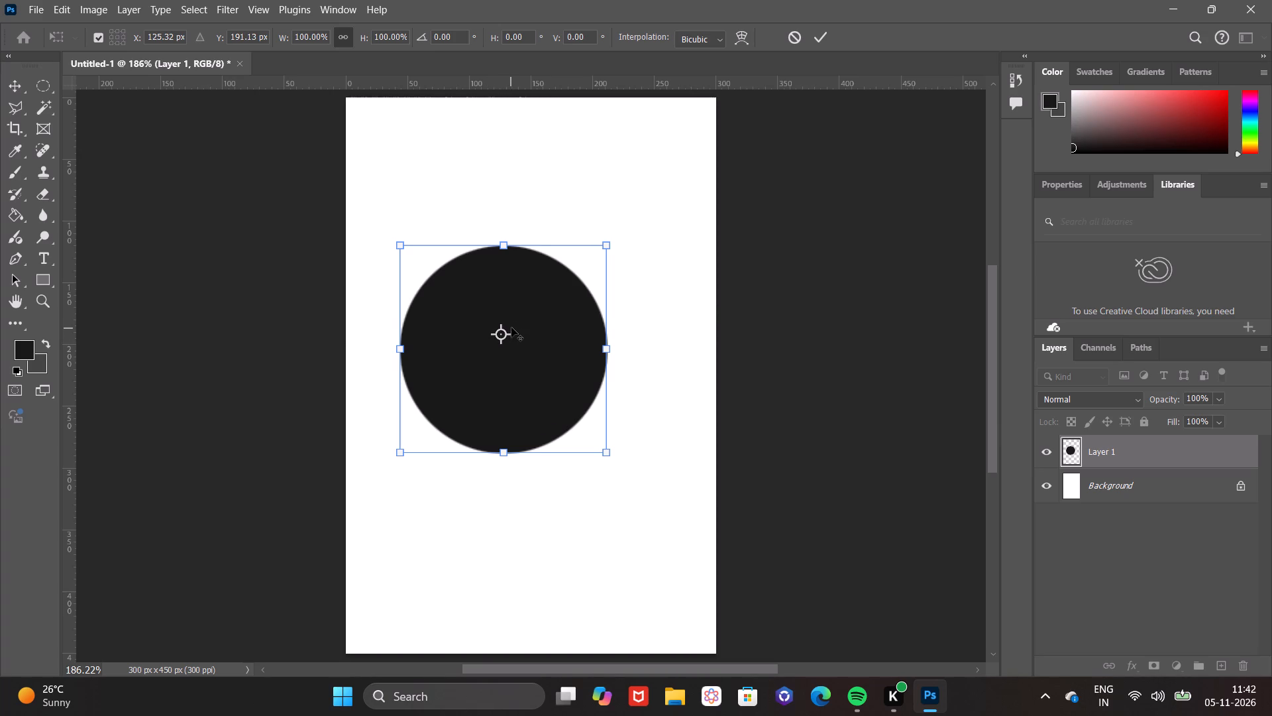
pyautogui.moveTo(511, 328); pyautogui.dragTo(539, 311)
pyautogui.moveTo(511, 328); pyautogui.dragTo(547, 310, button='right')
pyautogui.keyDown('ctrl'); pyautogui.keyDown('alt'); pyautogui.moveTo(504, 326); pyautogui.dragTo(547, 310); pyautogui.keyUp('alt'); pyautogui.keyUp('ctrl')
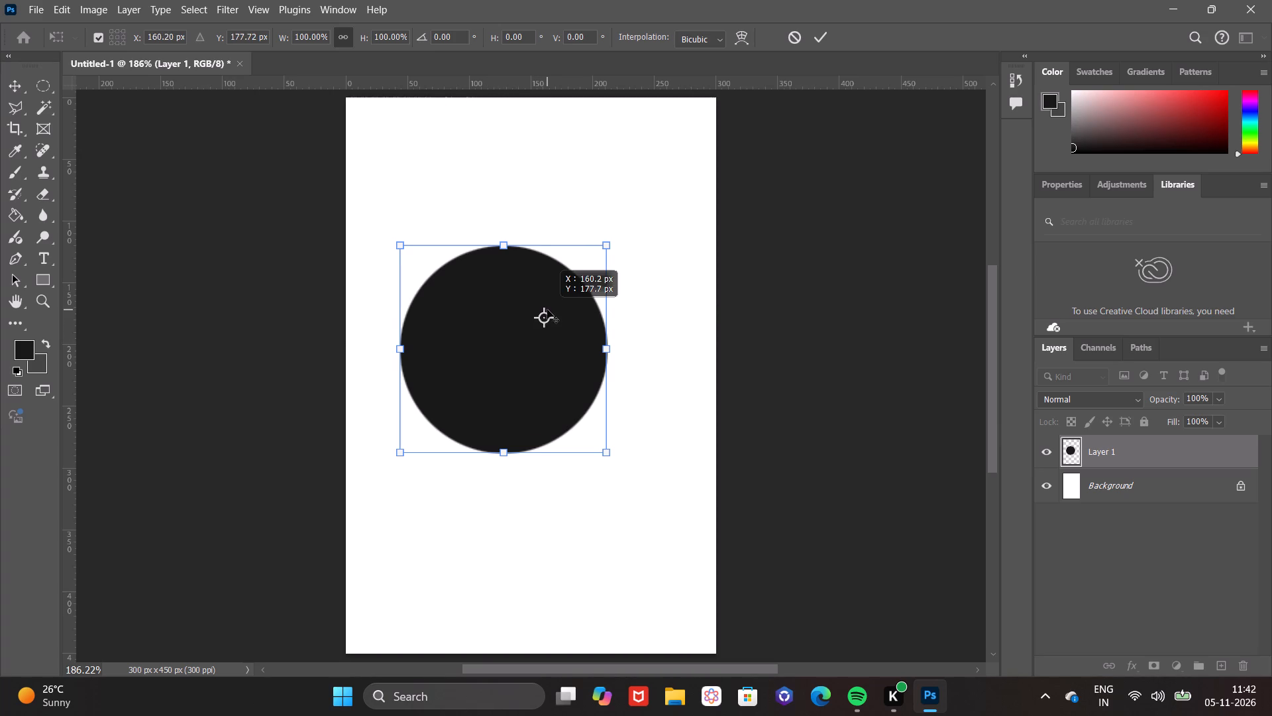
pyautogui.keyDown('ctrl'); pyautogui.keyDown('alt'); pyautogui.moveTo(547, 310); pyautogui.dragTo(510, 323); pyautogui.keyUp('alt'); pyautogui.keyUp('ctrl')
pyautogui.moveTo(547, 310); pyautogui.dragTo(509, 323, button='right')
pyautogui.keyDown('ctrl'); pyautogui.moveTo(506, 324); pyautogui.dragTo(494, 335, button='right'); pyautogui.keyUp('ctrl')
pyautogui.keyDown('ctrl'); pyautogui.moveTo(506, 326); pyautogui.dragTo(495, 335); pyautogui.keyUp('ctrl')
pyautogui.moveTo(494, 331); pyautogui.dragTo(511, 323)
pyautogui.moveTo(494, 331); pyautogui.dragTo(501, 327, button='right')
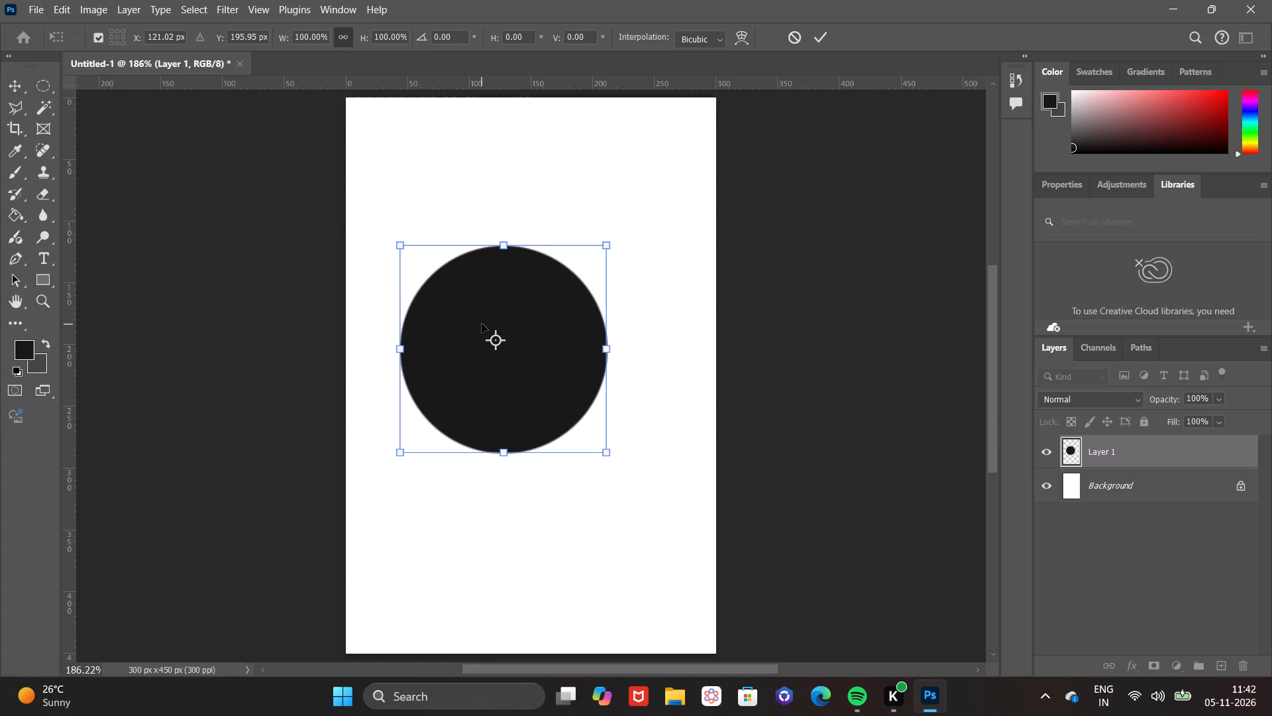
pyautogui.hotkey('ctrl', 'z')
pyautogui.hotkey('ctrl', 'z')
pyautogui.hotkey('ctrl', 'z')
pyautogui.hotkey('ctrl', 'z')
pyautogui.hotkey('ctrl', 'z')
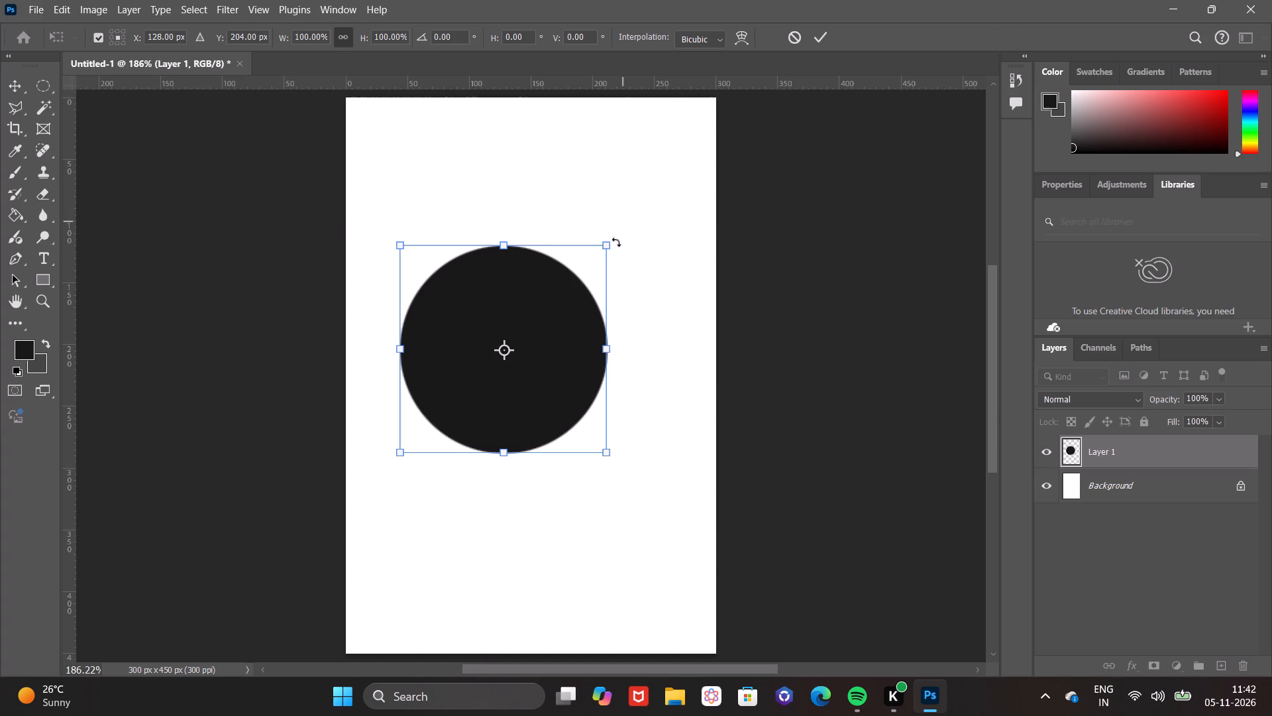
# Move the near-black circle to the canvas centre at X 150, Y 225 px and commit the transform.
pyautogui.moveTo(536, 304); pyautogui.dragTo(566, 324)
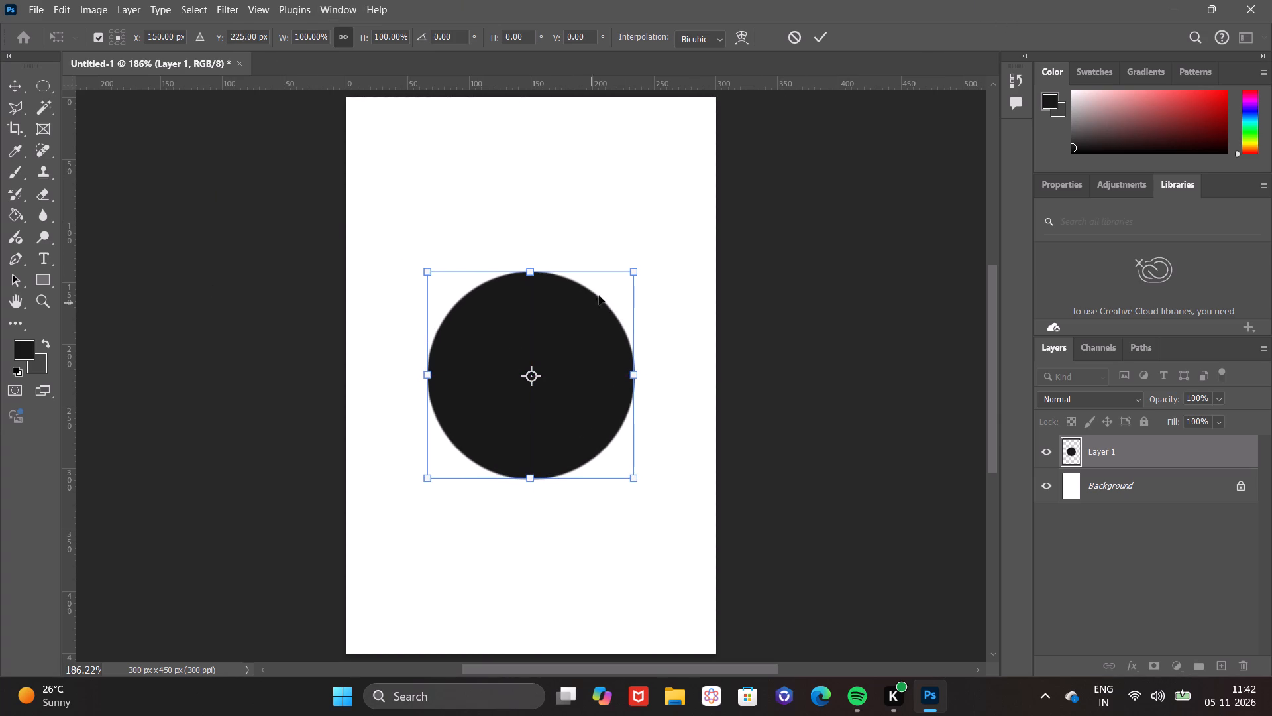
pyautogui.click(816, 34)
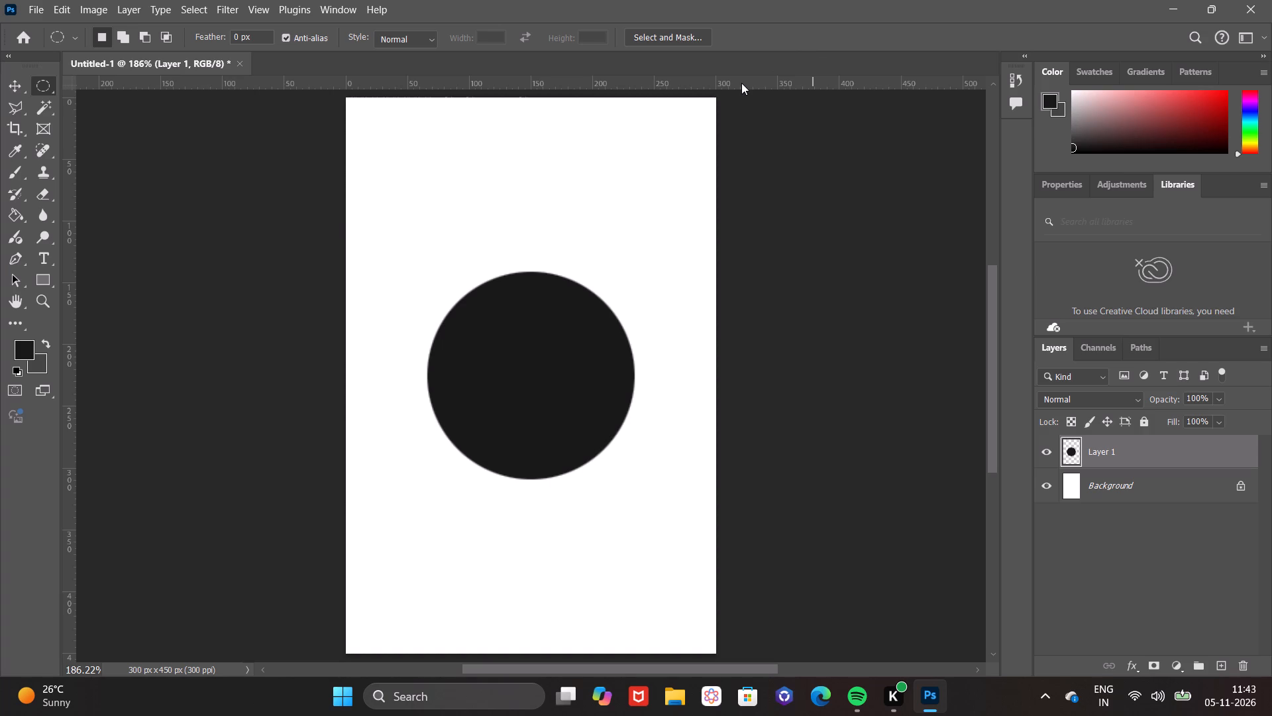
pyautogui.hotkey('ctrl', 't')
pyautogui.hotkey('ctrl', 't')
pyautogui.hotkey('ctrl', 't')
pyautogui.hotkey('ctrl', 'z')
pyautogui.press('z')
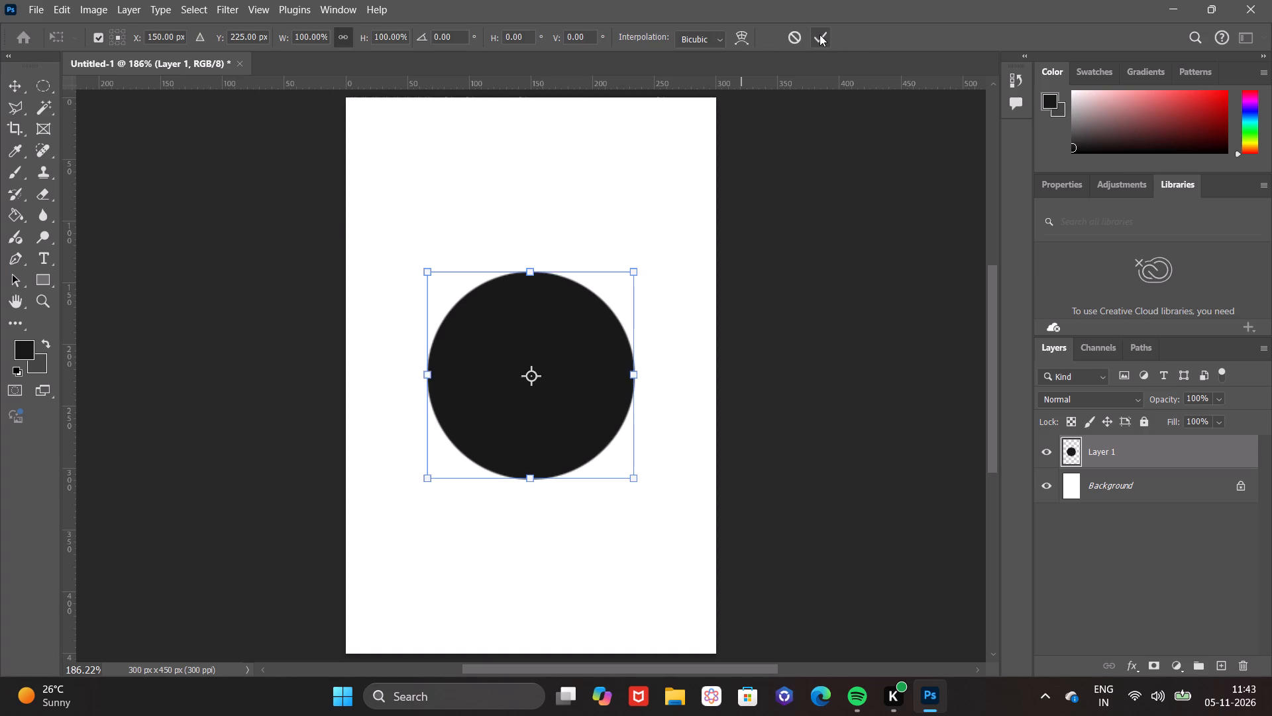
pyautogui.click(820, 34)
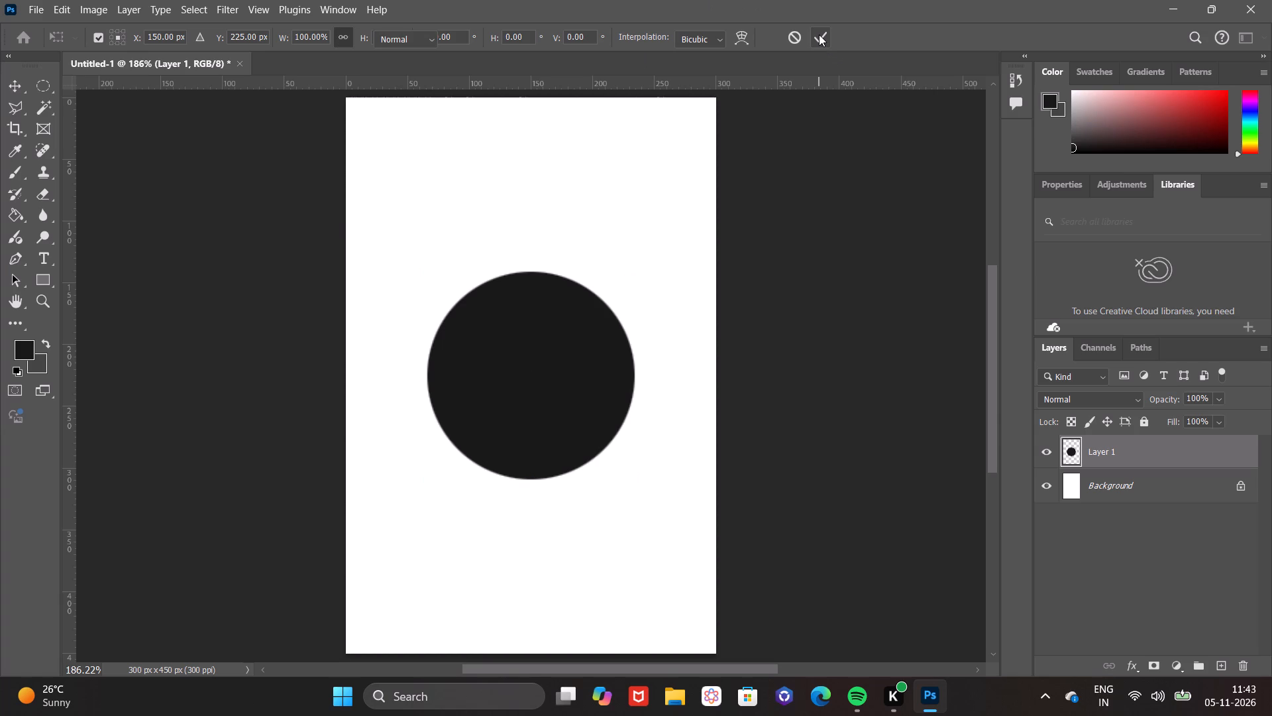
# Duplicate Layer 1 with the near-black circle onto a new layer above it.
pyautogui.press('j')
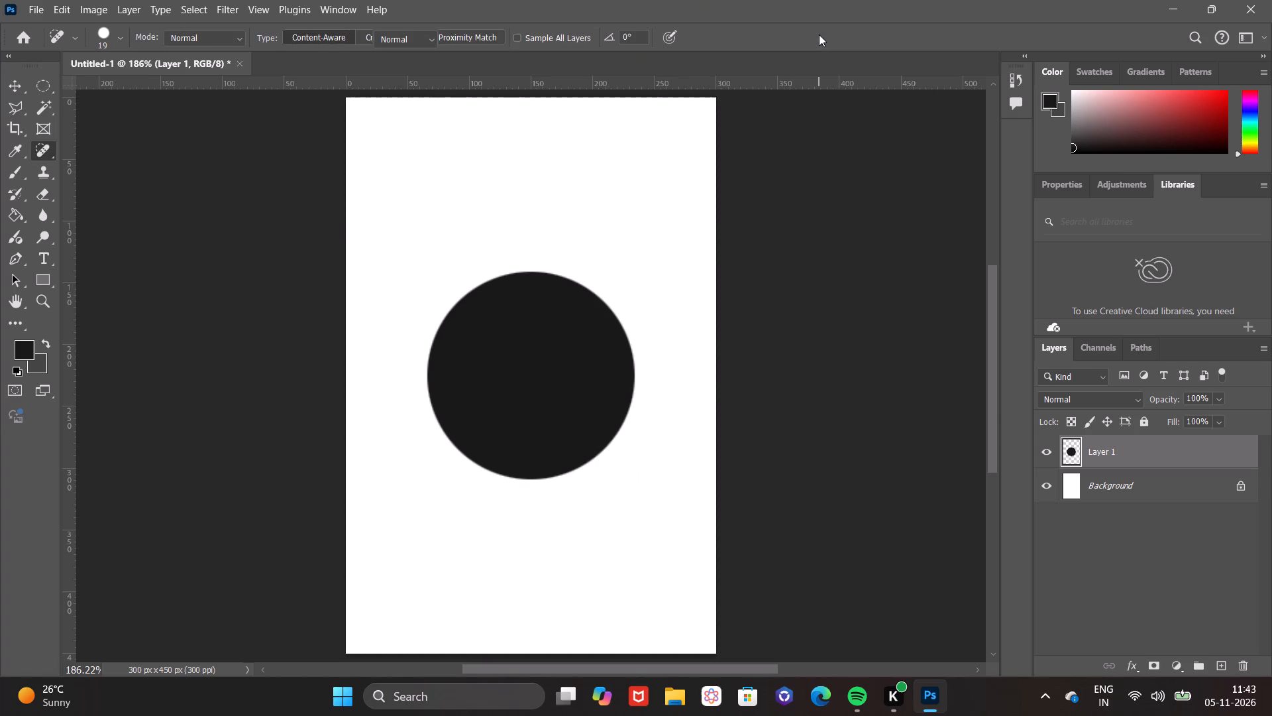
pyautogui.press('j')
pyautogui.hotkey('ctrl', 'j')
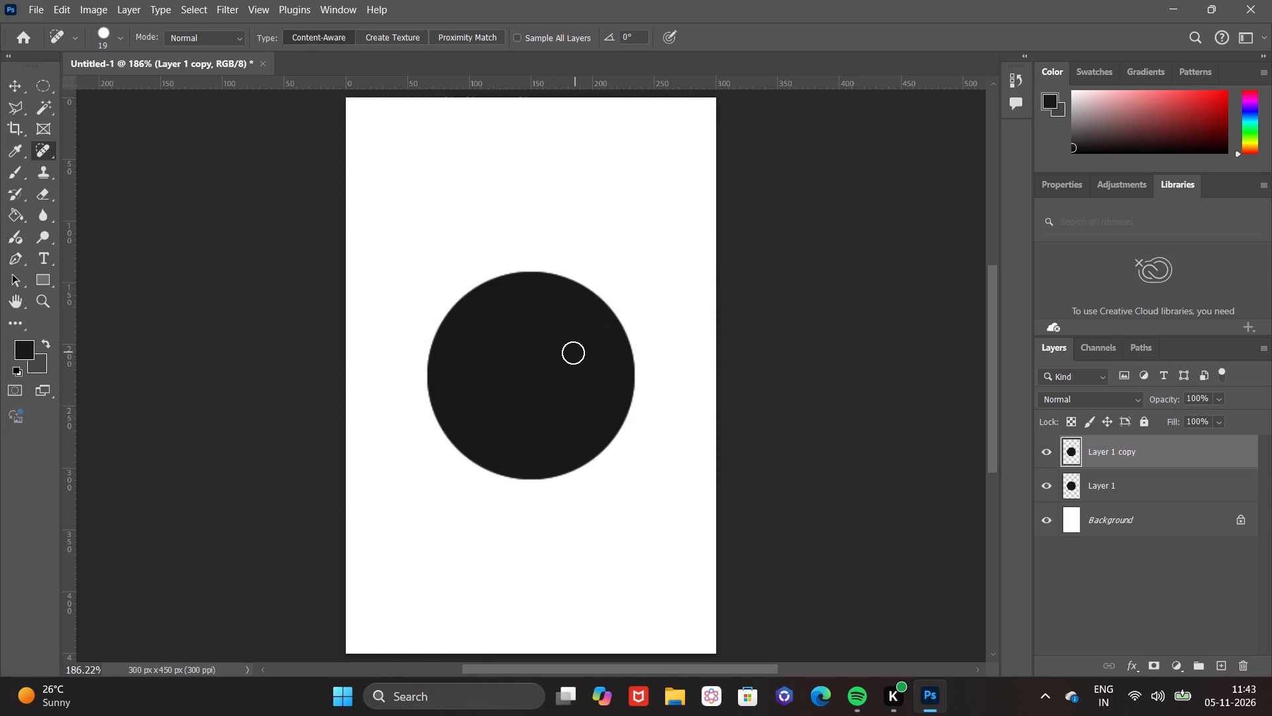
# Start a Free Transform on the duplicated circle and shift its reference point to about X 146, Y 217 px.
pyautogui.hotkey('ctrl', 't')
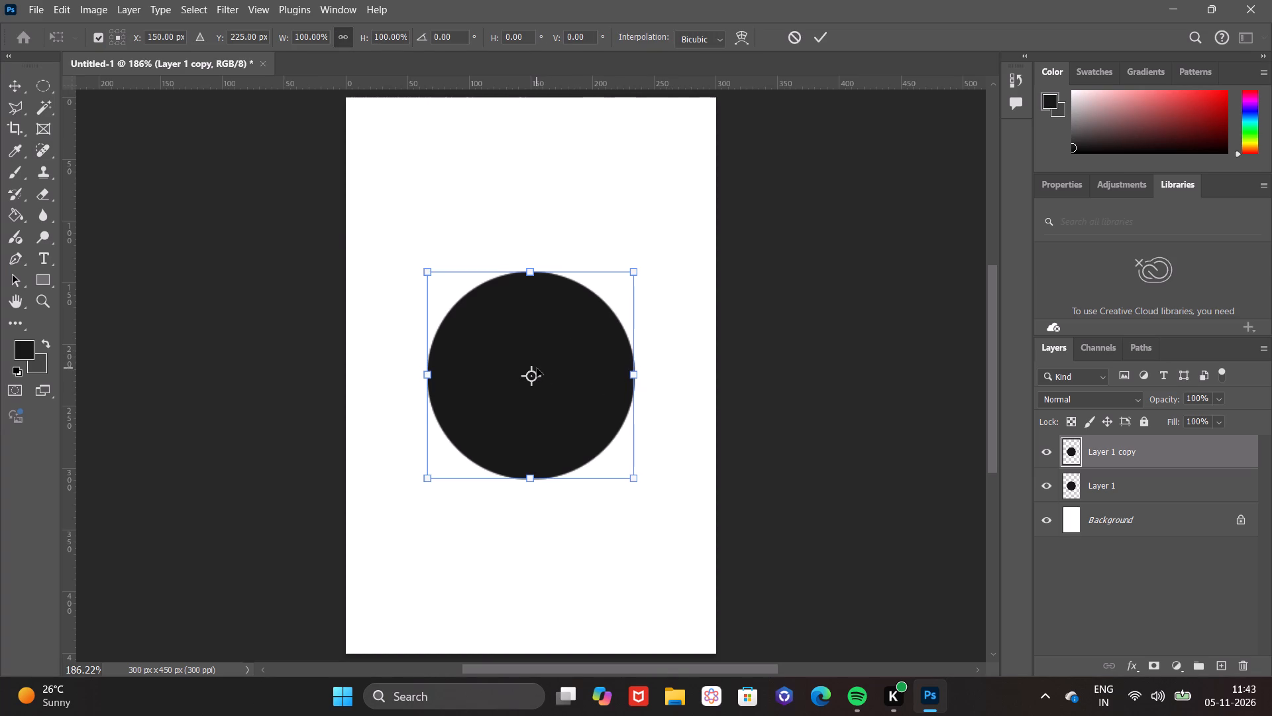
pyautogui.keyDown('ctrl'); pyautogui.moveTo(537, 367); pyautogui.dragTo(553, 337); pyautogui.keyUp('ctrl')
pyautogui.keyDown('ctrl'); pyautogui.moveTo(537, 367); pyautogui.dragTo(530, 372, button='right'); pyautogui.keyUp('ctrl')
pyautogui.keyDown('ctrl'); pyautogui.keyDown('alt'); pyautogui.moveTo(531, 372); pyautogui.dragTo(530, 372); pyautogui.keyUp('alt'); pyautogui.keyUp('ctrl')
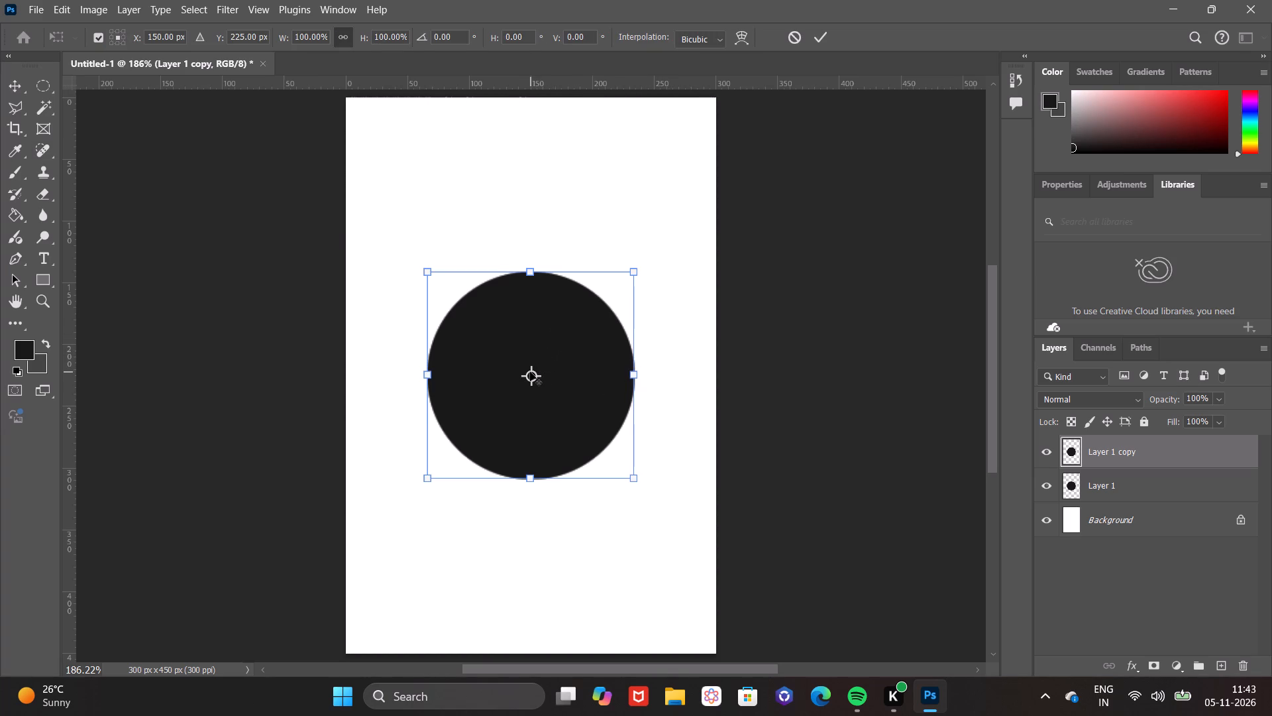
pyautogui.keyDown('ctrl'); pyautogui.keyDown('alt'); pyautogui.moveTo(530, 372); pyautogui.dragTo(525, 361); pyautogui.keyUp('alt'); pyautogui.keyUp('ctrl')
pyautogui.keyDown('ctrl'); pyautogui.moveTo(530, 372); pyautogui.dragTo(525, 361, button='right'); pyautogui.keyUp('ctrl')
pyautogui.rightClick(525, 361)
pyautogui.keyDown('alt'); pyautogui.click(525, 361); pyautogui.keyUp('alt')
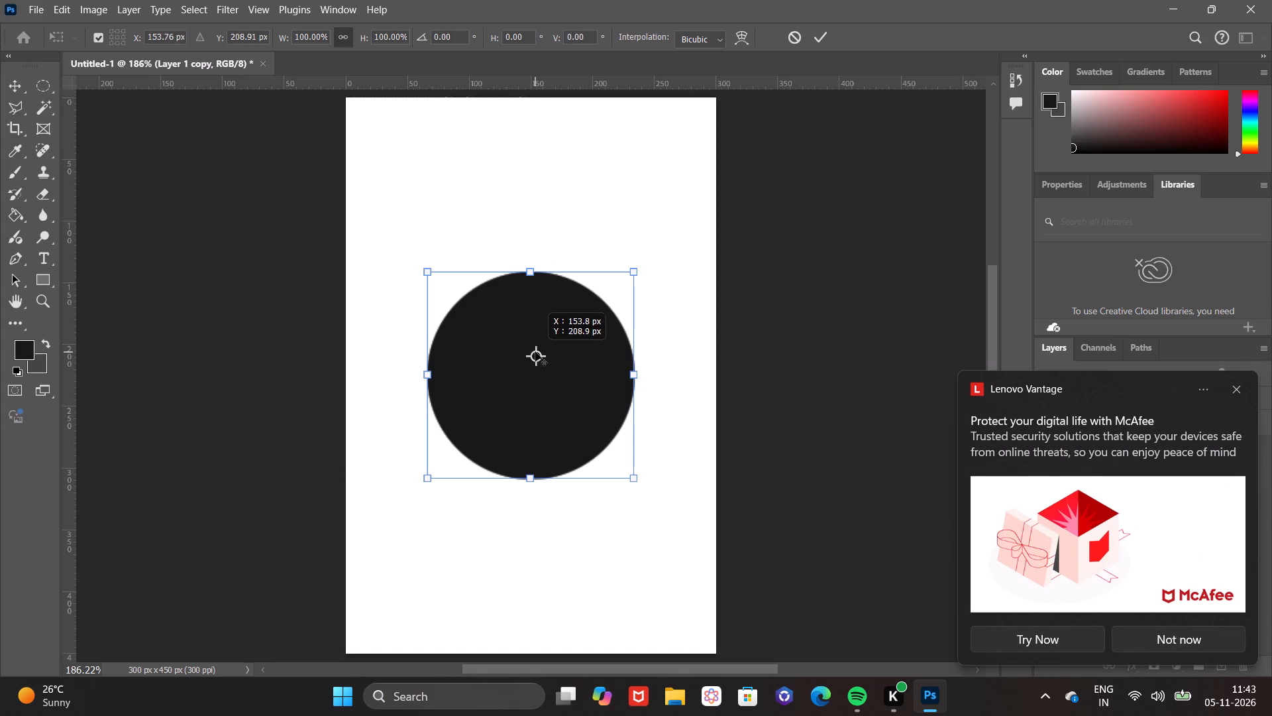
pyautogui.moveTo(575, 389); pyautogui.dragTo(577, 361)
pyautogui.moveTo(575, 390); pyautogui.dragTo(577, 361, button='right')
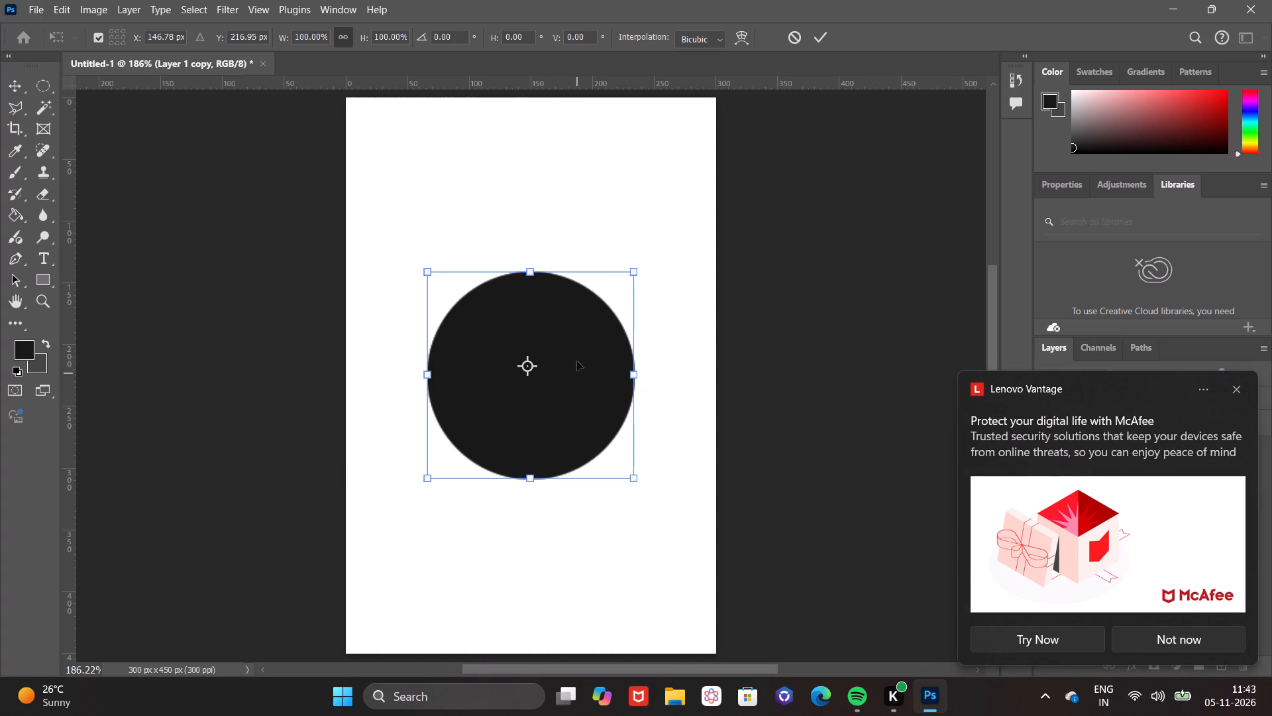
pyautogui.moveTo(577, 361); pyautogui.dragTo(556, 375)
pyautogui.moveTo(577, 361); pyautogui.dragTo(536, 369, button='right')
pyautogui.click(535, 365)
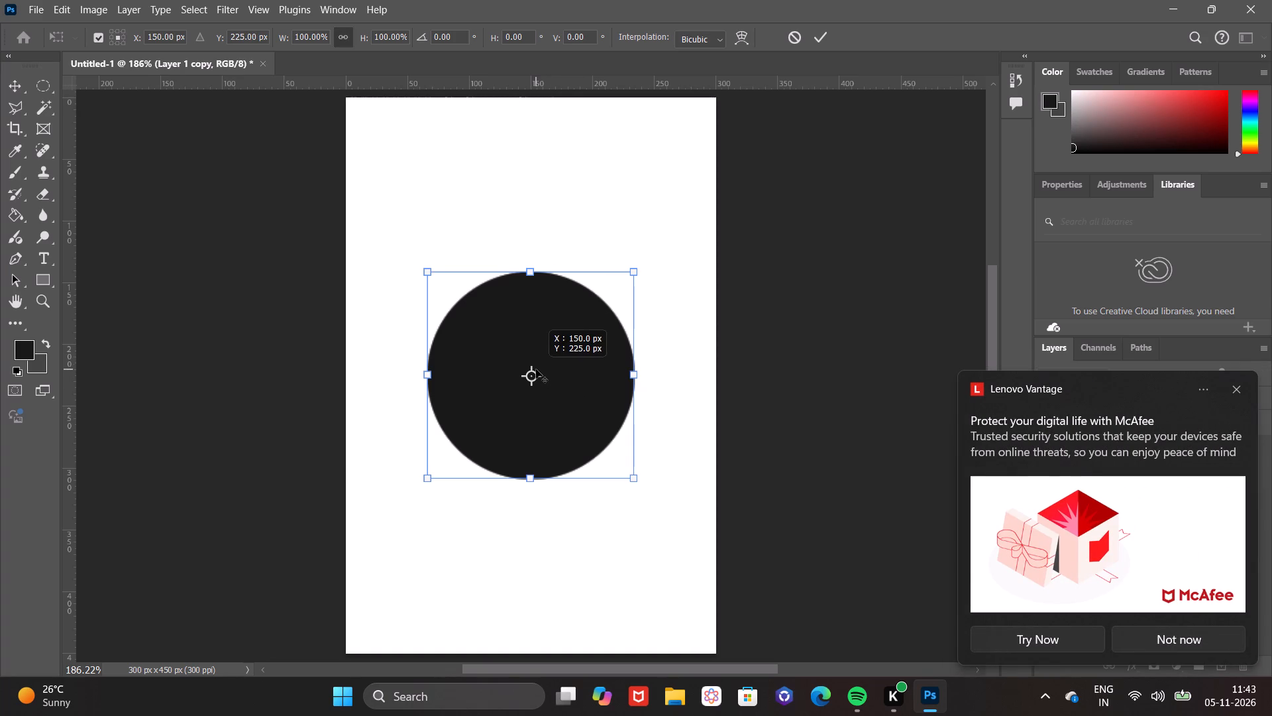
pyautogui.moveTo(536, 369); pyautogui.dragTo(537, 363, button='right')
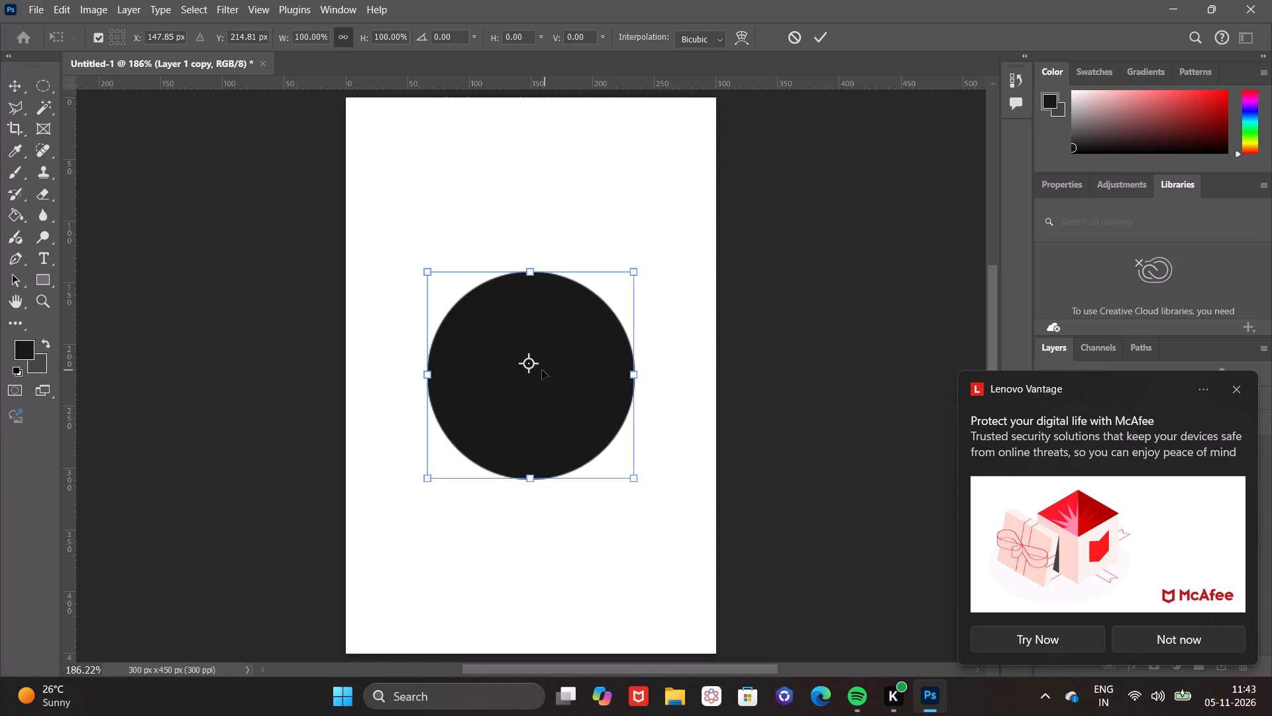
pyautogui.keyDown('alt'); pyautogui.moveTo(537, 369); pyautogui.dragTo(534, 361); pyautogui.keyUp('alt')
pyautogui.keyDown('alt'); pyautogui.moveTo(537, 369); pyautogui.dragTo(534, 361, button='right'); pyautogui.keyUp('alt')
pyautogui.keyDown('alt'); pyautogui.moveTo(534, 361); pyautogui.dragTo(529, 362); pyautogui.keyUp('alt')
pyautogui.keyDown('alt'); pyautogui.moveTo(534, 361); pyautogui.dragTo(528, 362, button='right'); pyautogui.keyUp('alt')
pyautogui.keyDown('alt'); pyautogui.moveTo(539, 367); pyautogui.dragTo(527, 362, button='right'); pyautogui.keyUp('alt')
pyautogui.keyDown('alt'); pyautogui.moveTo(539, 367); pyautogui.dragTo(527, 362); pyautogui.keyUp('alt')
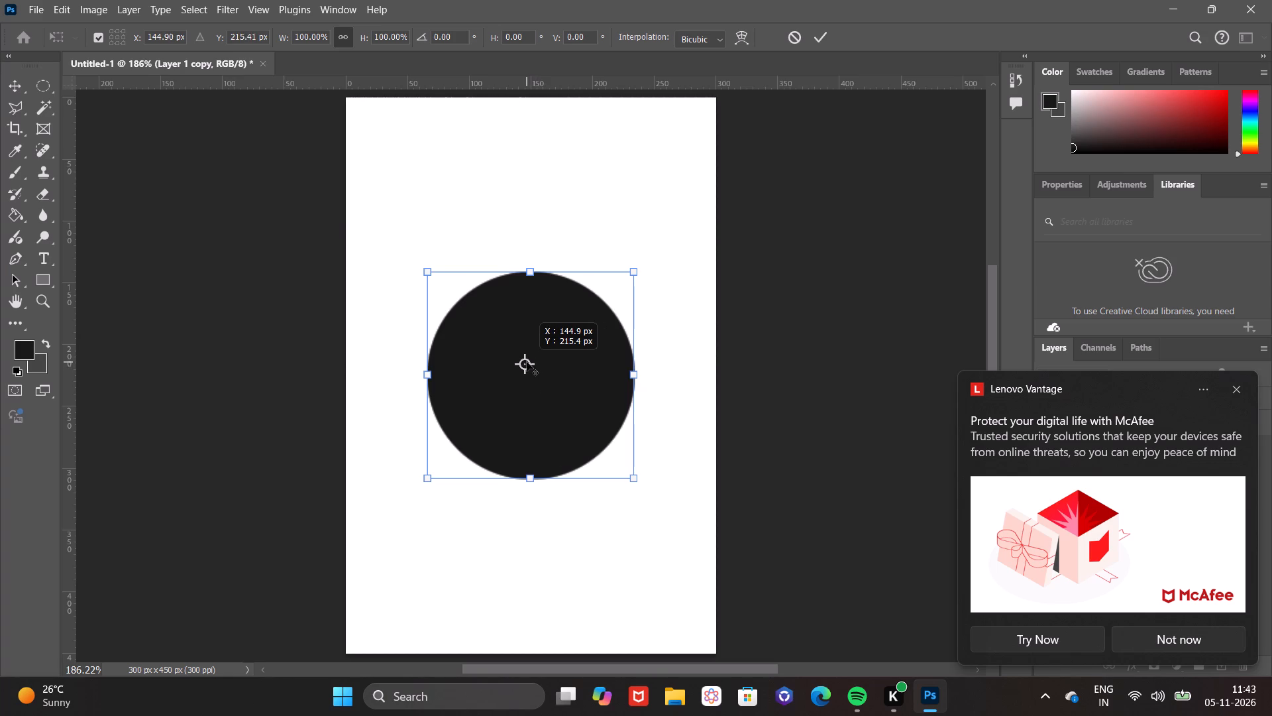
pyautogui.keyDown('alt'); pyautogui.moveTo(527, 362); pyautogui.dragTo(529, 363, button='right'); pyautogui.keyUp('alt')
pyautogui.keyDown('alt'); pyautogui.moveTo(527, 362); pyautogui.dragTo(529, 363); pyautogui.keyUp('alt')
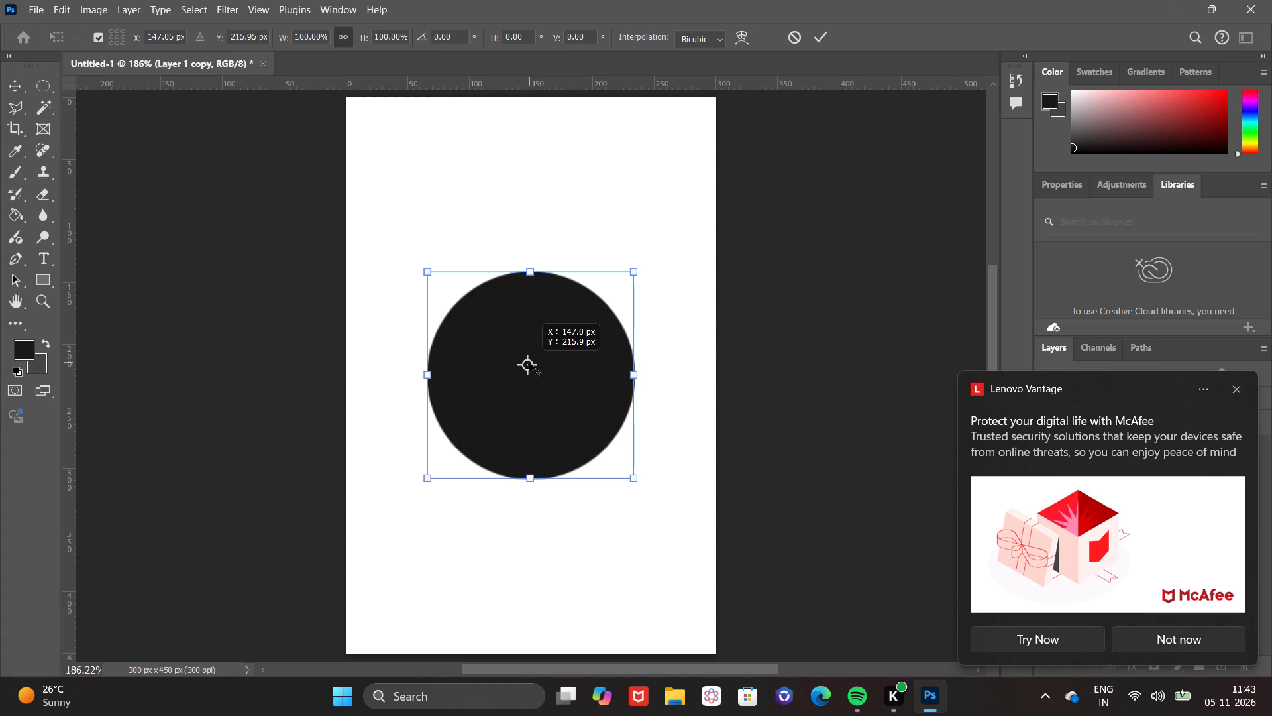
pyautogui.keyDown('alt'); pyautogui.moveTo(529, 363); pyautogui.dragTo(529, 363); pyautogui.keyUp('alt')
pyautogui.keyDown('alt'); pyautogui.moveTo(529, 363); pyautogui.dragTo(525, 373, button='right'); pyautogui.keyUp('alt')
pyautogui.rightClick(528, 359)
pyautogui.keyDown('alt'); pyautogui.click(528, 359); pyautogui.keyUp('alt')
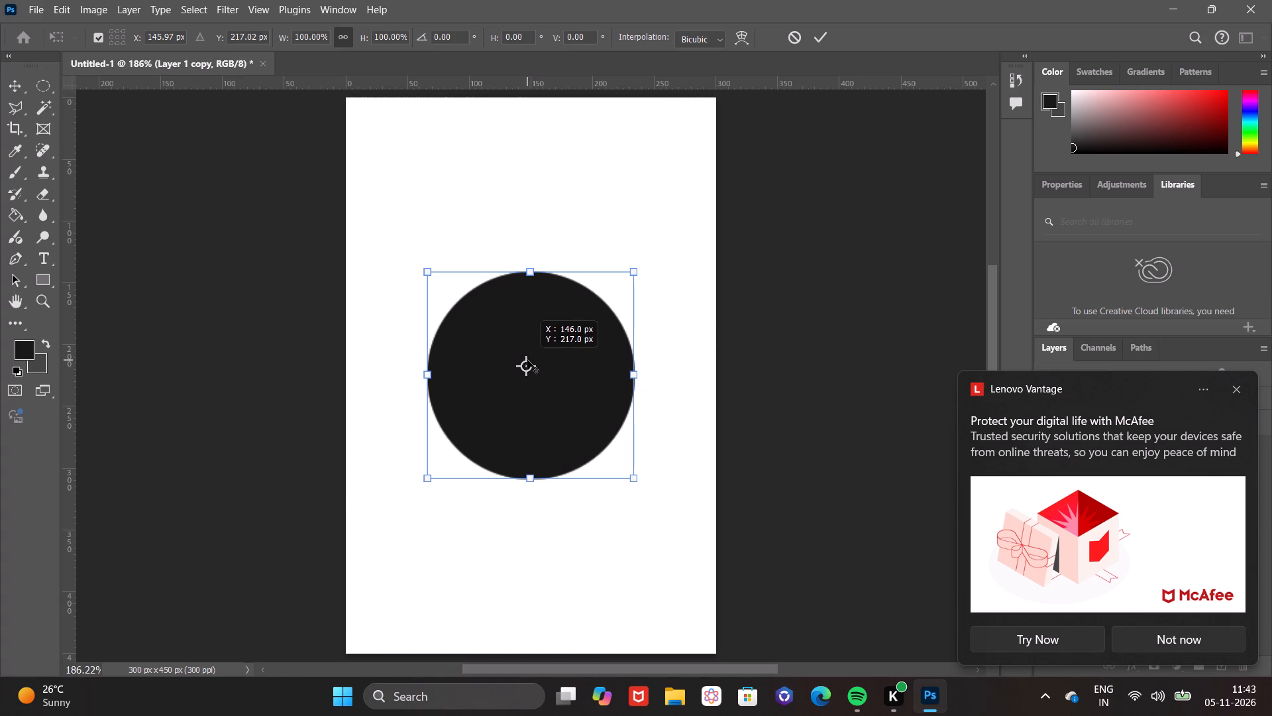
# Move the duplicated circle so its centre sits on the canvas's top-right corner, leaving a quarter circle on the canvas, and commit the transform.
pyautogui.moveTo(566, 335); pyautogui.dragTo(609, 257, button='right')
pyautogui.moveTo(566, 335); pyautogui.dragTo(609, 257)
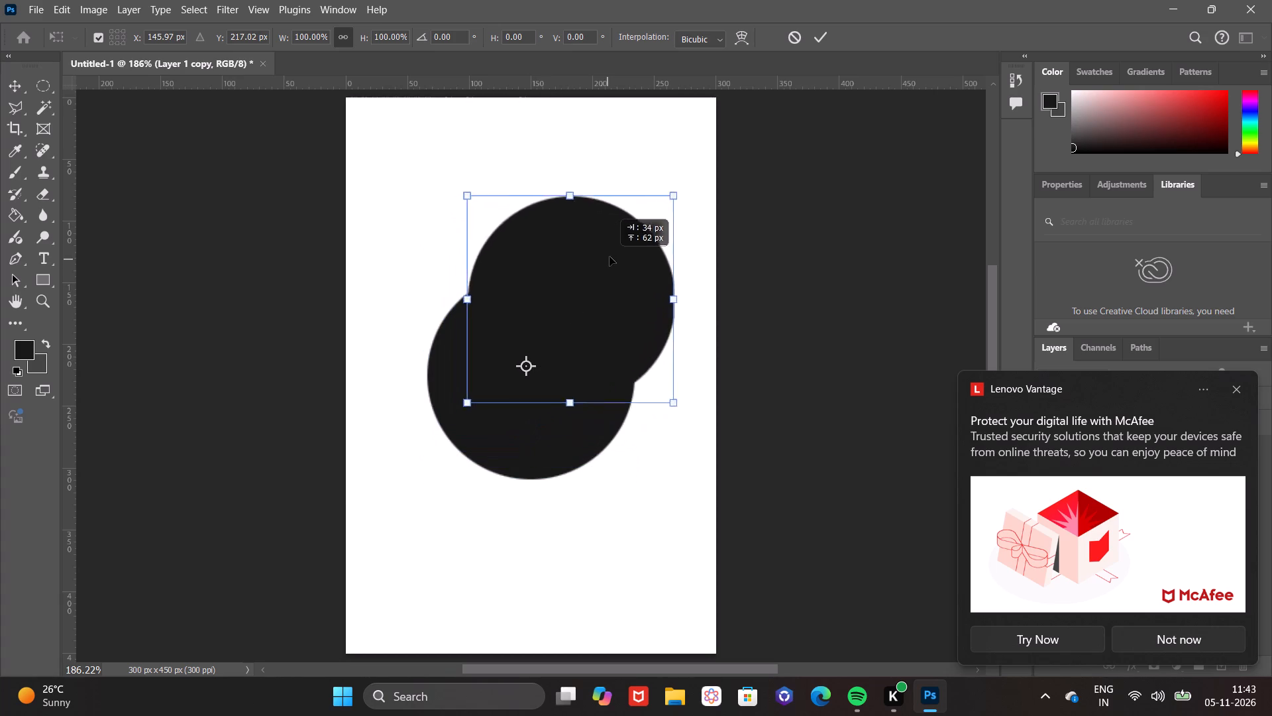
pyautogui.moveTo(609, 257); pyautogui.dragTo(707, 79, button='right')
pyautogui.moveTo(609, 257); pyautogui.dragTo(707, 79)
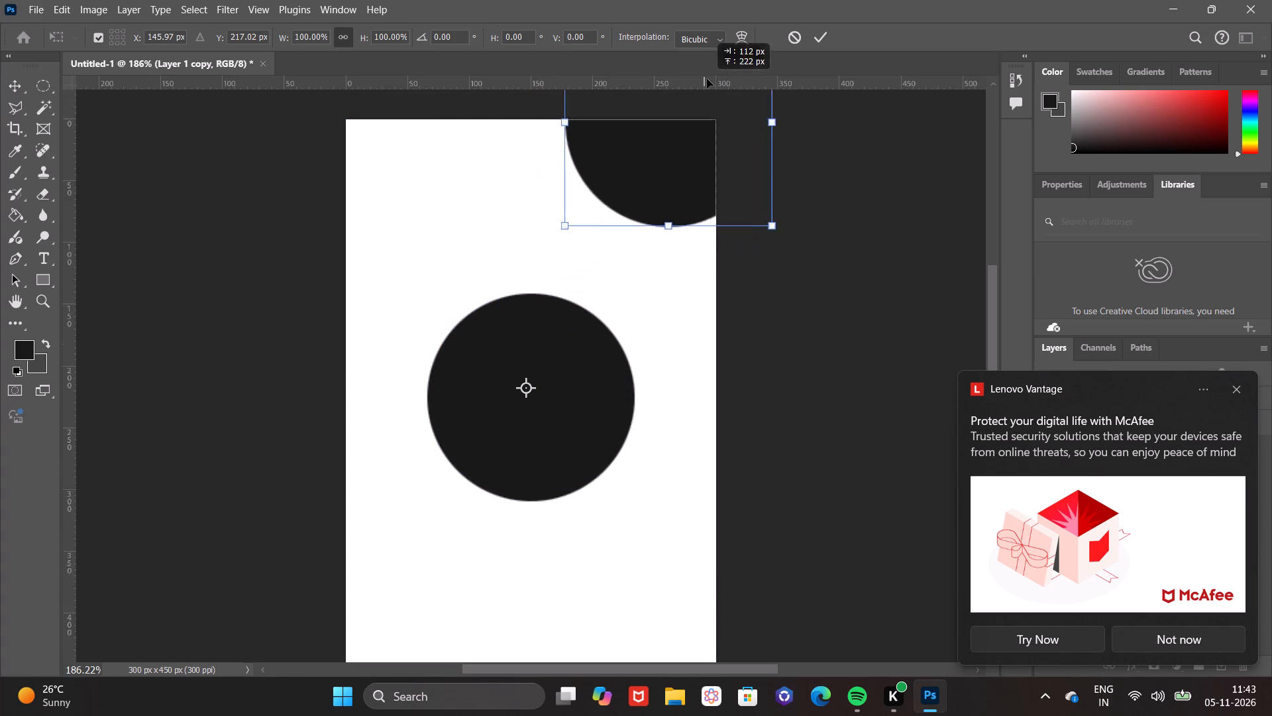
pyautogui.moveTo(707, 79); pyautogui.dragTo(719, 253, button='right')
pyautogui.moveTo(707, 79); pyautogui.dragTo(719, 253)
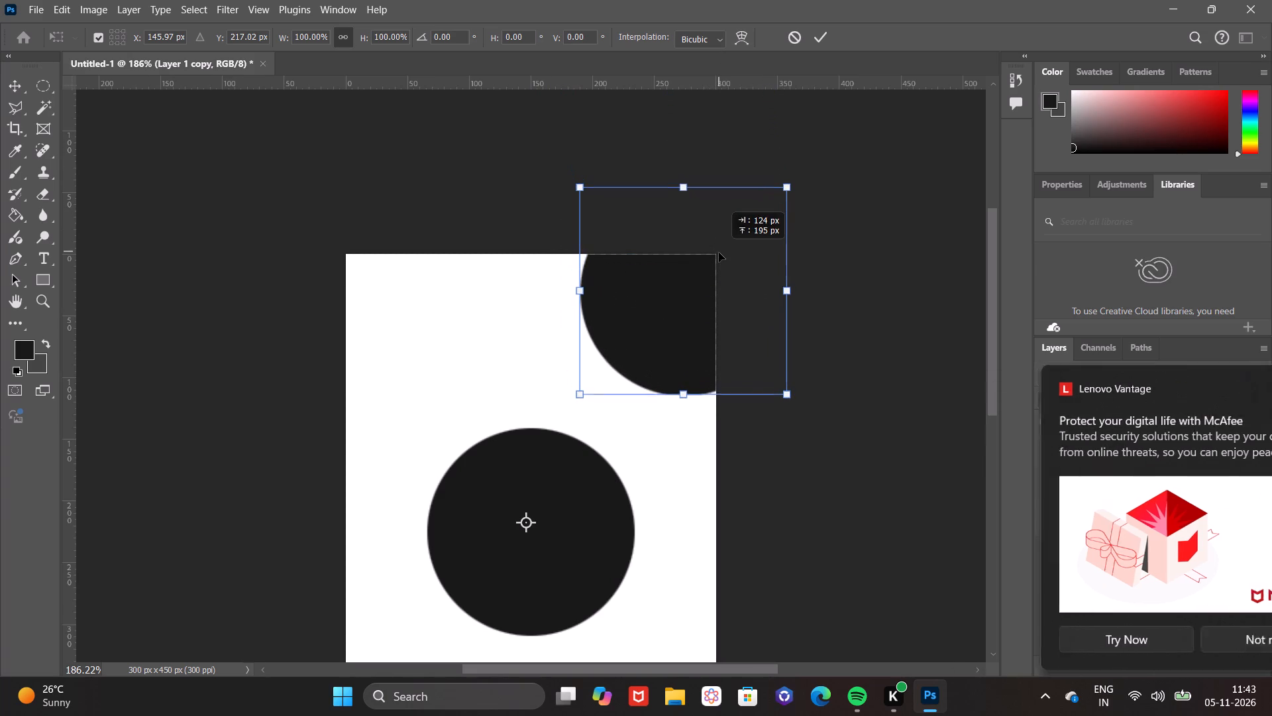
pyautogui.moveTo(719, 253); pyautogui.dragTo(714, 253, button='right')
pyautogui.moveTo(719, 253); pyautogui.dragTo(714, 253)
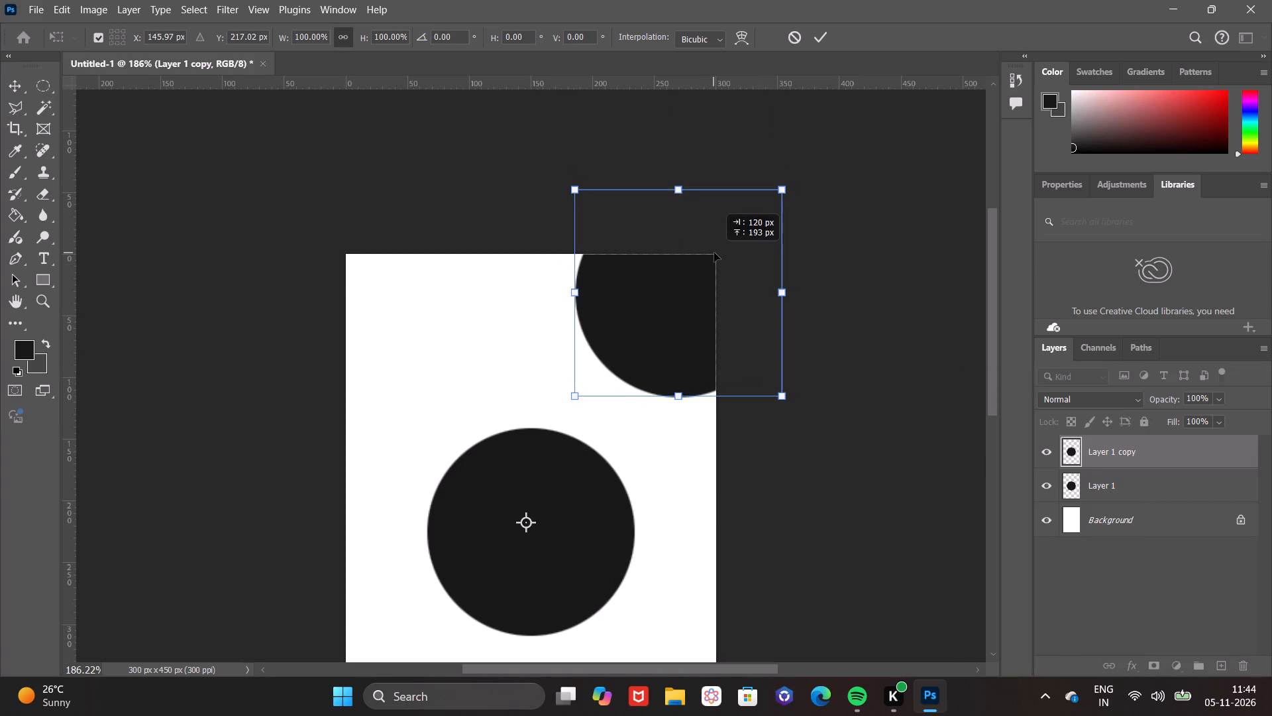
pyautogui.moveTo(714, 253); pyautogui.dragTo(721, 239, button='right')
pyautogui.moveTo(714, 253); pyautogui.dragTo(721, 239)
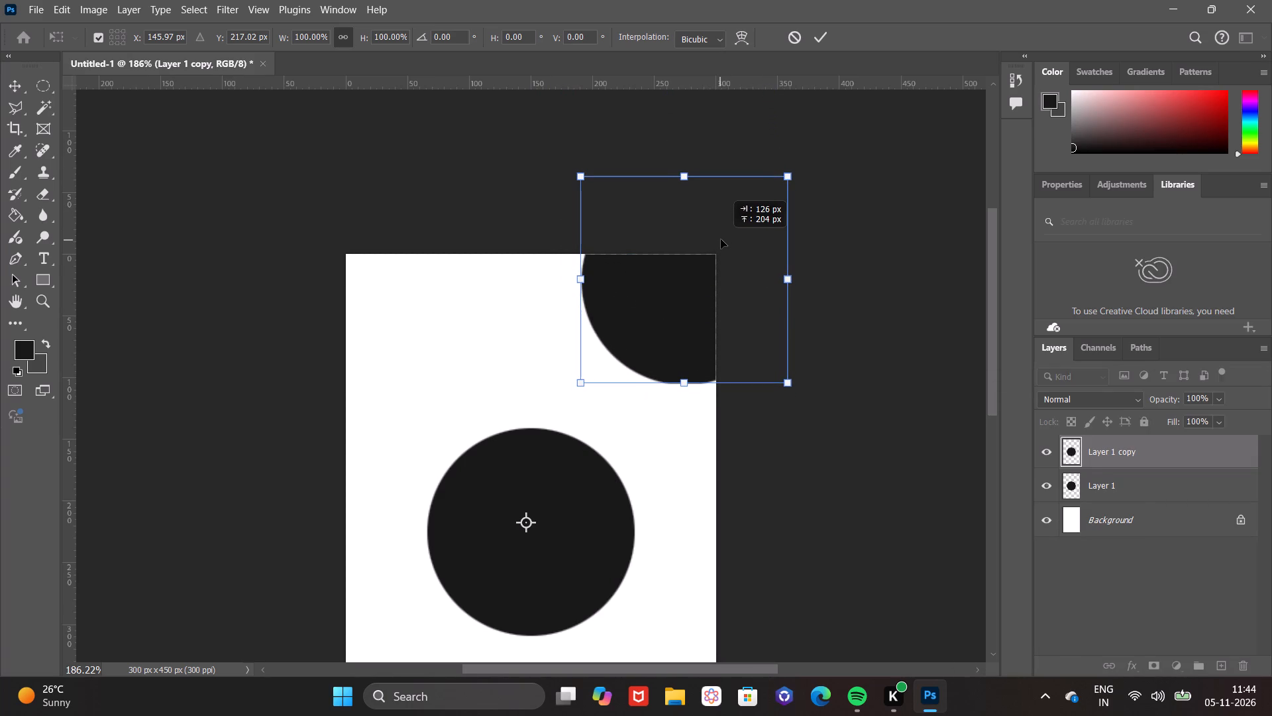
pyautogui.moveTo(721, 239); pyautogui.dragTo(731, 235, button='right')
pyautogui.moveTo(721, 239); pyautogui.dragTo(731, 235)
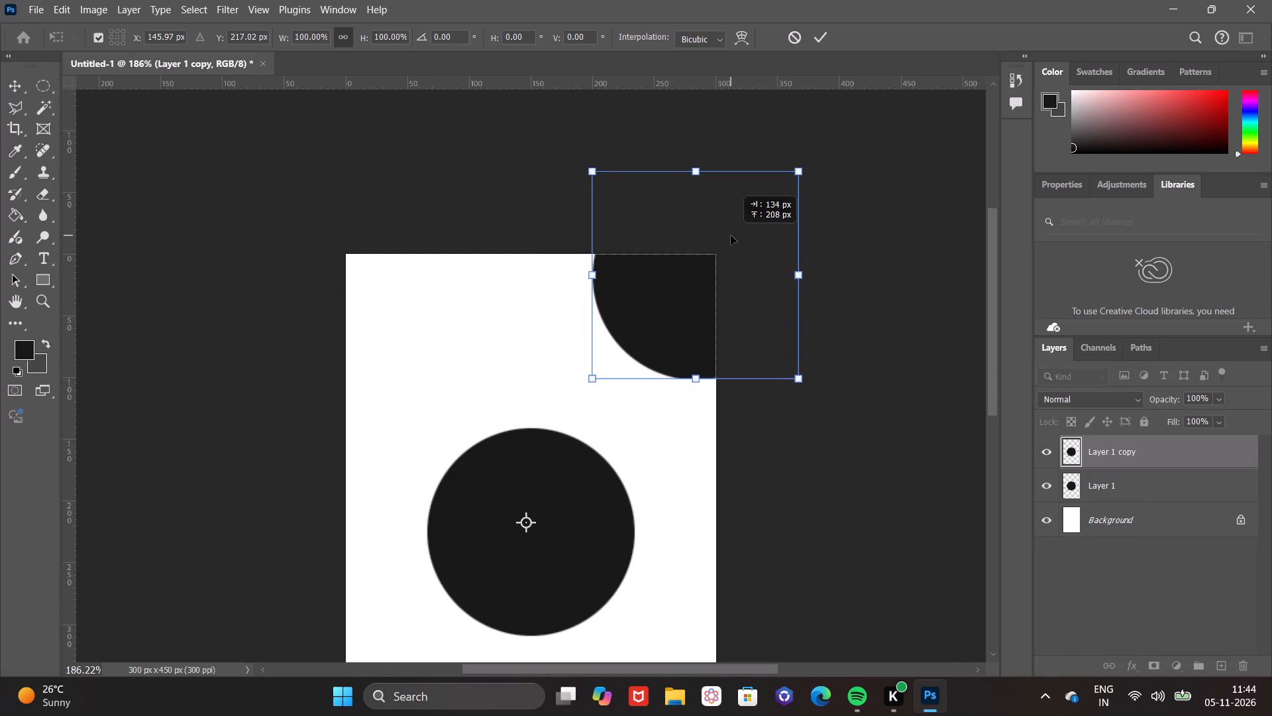
pyautogui.moveTo(731, 235); pyautogui.dragTo(733, 249, button='right')
pyautogui.moveTo(731, 235); pyautogui.dragTo(733, 249)
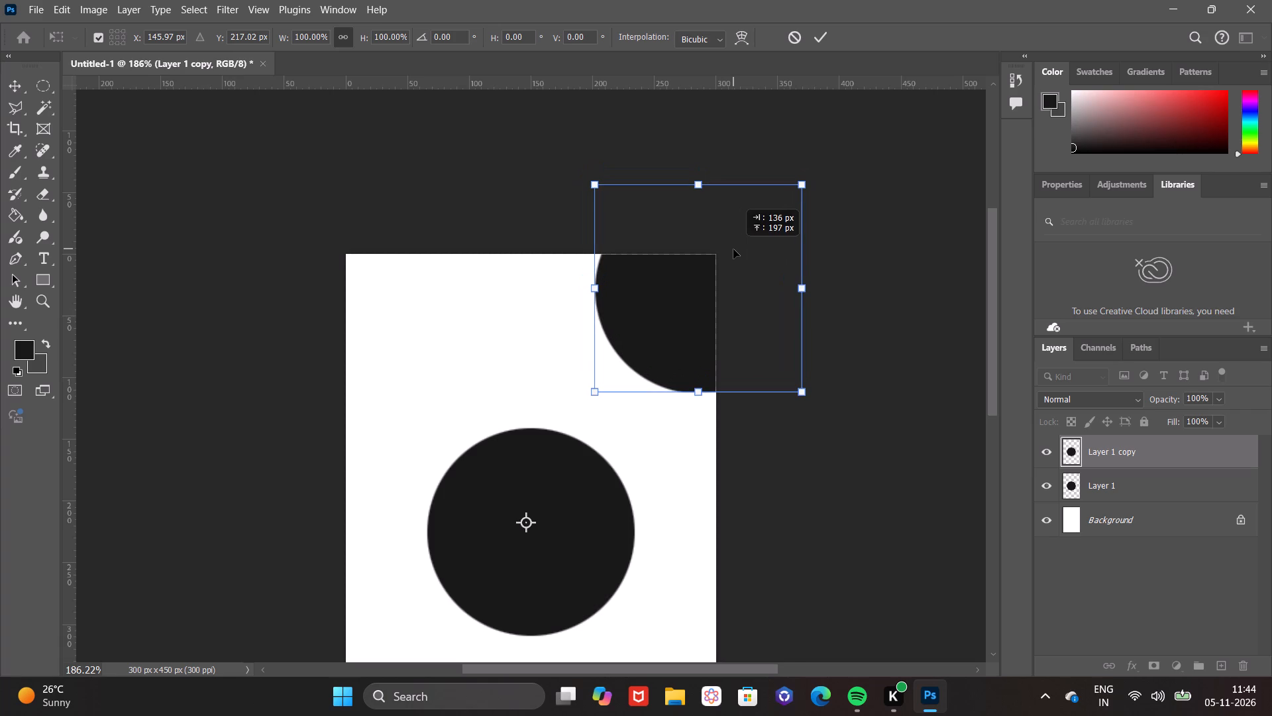
pyautogui.moveTo(733, 249); pyautogui.dragTo(728, 258)
pyautogui.moveTo(733, 249); pyautogui.dragTo(723, 257, button='right')
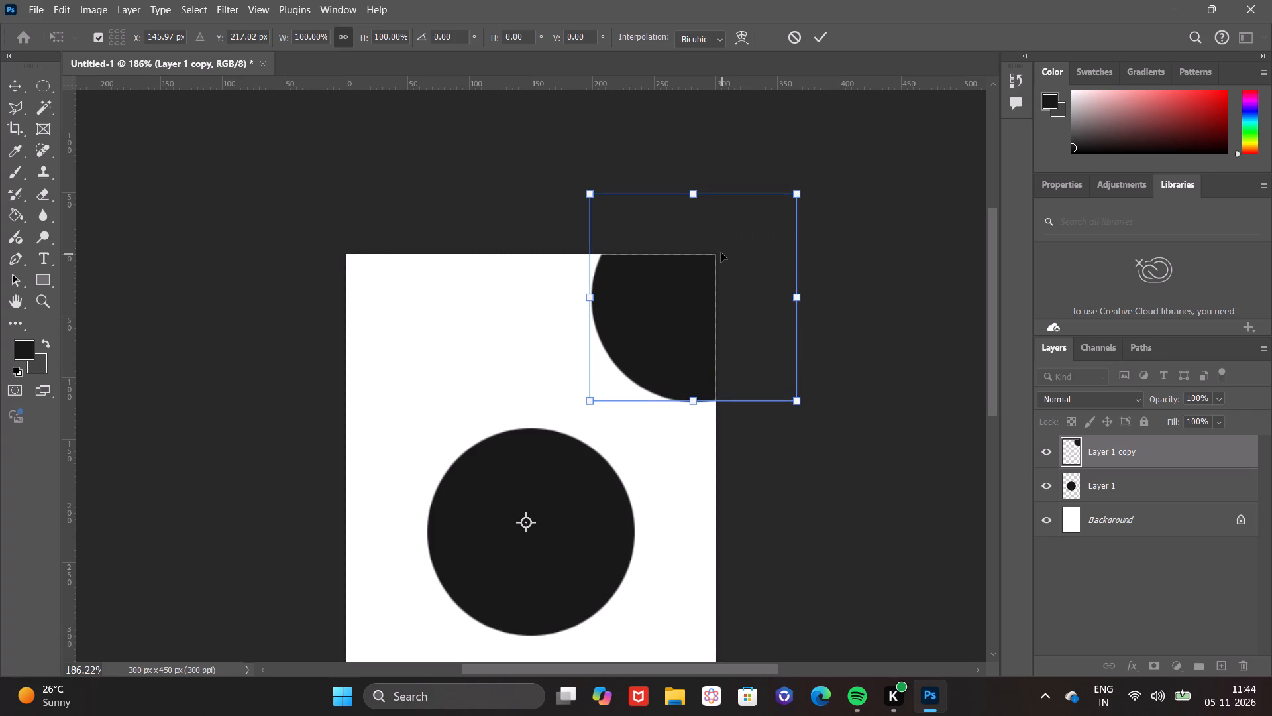
pyautogui.moveTo(683, 309); pyautogui.dragTo(705, 281)
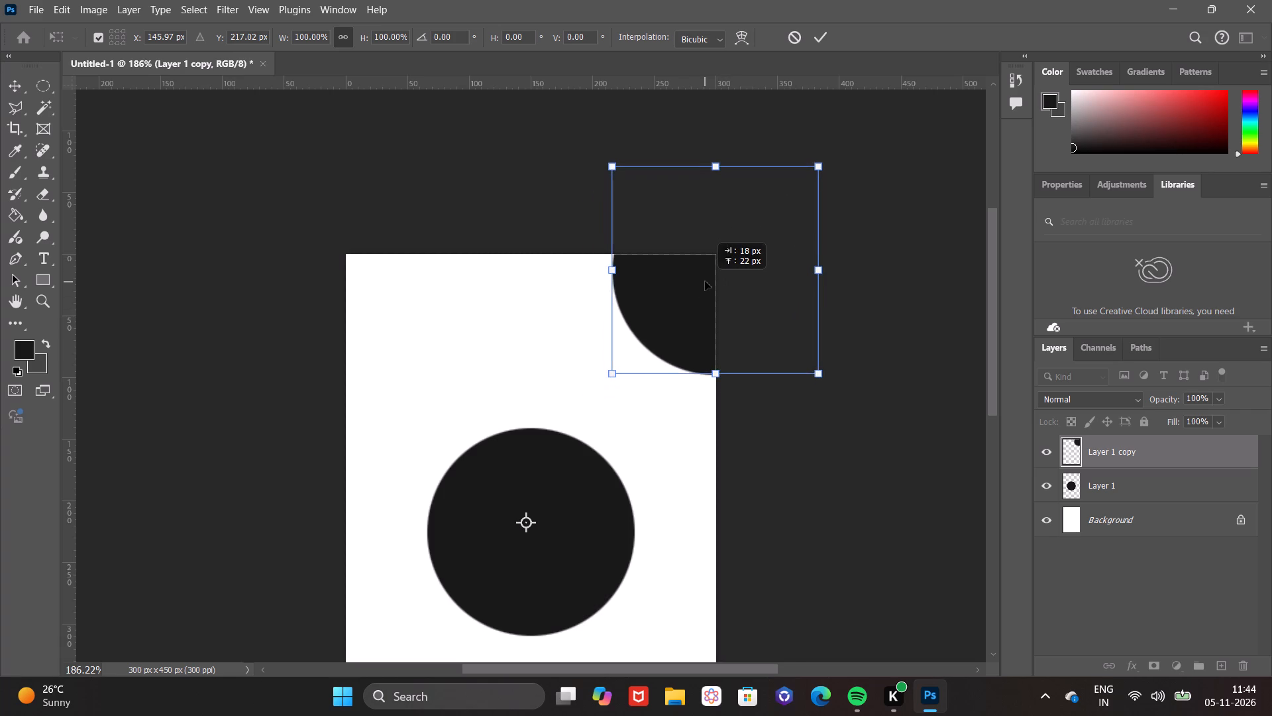
pyautogui.moveTo(705, 281); pyautogui.dragTo(706, 266)
pyautogui.click(706, 266)
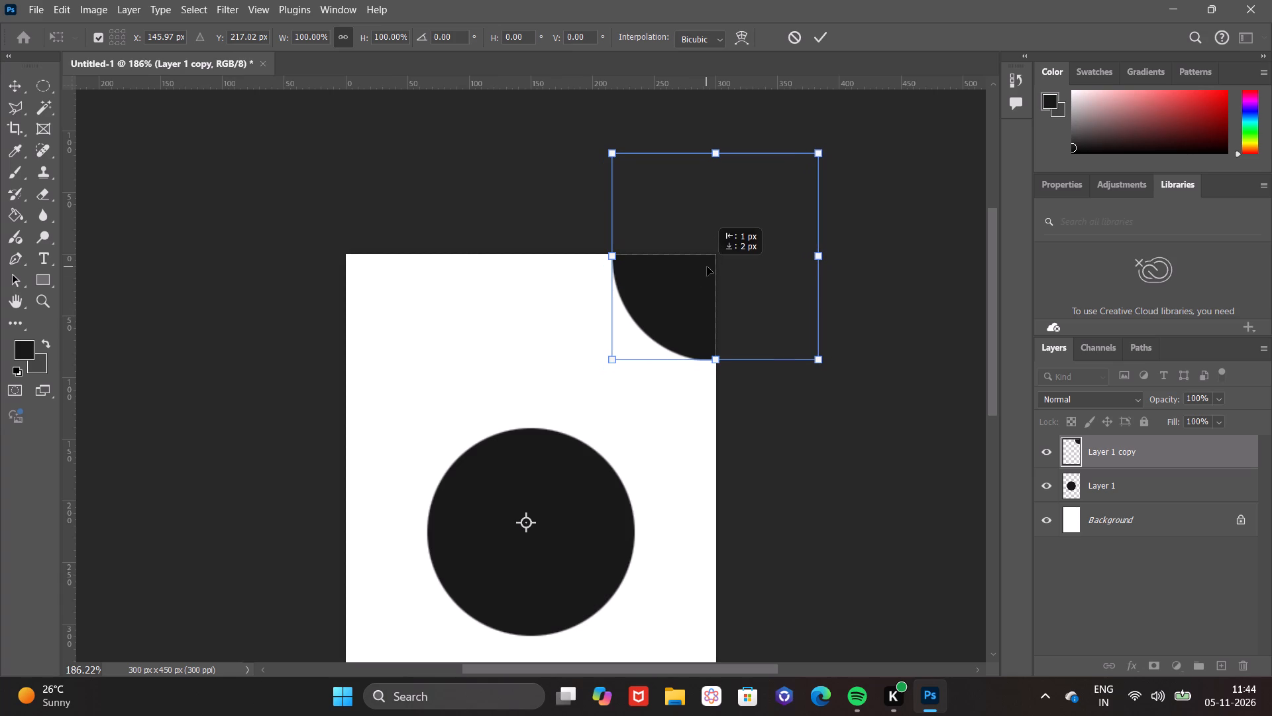
pyautogui.click(823, 38)
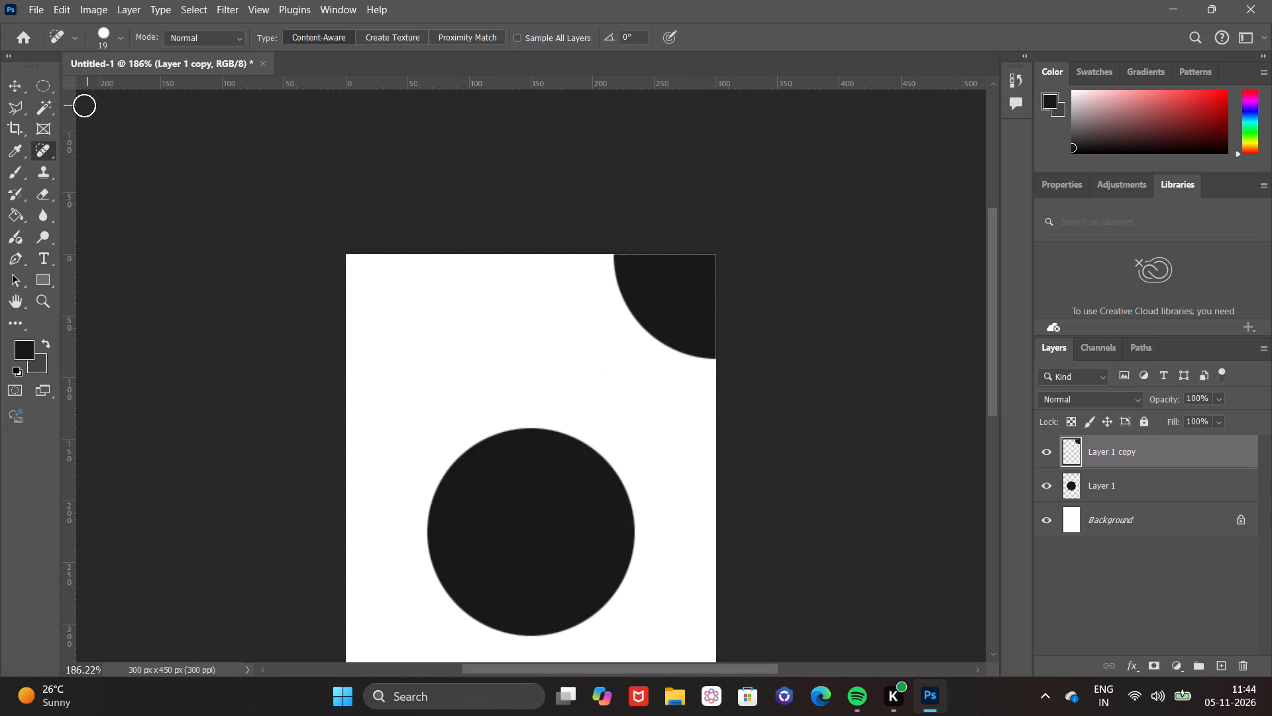
# Use Free Transform to position the top-right corner circle at X 300, Y 0 px and commit the transform.
pyautogui.click(47, 88)
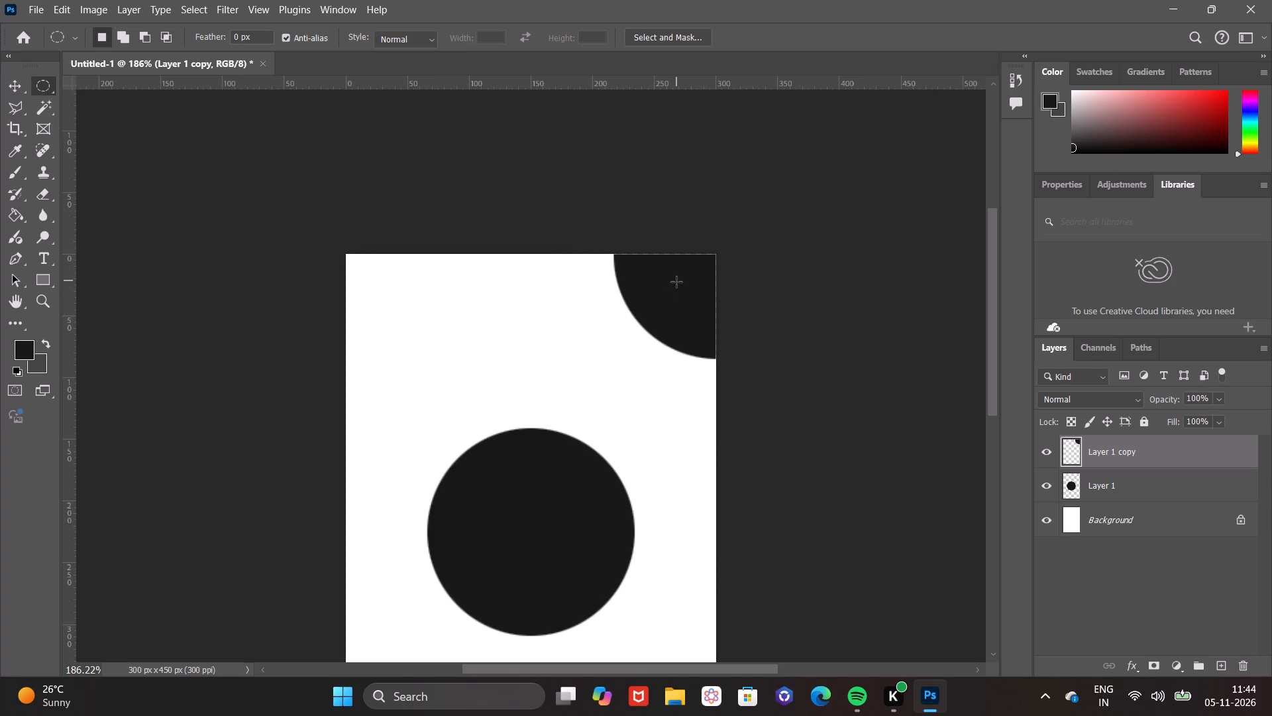
pyautogui.click(676, 282)
pyautogui.hotkey('ctrl', 't')
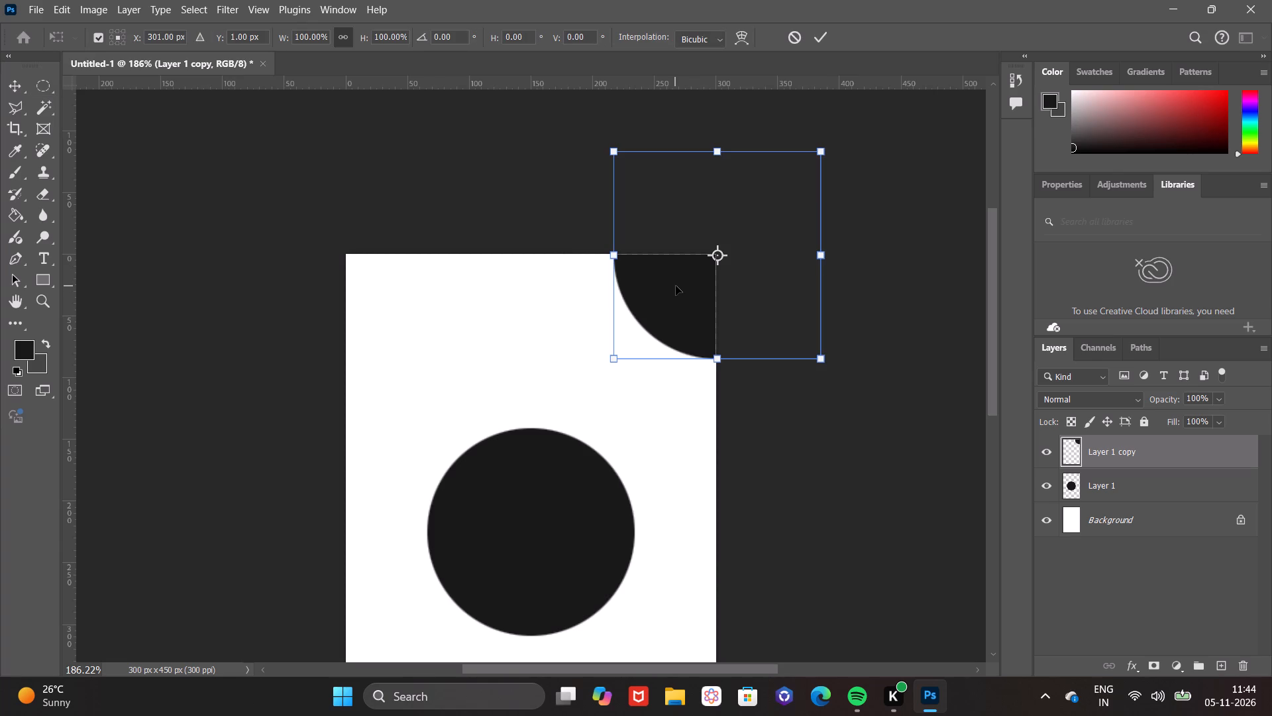
pyautogui.click(676, 286)
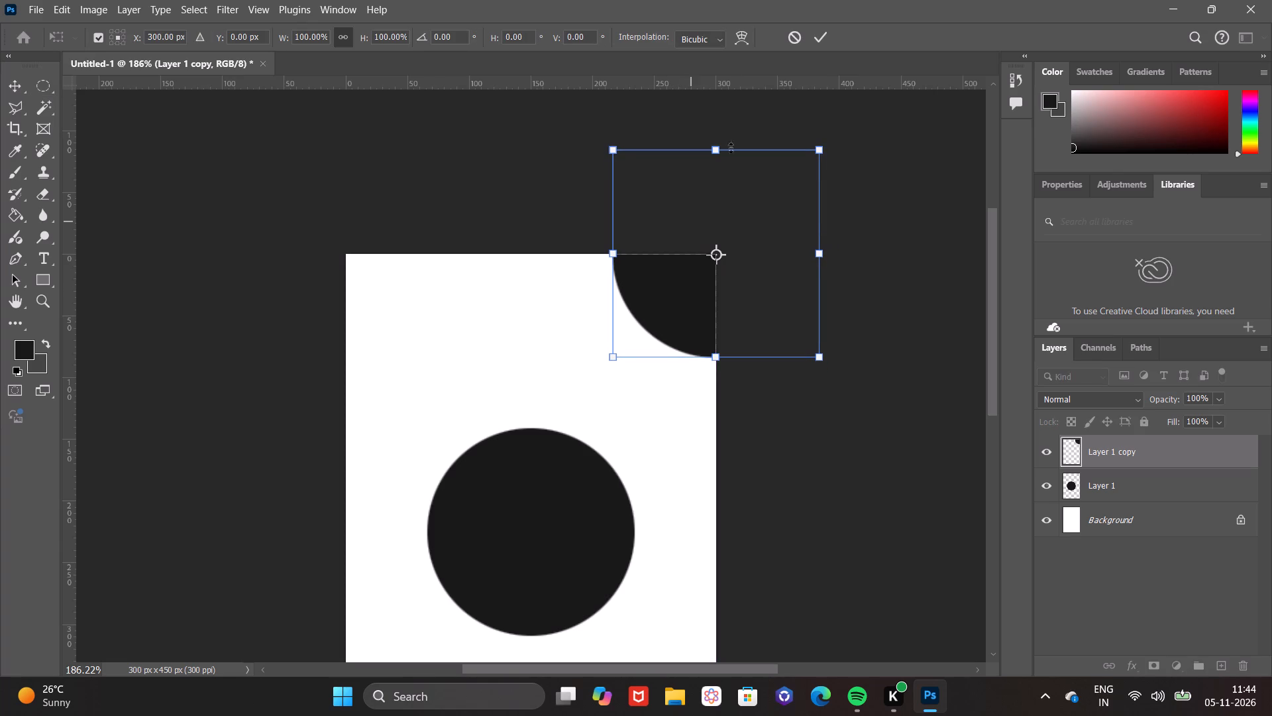
pyautogui.click(818, 39)
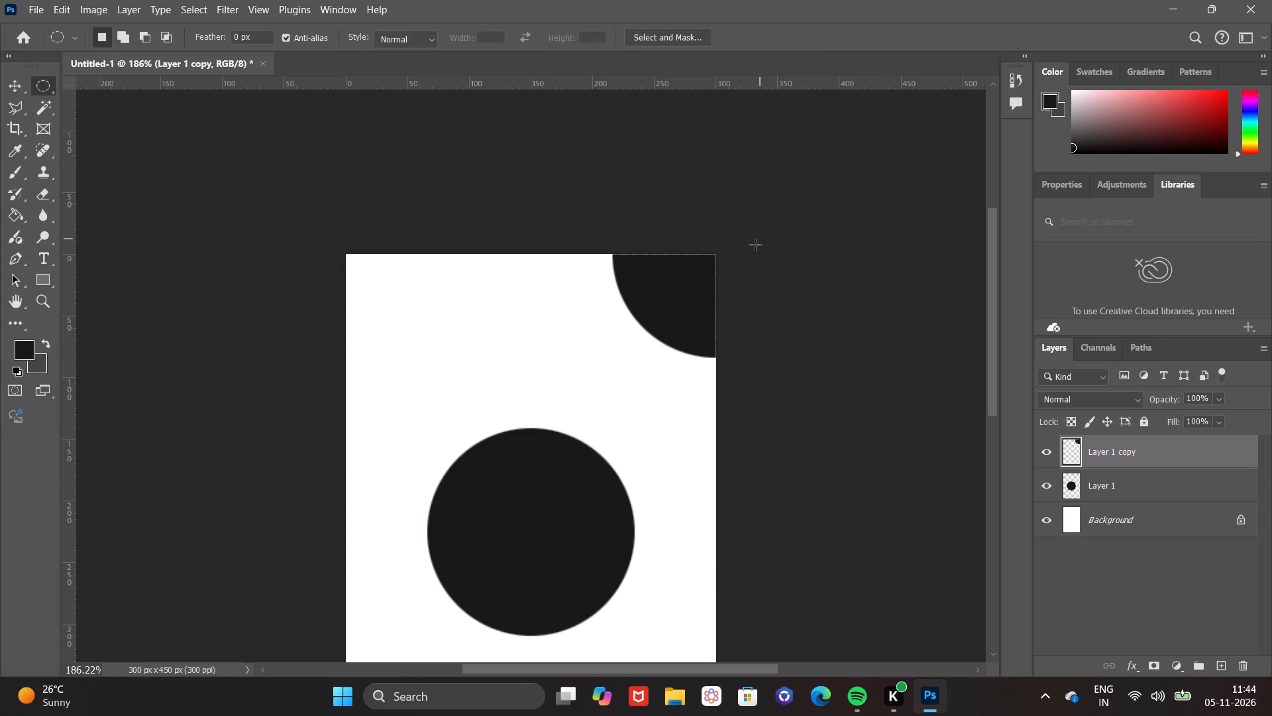
# Duplicate the top-right circle and place the copy on the canvas's top-left corner, about 300 px to the left and 10 px lower.
pyautogui.moveTo(688, 275); pyautogui.dragTo(686, 276, button='right')
pyautogui.moveTo(688, 275); pyautogui.dragTo(686, 276)
pyautogui.moveTo(686, 276); pyautogui.dragTo(342, 289, button='right')
pyautogui.moveTo(686, 276); pyautogui.dragTo(342, 289)
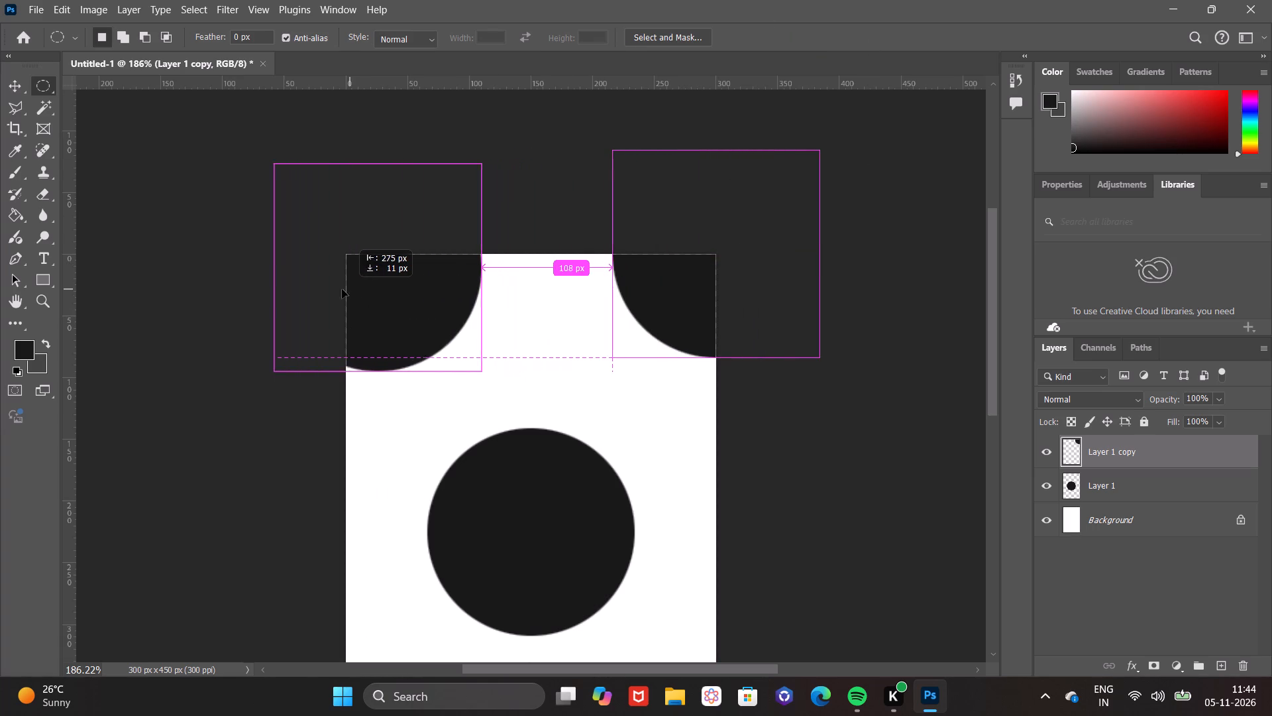
pyautogui.moveTo(342, 289); pyautogui.dragTo(313, 288, button='right')
pyautogui.moveTo(342, 289); pyautogui.dragTo(313, 288)
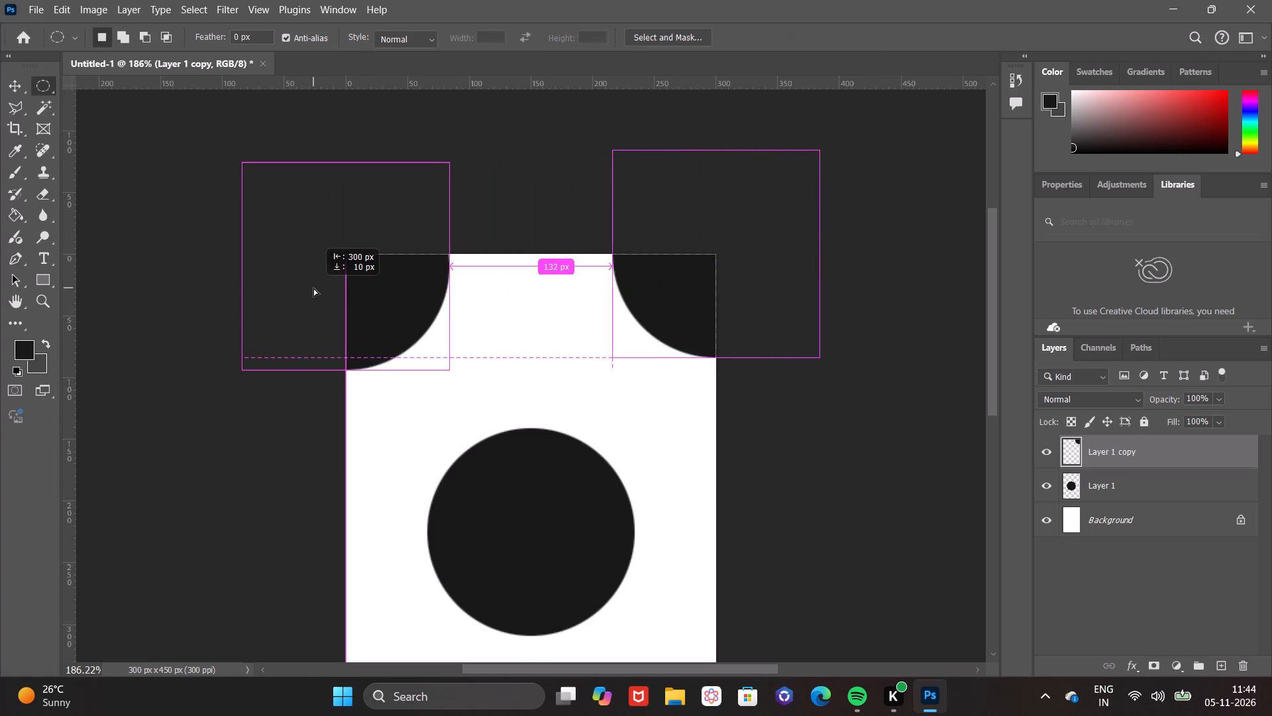
pyautogui.moveTo(313, 288); pyautogui.dragTo(313, 287)
pyautogui.moveTo(313, 288); pyautogui.dragTo(313, 287, button='right')
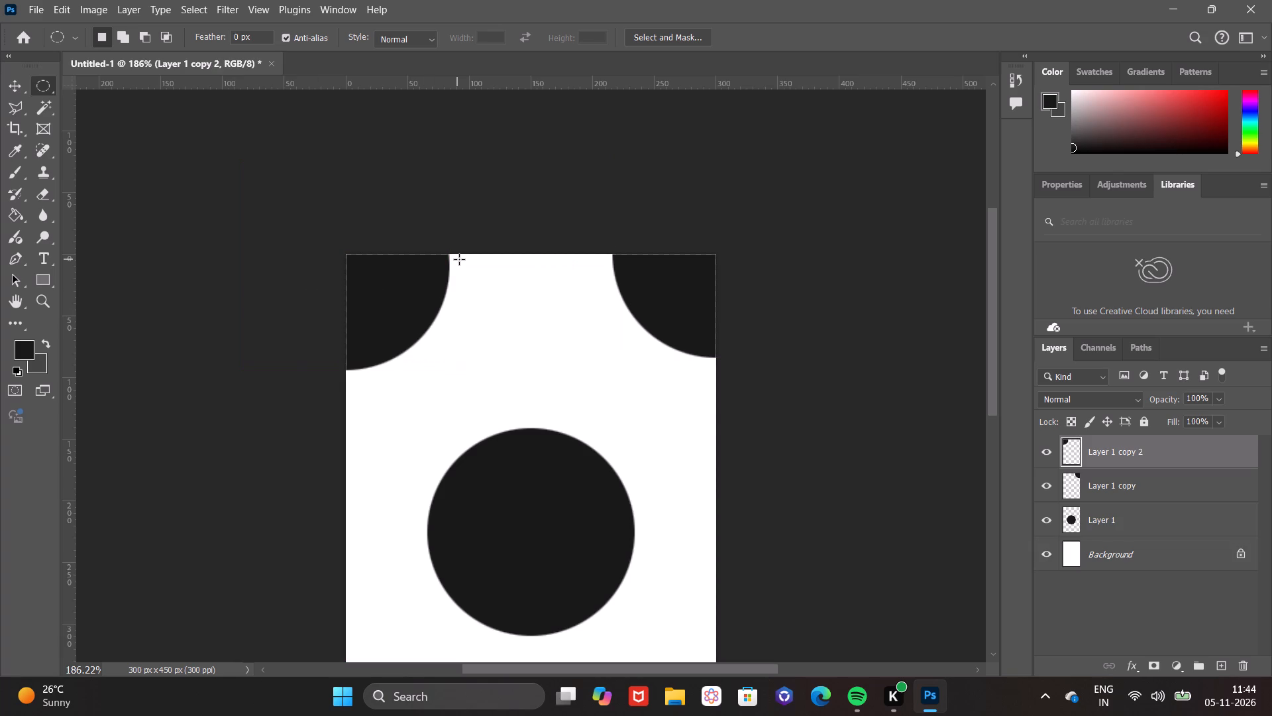
# Duplicate the top-left circle's layer in place.
pyautogui.hotkey('ctrl', 'j')
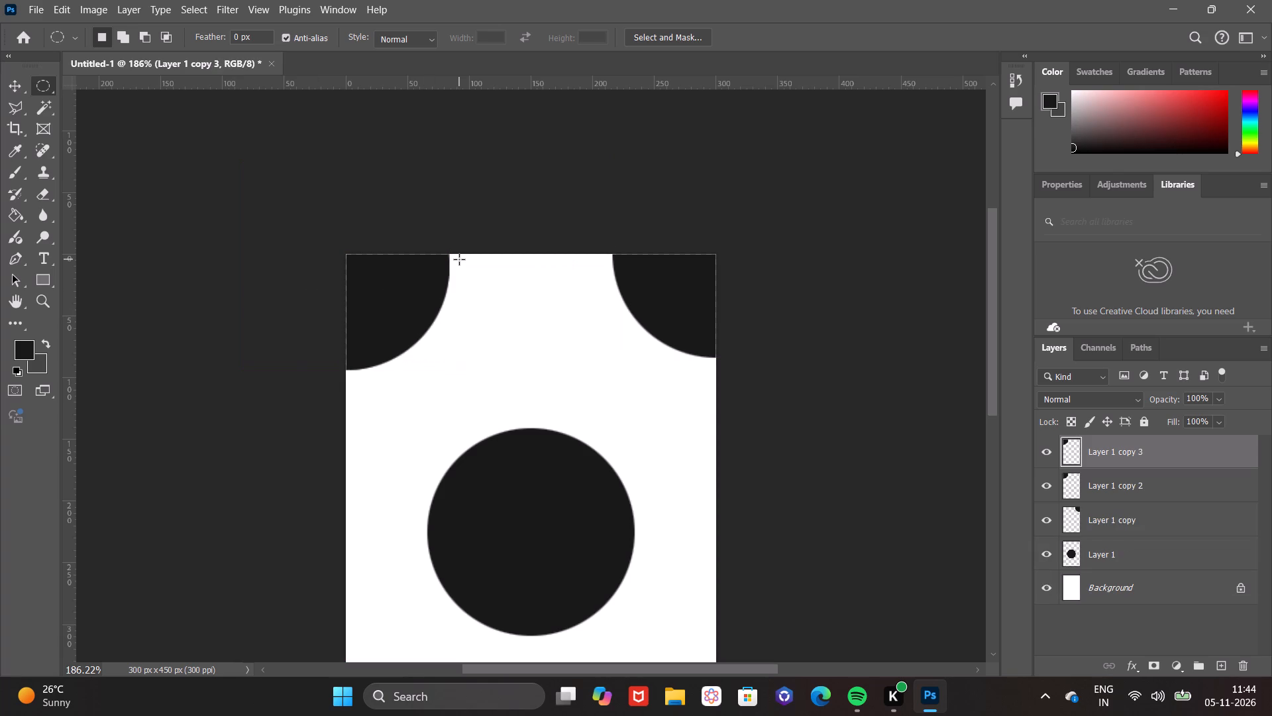
pyautogui.rightClick(417, 284)
pyautogui.keyDown('ctrl'); pyautogui.keyDown('alt'); pyautogui.click(417, 284); pyautogui.keyUp('alt'); pyautogui.keyUp('ctrl')
# Duplicate Layer 1 copy 3 to just below Layer 1 copy 2 in the stack, and select Layer 1 copy 3 and Layer 1 copy 2 together.
pyautogui.keyDown('ctrl'); pyautogui.keyDown('alt'); pyautogui.rightClick(1146, 448); pyautogui.keyUp('alt'); pyautogui.keyUp('ctrl')
pyautogui.keyDown('ctrl'); pyautogui.keyDown('alt'); pyautogui.click(1146, 448); pyautogui.keyUp('alt'); pyautogui.keyUp('ctrl')
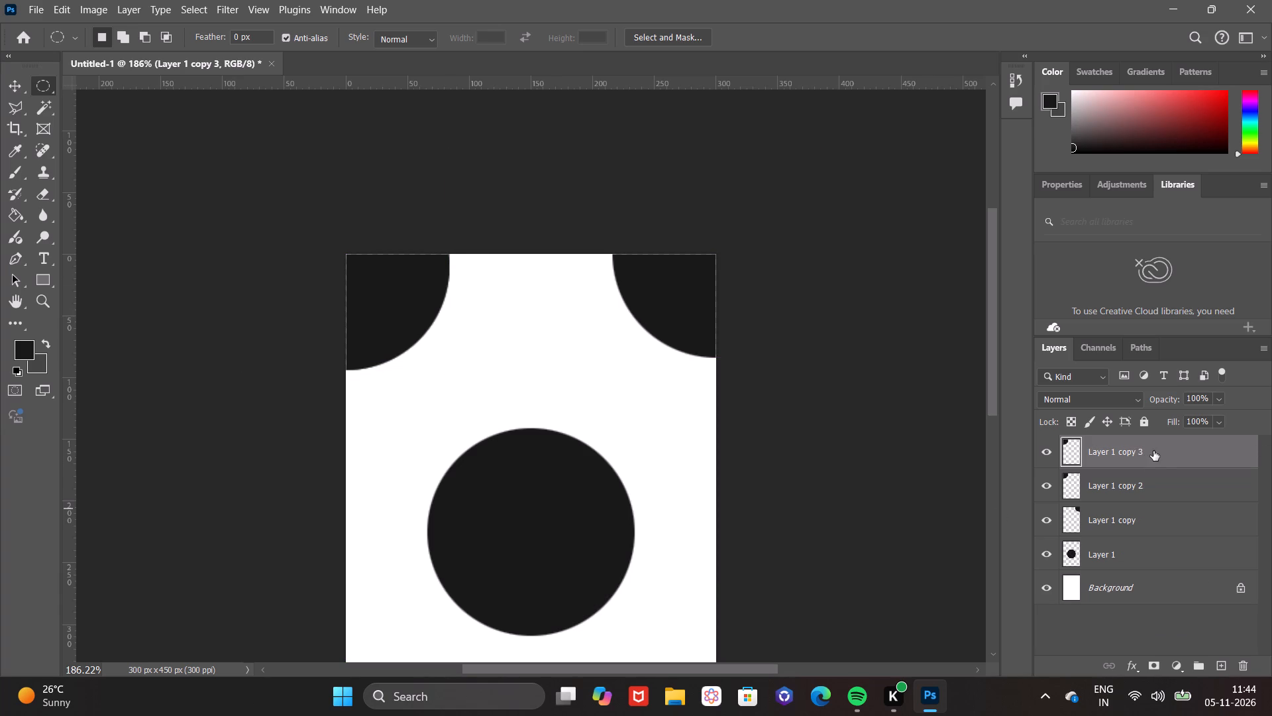
pyautogui.keyDown('ctrl'); pyautogui.keyDown('alt'); pyautogui.moveTo(1155, 471); pyautogui.dragTo(1155, 487); pyautogui.keyUp('alt'); pyautogui.keyUp('ctrl')
pyautogui.keyDown('ctrl'); pyautogui.keyDown('alt'); pyautogui.moveTo(1155, 471); pyautogui.dragTo(1155, 487, button='right'); pyautogui.keyUp('alt'); pyautogui.keyUp('ctrl')
pyautogui.keyDown('ctrl'); pyautogui.keyDown('alt'); pyautogui.click(1156, 442); pyautogui.keyUp('alt'); pyautogui.keyUp('ctrl')
pyautogui.keyDown('ctrl'); pyautogui.keyDown('alt'); pyautogui.rightClick(1156, 442); pyautogui.keyUp('alt'); pyautogui.keyUp('ctrl')
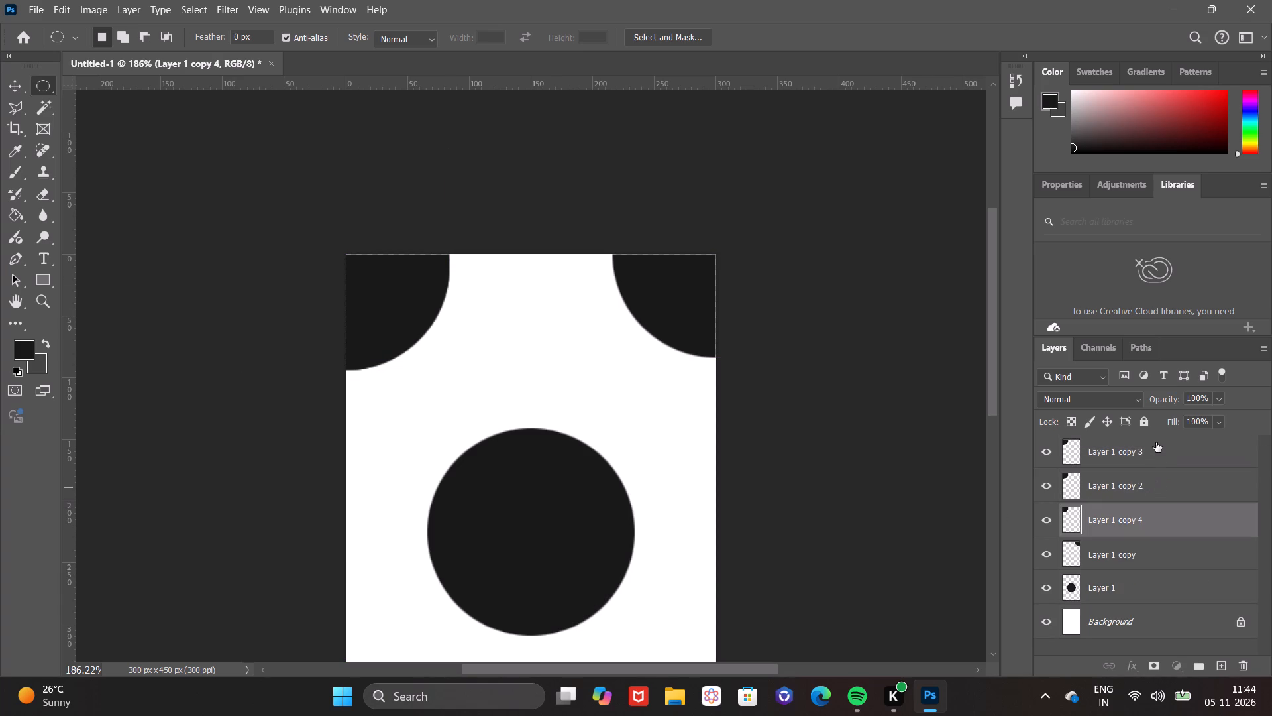
pyautogui.keyDown('ctrl'); pyautogui.keyDown('alt'); pyautogui.click(1159, 516); pyautogui.keyUp('alt'); pyautogui.keyUp('ctrl')
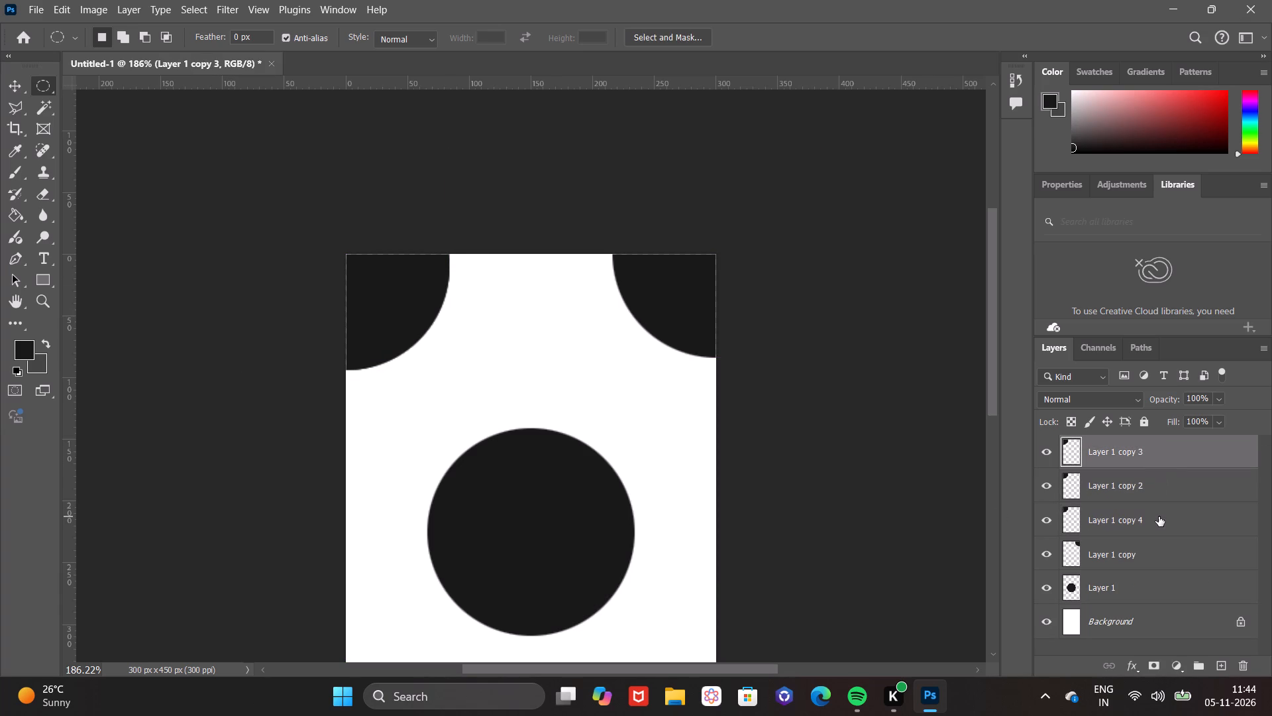
pyautogui.keyDown('ctrl'); pyautogui.keyDown('alt'); pyautogui.click(1157, 481); pyautogui.keyUp('alt'); pyautogui.keyUp('ctrl')
pyautogui.keyDown('ctrl'); pyautogui.keyDown('alt'); pyautogui.rightClick(1157, 481); pyautogui.keyUp('alt'); pyautogui.keyUp('ctrl')
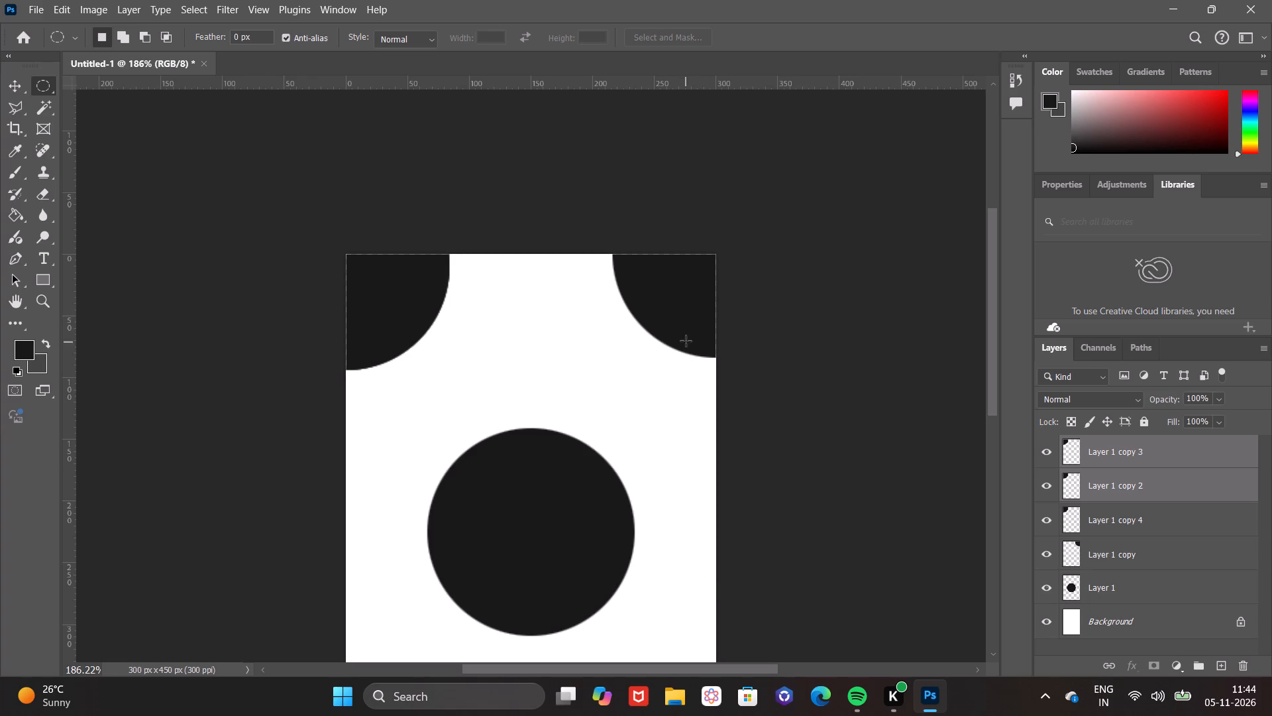
# Duplicate the top-right circle and place the copy at the canvas's bottom-left corner, about 272 px to the left and 440 px lower.
pyautogui.keyDown('ctrl'); pyautogui.keyDown('alt'); pyautogui.moveTo(678, 316); pyautogui.dragTo(678, 337); pyautogui.keyUp('alt'); pyautogui.keyUp('ctrl')
pyautogui.keyDown('ctrl'); pyautogui.keyDown('alt'); pyautogui.moveTo(678, 316); pyautogui.dragTo(678, 337, button='right'); pyautogui.keyUp('alt'); pyautogui.keyUp('ctrl')
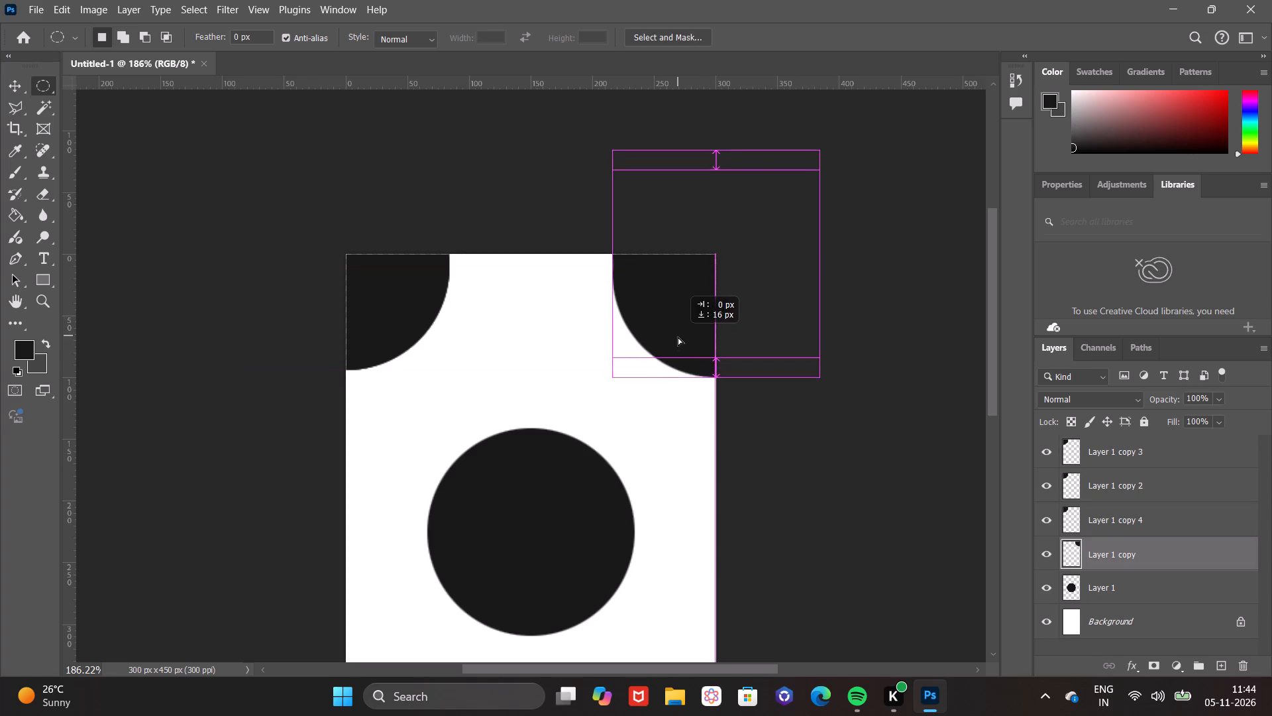
pyautogui.keyDown('ctrl'); pyautogui.keyDown('alt'); pyautogui.moveTo(678, 337); pyautogui.dragTo(651, 336); pyautogui.keyUp('alt'); pyautogui.keyUp('ctrl')
pyautogui.keyDown('ctrl'); pyautogui.keyDown('alt'); pyautogui.moveTo(678, 337); pyautogui.dragTo(651, 336, button='right'); pyautogui.keyUp('alt'); pyautogui.keyUp('ctrl')
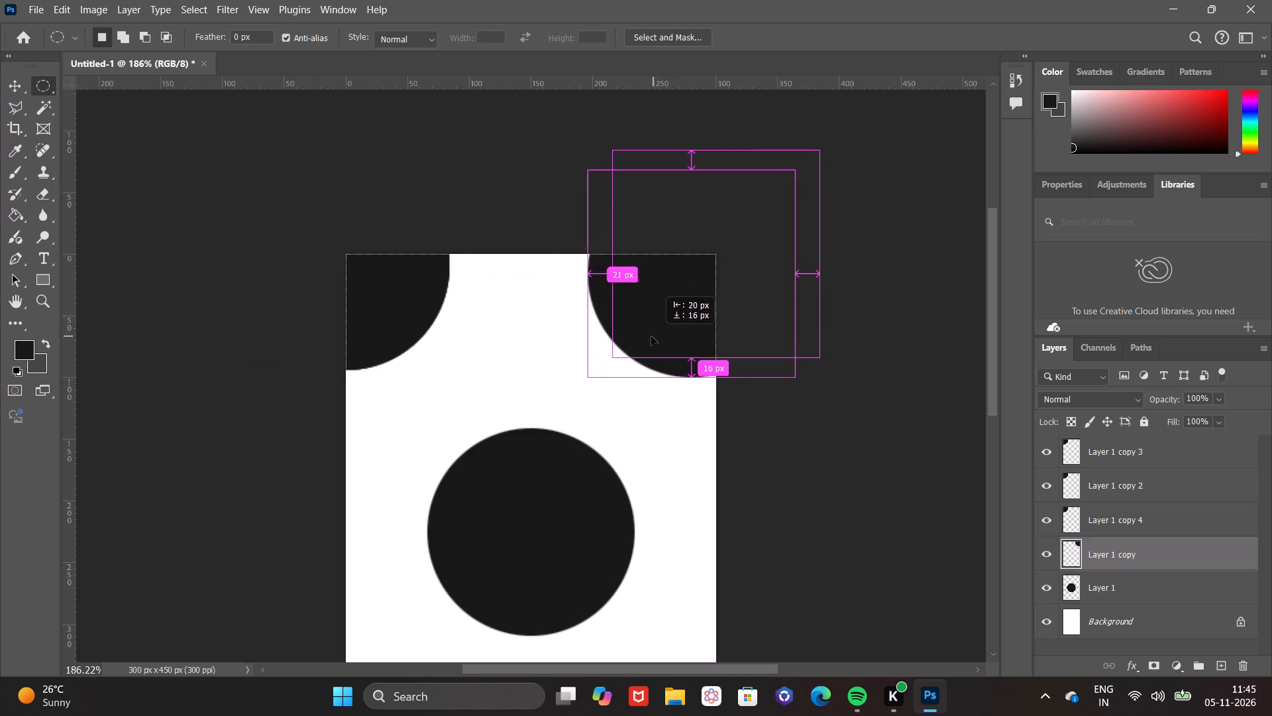
pyautogui.keyDown('ctrl'); pyautogui.keyDown('alt'); pyautogui.moveTo(651, 336); pyautogui.dragTo(439, 406); pyautogui.keyUp('alt'); pyautogui.keyUp('ctrl')
pyautogui.keyDown('ctrl'); pyautogui.keyDown('alt'); pyautogui.moveTo(651, 336); pyautogui.dragTo(439, 406, button='right'); pyautogui.keyUp('alt'); pyautogui.keyUp('ctrl')
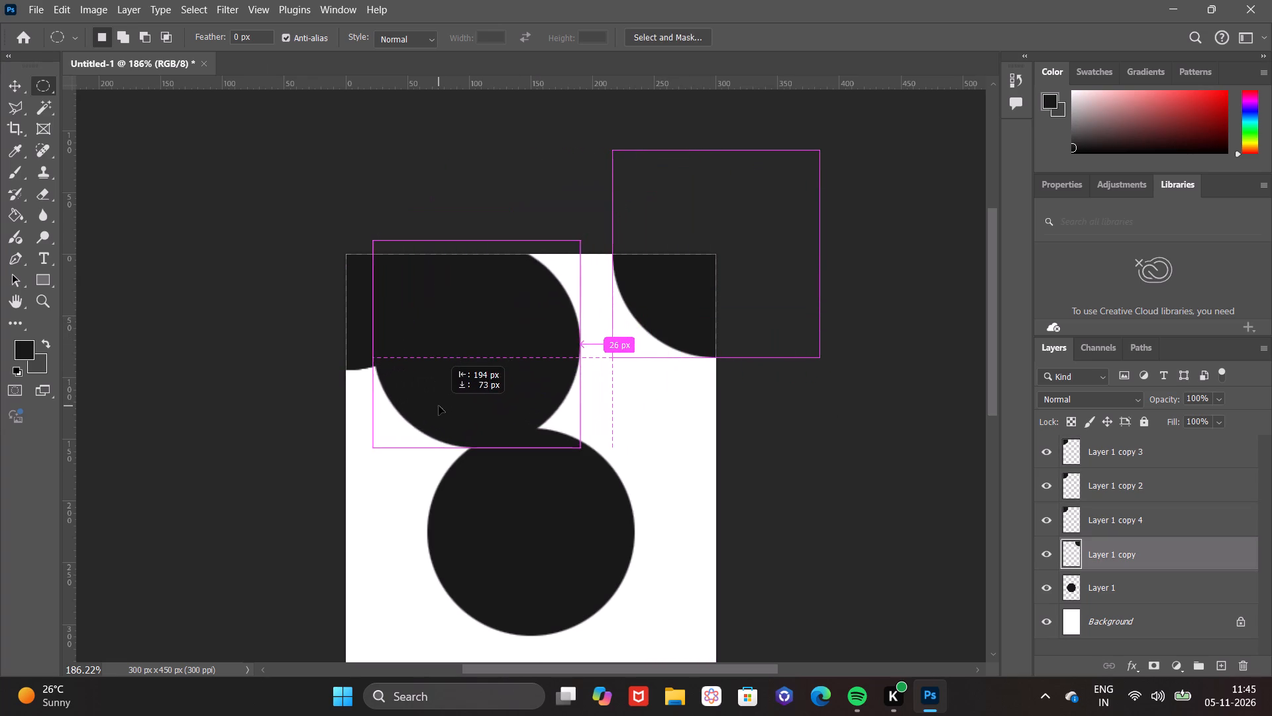
pyautogui.keyDown('ctrl'); pyautogui.keyDown('alt'); pyautogui.moveTo(439, 406); pyautogui.dragTo(309, 704); pyautogui.keyUp('alt'); pyautogui.keyUp('ctrl')
pyautogui.keyDown('ctrl'); pyautogui.keyDown('alt'); pyautogui.moveTo(439, 406); pyautogui.dragTo(309, 704, button='right'); pyautogui.keyUp('alt'); pyautogui.keyUp('ctrl')
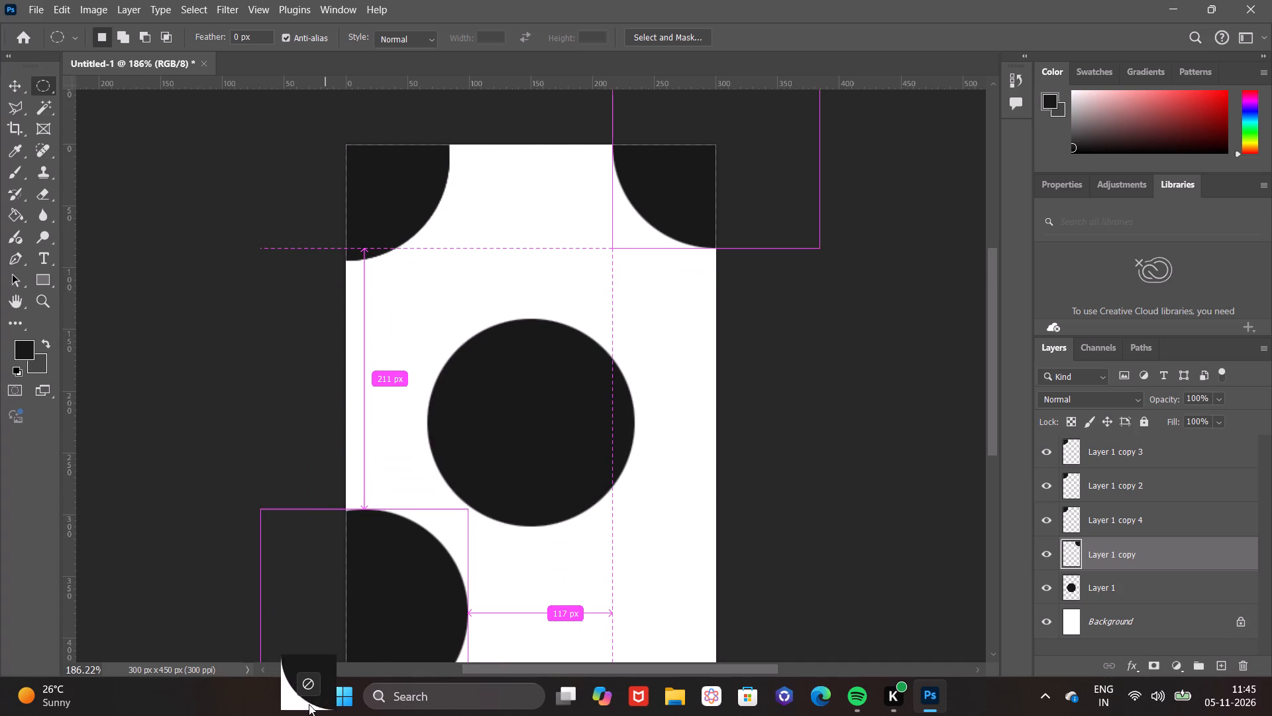
pyautogui.keyDown('ctrl'); pyautogui.keyDown('alt'); pyautogui.moveTo(309, 704); pyautogui.dragTo(349, 695); pyautogui.keyUp('alt'); pyautogui.keyUp('ctrl')
pyautogui.keyDown('ctrl'); pyautogui.keyDown('alt'); pyautogui.moveTo(309, 704); pyautogui.dragTo(349, 695, button='right'); pyautogui.keyUp('alt'); pyautogui.keyUp('ctrl')
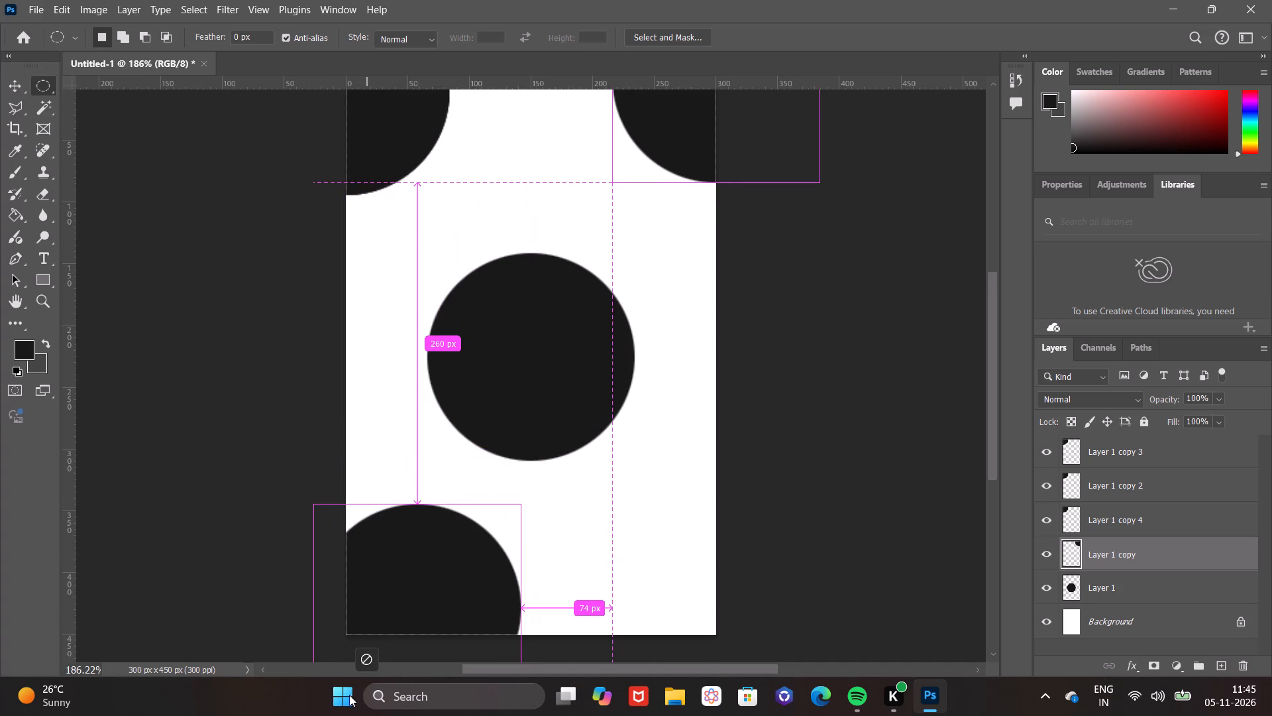
pyautogui.keyDown('ctrl'); pyautogui.keyDown('alt'); pyautogui.moveTo(349, 695); pyautogui.dragTo(335, 628); pyautogui.keyUp('alt'); pyautogui.keyUp('ctrl')
pyautogui.keyDown('ctrl'); pyautogui.keyDown('alt'); pyautogui.moveTo(349, 695); pyautogui.dragTo(335, 628, button='right'); pyautogui.keyUp('alt'); pyautogui.keyUp('ctrl')
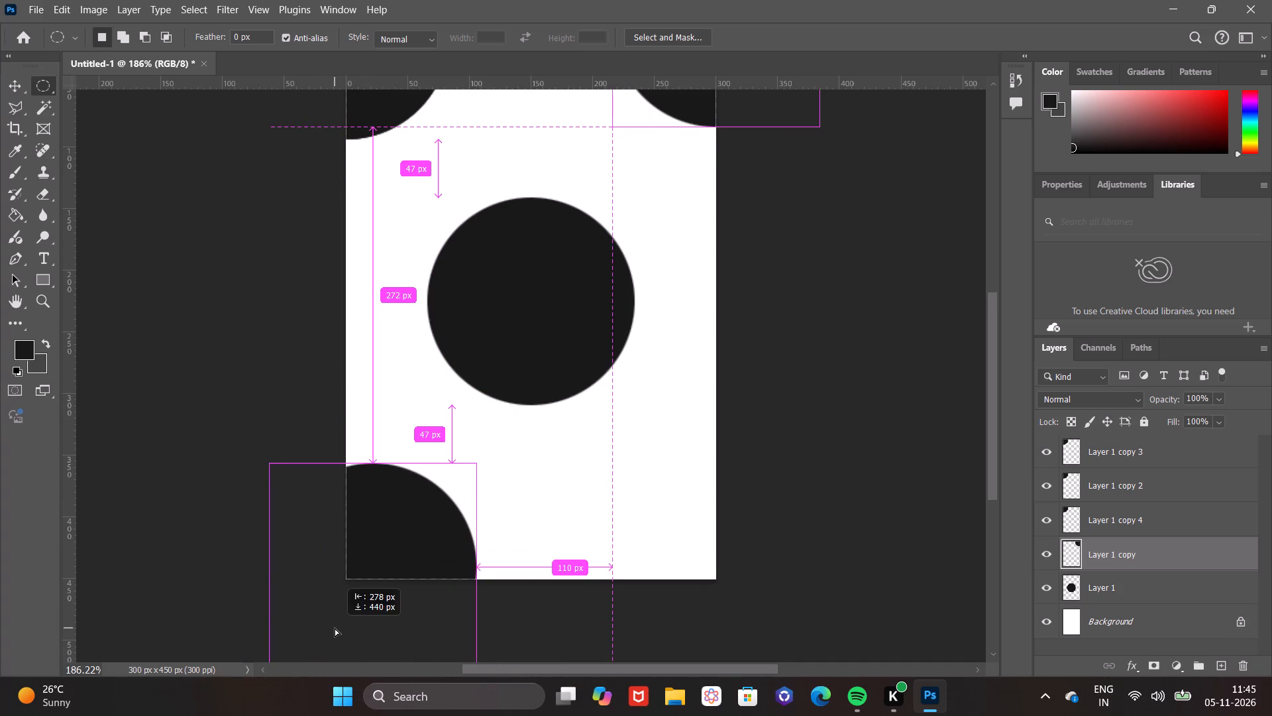
pyautogui.keyDown('ctrl'); pyautogui.keyDown('alt'); pyautogui.moveTo(335, 628); pyautogui.dragTo(342, 630); pyautogui.keyUp('alt'); pyautogui.keyUp('ctrl')
pyautogui.keyDown('ctrl'); pyautogui.keyDown('alt'); pyautogui.moveTo(335, 628); pyautogui.dragTo(343, 630, button='right'); pyautogui.keyUp('alt'); pyautogui.keyUp('ctrl')
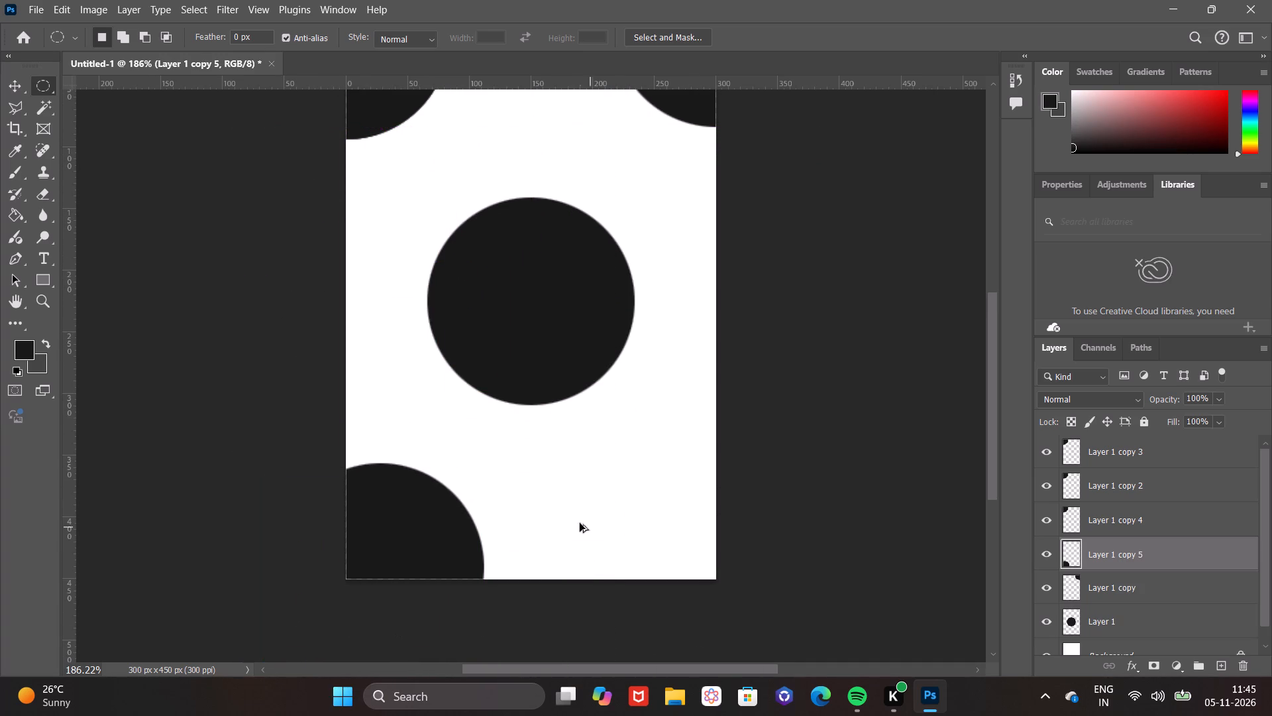
# Duplicate the bottom-left circle and place the copy at the canvas's bottom-right corner, about 255 px to the right.
pyautogui.keyDown('ctrl'); pyautogui.keyDown('alt'); pyautogui.rightClick(476, 532); pyautogui.keyUp('alt'); pyautogui.keyUp('ctrl')
pyautogui.keyDown('ctrl'); pyautogui.keyDown('alt'); pyautogui.moveTo(451, 526); pyautogui.dragTo(453, 526, button='right'); pyautogui.keyUp('alt'); pyautogui.keyUp('ctrl')
pyautogui.keyDown('ctrl'); pyautogui.keyDown('alt'); pyautogui.moveTo(449, 526); pyautogui.dragTo(453, 526); pyautogui.keyUp('alt'); pyautogui.keyUp('ctrl')
pyautogui.keyDown('ctrl'); pyautogui.keyDown('alt'); pyautogui.moveTo(453, 526); pyautogui.dragTo(744, 531, button='right'); pyautogui.keyUp('alt'); pyautogui.keyUp('ctrl')
pyautogui.keyDown('ctrl'); pyautogui.keyDown('alt'); pyautogui.moveTo(453, 526); pyautogui.dragTo(744, 531); pyautogui.keyUp('alt'); pyautogui.keyUp('ctrl')
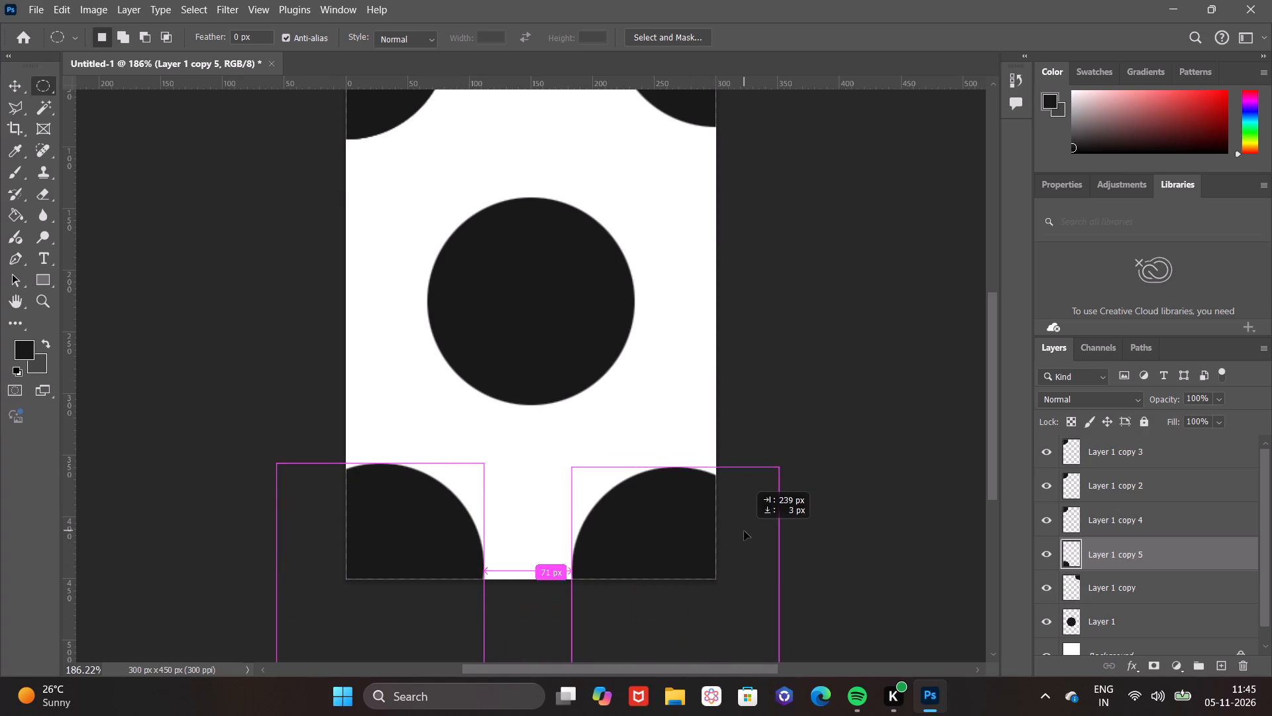
pyautogui.keyDown('ctrl'); pyautogui.keyDown('alt'); pyautogui.moveTo(744, 531); pyautogui.dragTo(756, 530, button='right'); pyautogui.keyUp('alt'); pyautogui.keyUp('ctrl')
pyautogui.keyDown('ctrl'); pyautogui.keyDown('alt'); pyautogui.moveTo(744, 531); pyautogui.dragTo(756, 530); pyautogui.keyUp('alt'); pyautogui.keyUp('ctrl')
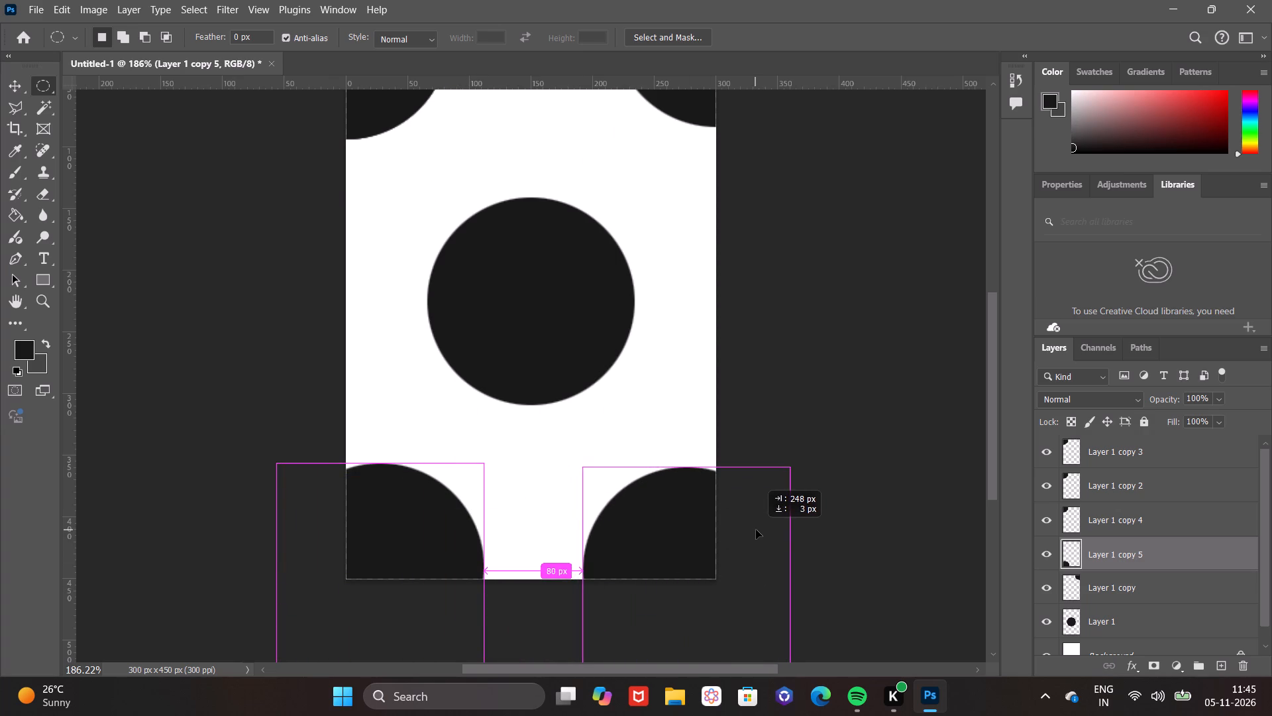
pyautogui.keyDown('ctrl'); pyautogui.keyDown('alt'); pyautogui.moveTo(756, 530); pyautogui.dragTo(763, 528, button='right'); pyautogui.keyUp('alt'); pyautogui.keyUp('ctrl')
pyautogui.keyDown('ctrl'); pyautogui.keyDown('alt'); pyautogui.moveTo(756, 530); pyautogui.dragTo(763, 528); pyautogui.keyUp('alt'); pyautogui.keyUp('ctrl')
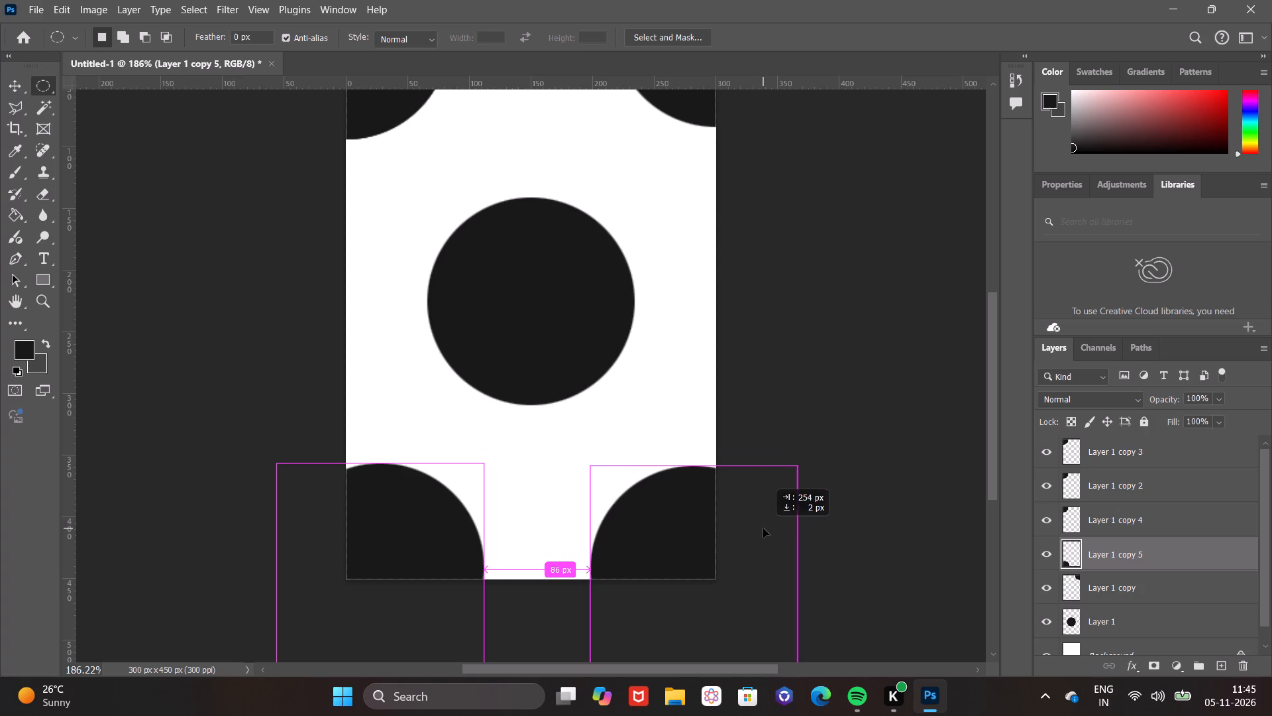
pyautogui.keyDown('ctrl'); pyautogui.keyDown('alt'); pyautogui.moveTo(763, 528); pyautogui.dragTo(761, 526); pyautogui.keyUp('alt'); pyautogui.keyUp('ctrl')
pyautogui.keyDown('ctrl'); pyautogui.keyDown('alt'); pyautogui.moveTo(763, 528); pyautogui.dragTo(757, 522, button='right'); pyautogui.keyUp('alt'); pyautogui.keyUp('ctrl')
# Place further overlapping duplicates of the bottom-right circle, each shifted slightly toward the canvas's bottom-right corner.
pyautogui.keyDown('ctrl'); pyautogui.keyDown('alt'); pyautogui.moveTo(539, 552); pyautogui.dragTo(663, 546, button='right'); pyautogui.keyUp('alt'); pyautogui.keyUp('ctrl')
pyautogui.keyDown('ctrl'); pyautogui.keyDown('alt'); pyautogui.moveTo(654, 535); pyautogui.dragTo(663, 546); pyautogui.keyUp('alt'); pyautogui.keyUp('ctrl')
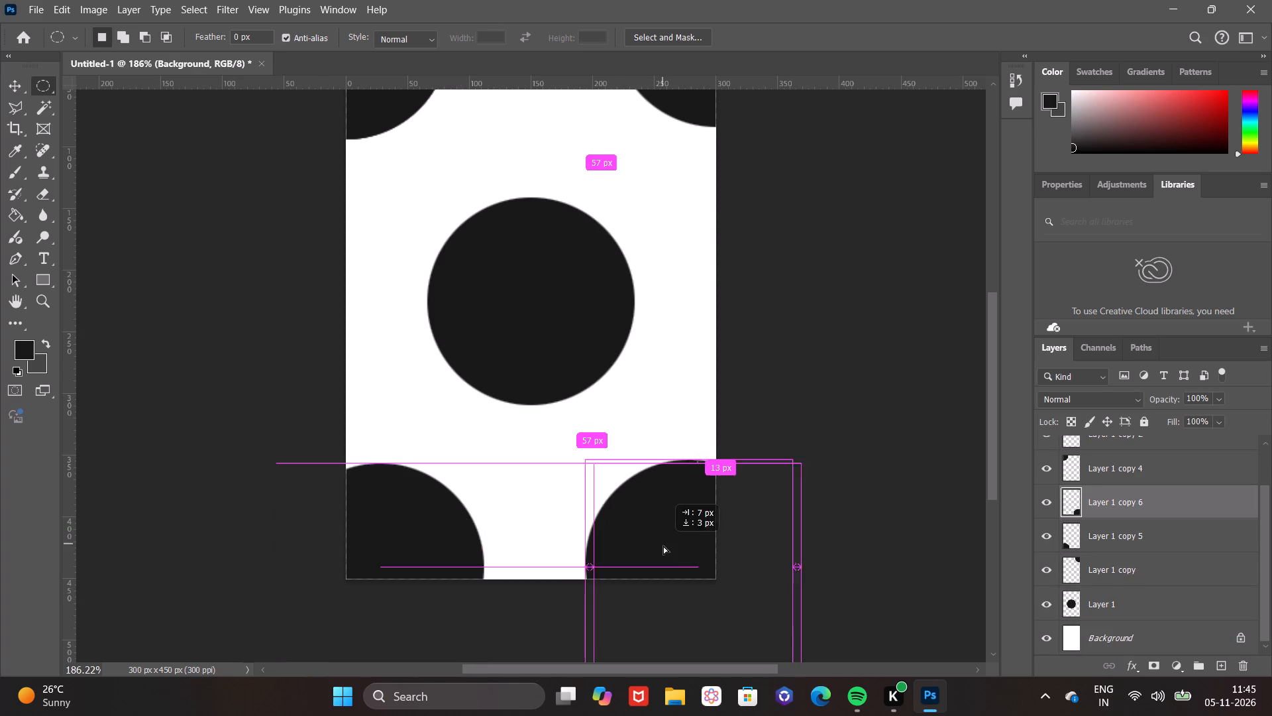
pyautogui.keyDown('ctrl'); pyautogui.keyDown('alt'); pyautogui.moveTo(663, 546); pyautogui.dragTo(671, 550); pyautogui.keyUp('alt'); pyautogui.keyUp('ctrl')
pyautogui.keyDown('ctrl'); pyautogui.keyDown('alt'); pyautogui.moveTo(663, 546); pyautogui.dragTo(669, 545, button='right'); pyautogui.keyUp('alt'); pyautogui.keyUp('ctrl')
pyautogui.keyDown('ctrl'); pyautogui.keyDown('alt'); pyautogui.moveTo(654, 506); pyautogui.dragTo(671, 533, button='right'); pyautogui.keyUp('alt'); pyautogui.keyUp('ctrl')
pyautogui.keyDown('ctrl'); pyautogui.keyDown('alt'); pyautogui.moveTo(654, 506); pyautogui.dragTo(671, 533); pyautogui.keyUp('alt'); pyautogui.keyUp('ctrl')
pyautogui.keyDown('ctrl'); pyautogui.keyDown('alt'); pyautogui.moveTo(671, 533); pyautogui.dragTo(670, 530, button='right'); pyautogui.keyUp('alt'); pyautogui.keyUp('ctrl')
pyautogui.keyDown('ctrl'); pyautogui.keyDown('alt'); pyautogui.moveTo(639, 495); pyautogui.dragTo(672, 527); pyautogui.keyUp('alt'); pyautogui.keyUp('ctrl')
pyautogui.keyDown('ctrl'); pyautogui.keyDown('alt'); pyautogui.moveTo(639, 495); pyautogui.dragTo(672, 525, button='right'); pyautogui.keyUp('alt'); pyautogui.keyUp('ctrl')
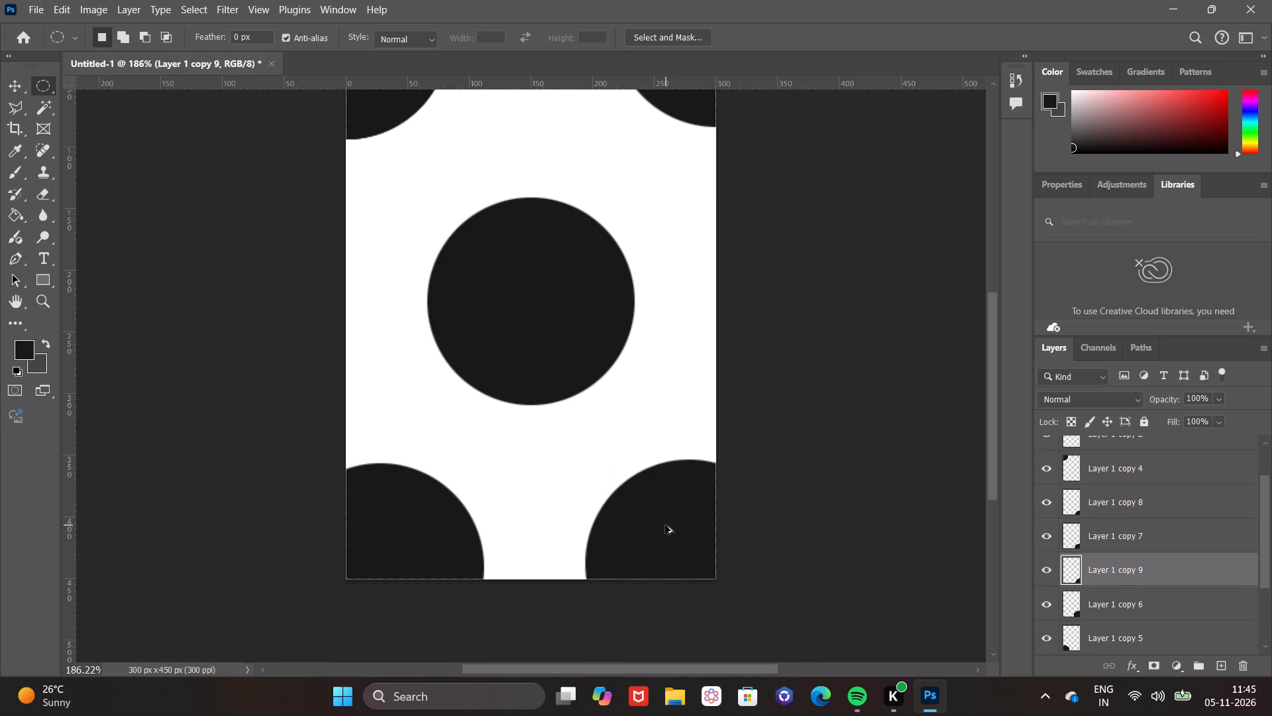
pyautogui.keyDown('ctrl'); pyautogui.keyDown('alt'); pyautogui.moveTo(644, 485); pyautogui.dragTo(681, 534, button='right'); pyautogui.keyUp('alt'); pyautogui.keyUp('ctrl')
pyautogui.keyDown('ctrl'); pyautogui.keyDown('alt'); pyautogui.moveTo(644, 485); pyautogui.dragTo(681, 534); pyautogui.keyUp('alt'); pyautogui.keyUp('ctrl')
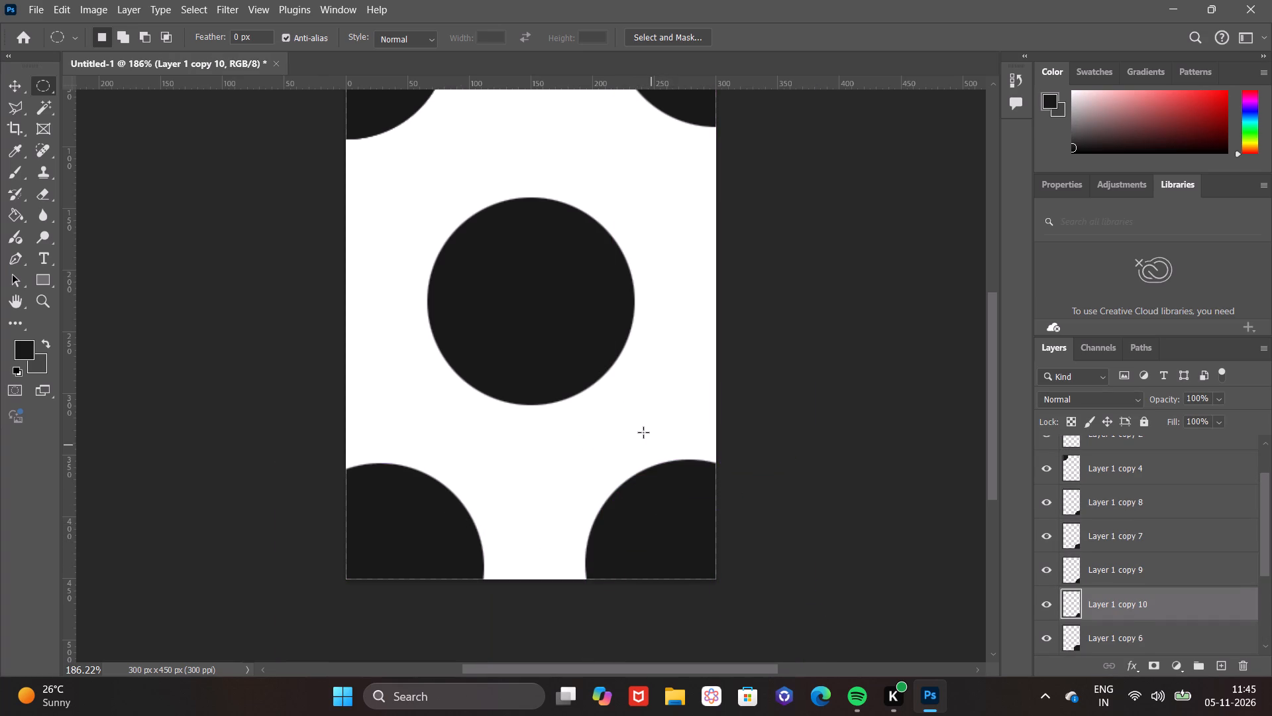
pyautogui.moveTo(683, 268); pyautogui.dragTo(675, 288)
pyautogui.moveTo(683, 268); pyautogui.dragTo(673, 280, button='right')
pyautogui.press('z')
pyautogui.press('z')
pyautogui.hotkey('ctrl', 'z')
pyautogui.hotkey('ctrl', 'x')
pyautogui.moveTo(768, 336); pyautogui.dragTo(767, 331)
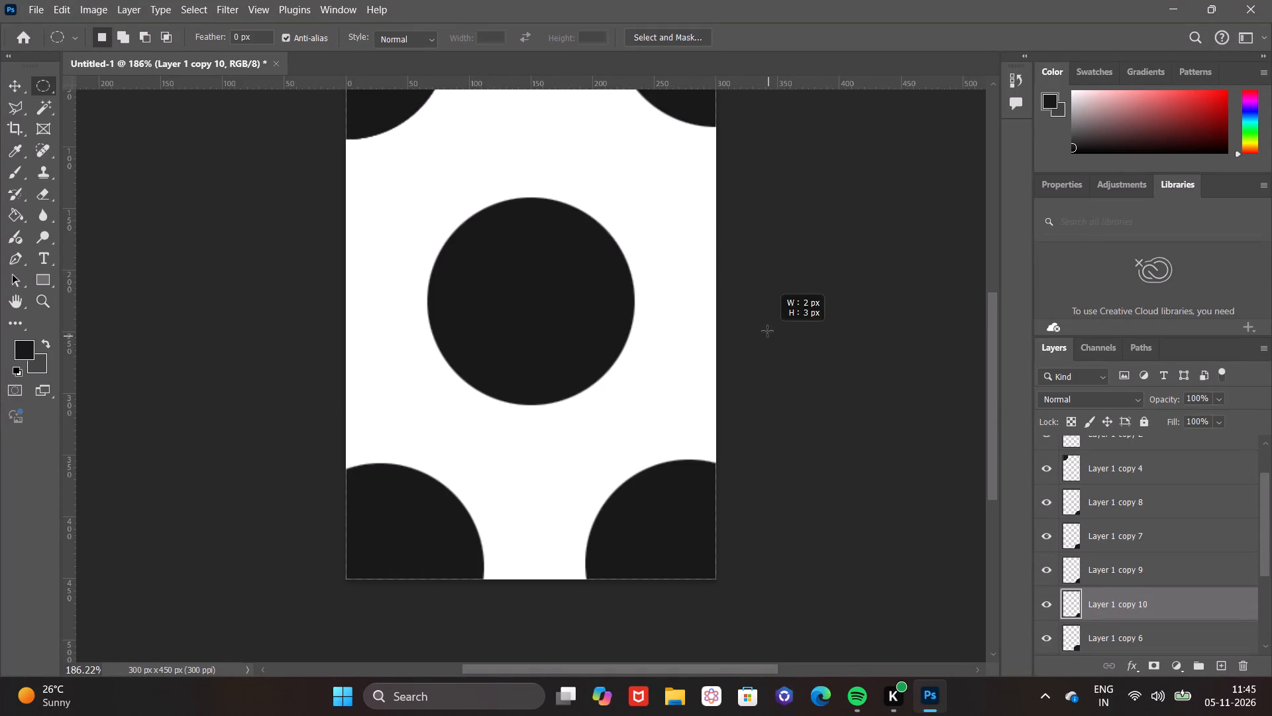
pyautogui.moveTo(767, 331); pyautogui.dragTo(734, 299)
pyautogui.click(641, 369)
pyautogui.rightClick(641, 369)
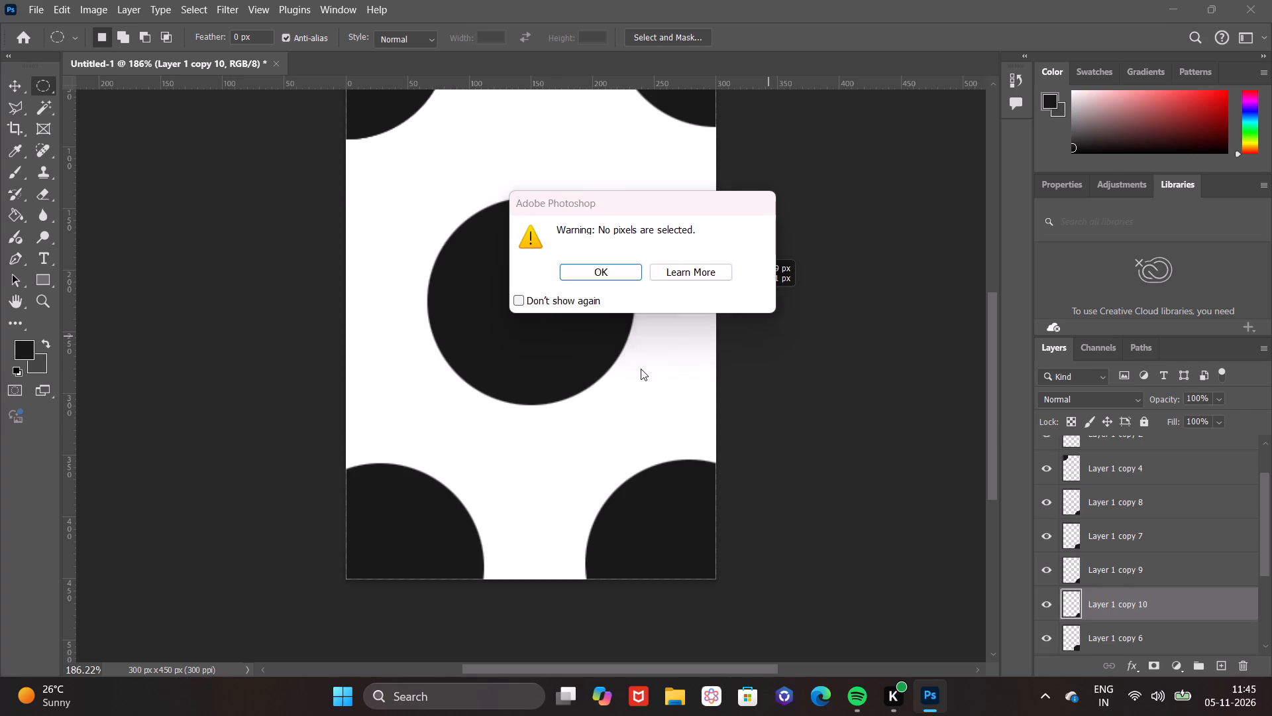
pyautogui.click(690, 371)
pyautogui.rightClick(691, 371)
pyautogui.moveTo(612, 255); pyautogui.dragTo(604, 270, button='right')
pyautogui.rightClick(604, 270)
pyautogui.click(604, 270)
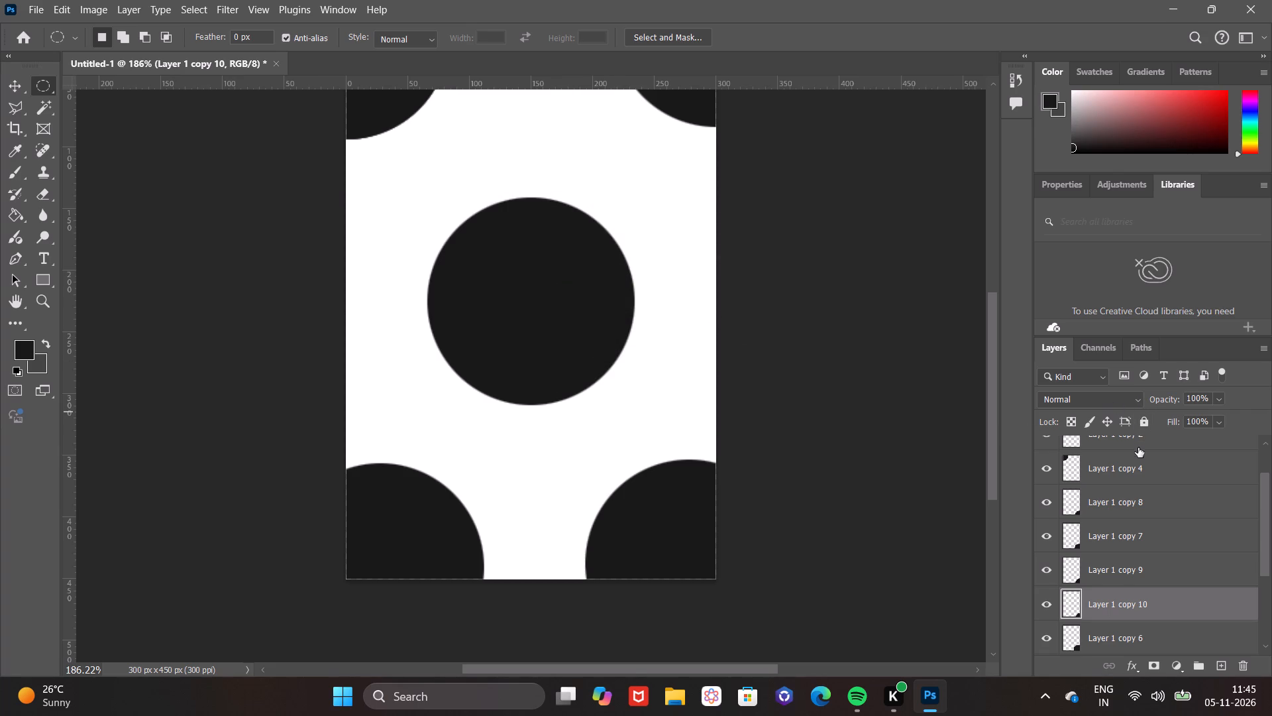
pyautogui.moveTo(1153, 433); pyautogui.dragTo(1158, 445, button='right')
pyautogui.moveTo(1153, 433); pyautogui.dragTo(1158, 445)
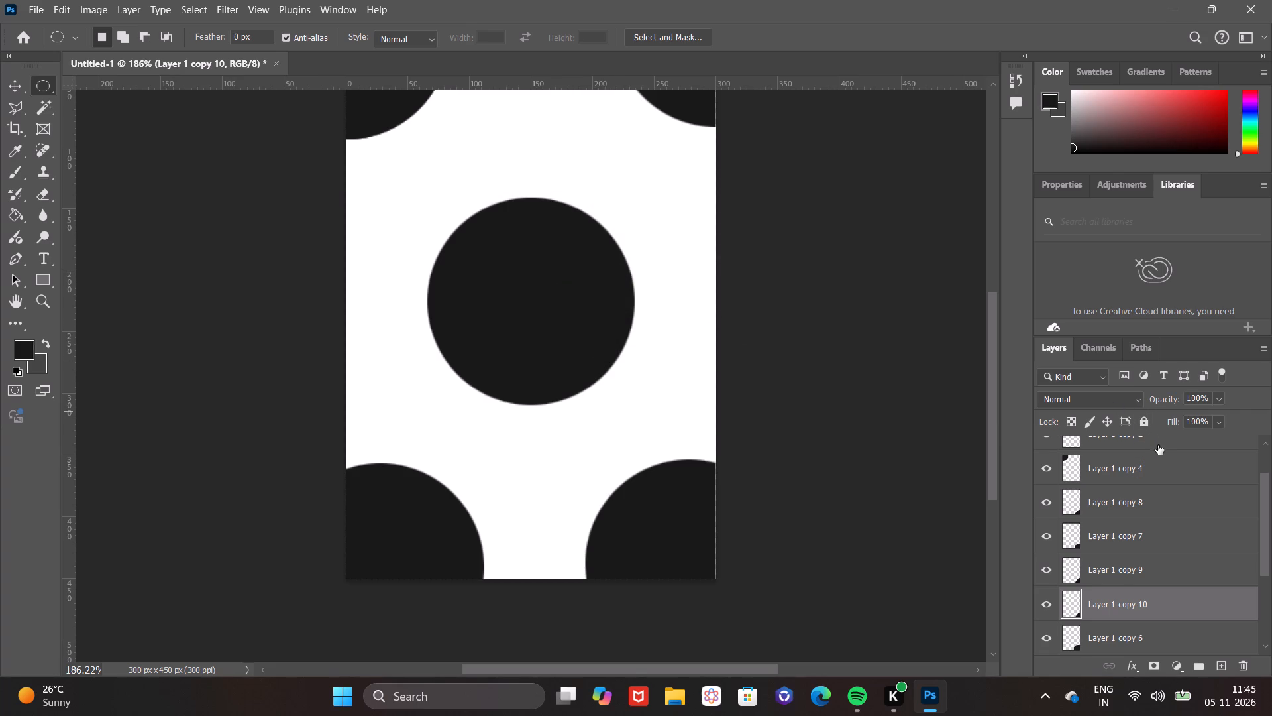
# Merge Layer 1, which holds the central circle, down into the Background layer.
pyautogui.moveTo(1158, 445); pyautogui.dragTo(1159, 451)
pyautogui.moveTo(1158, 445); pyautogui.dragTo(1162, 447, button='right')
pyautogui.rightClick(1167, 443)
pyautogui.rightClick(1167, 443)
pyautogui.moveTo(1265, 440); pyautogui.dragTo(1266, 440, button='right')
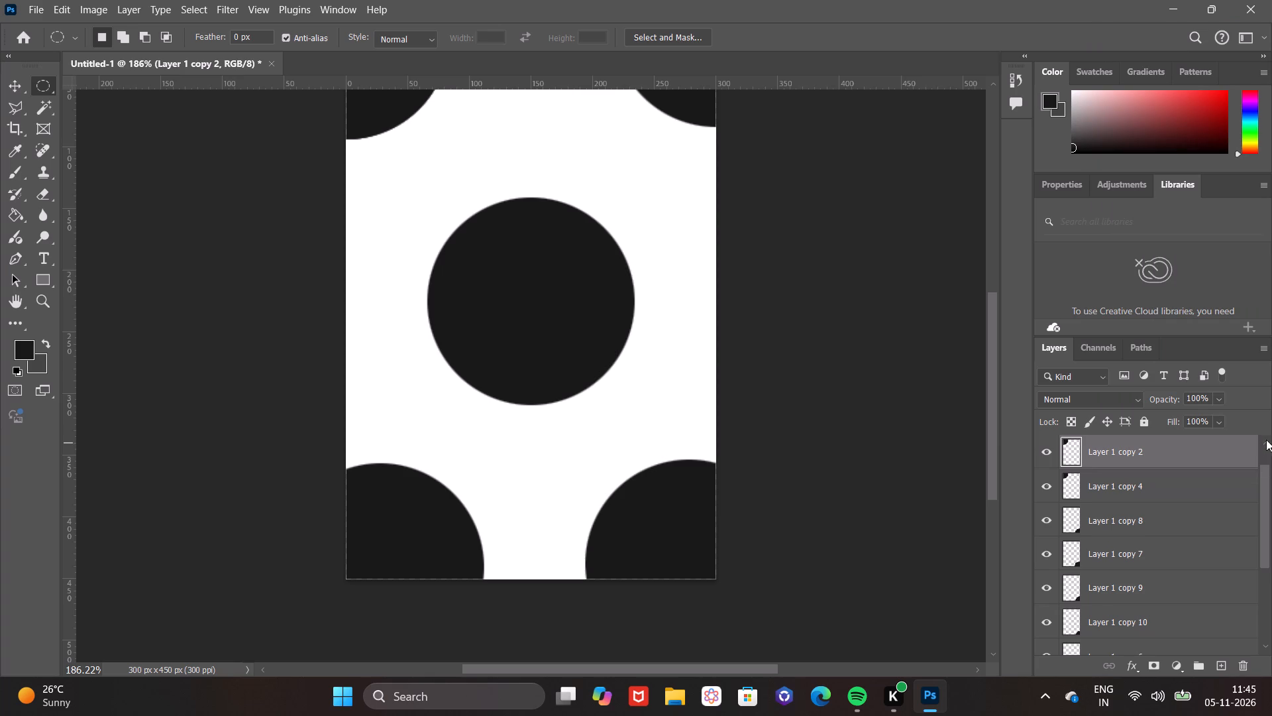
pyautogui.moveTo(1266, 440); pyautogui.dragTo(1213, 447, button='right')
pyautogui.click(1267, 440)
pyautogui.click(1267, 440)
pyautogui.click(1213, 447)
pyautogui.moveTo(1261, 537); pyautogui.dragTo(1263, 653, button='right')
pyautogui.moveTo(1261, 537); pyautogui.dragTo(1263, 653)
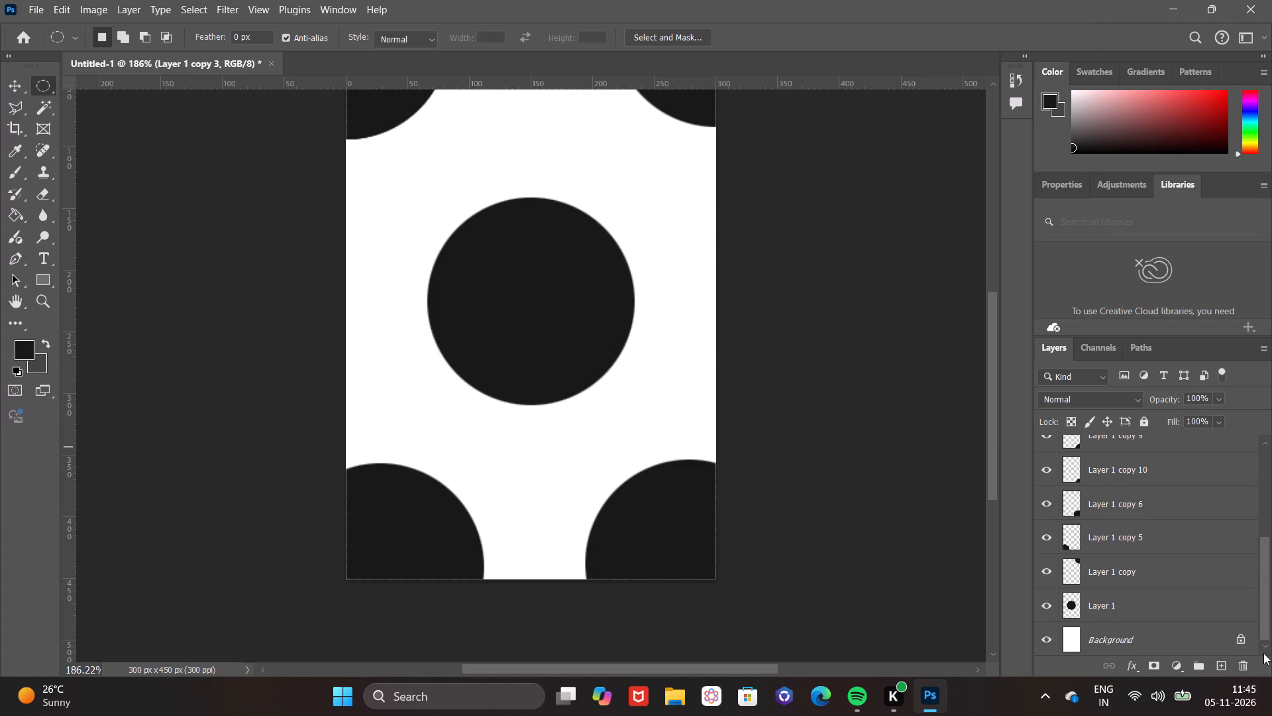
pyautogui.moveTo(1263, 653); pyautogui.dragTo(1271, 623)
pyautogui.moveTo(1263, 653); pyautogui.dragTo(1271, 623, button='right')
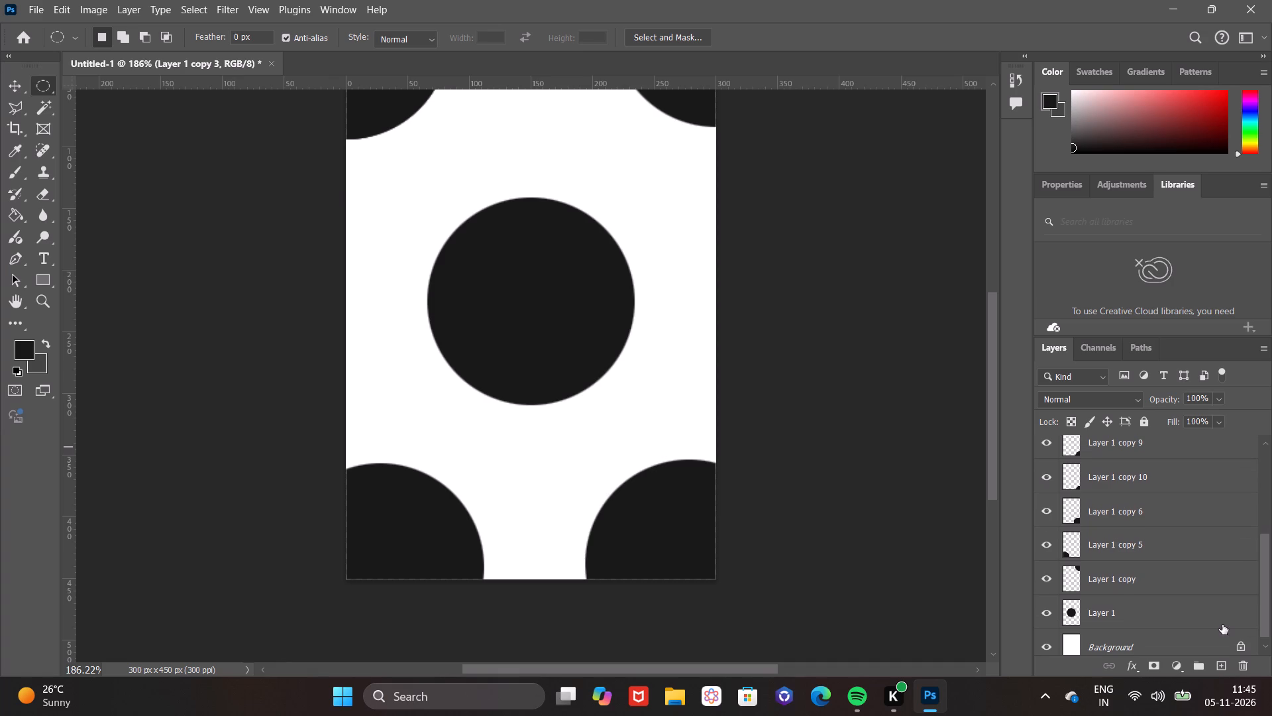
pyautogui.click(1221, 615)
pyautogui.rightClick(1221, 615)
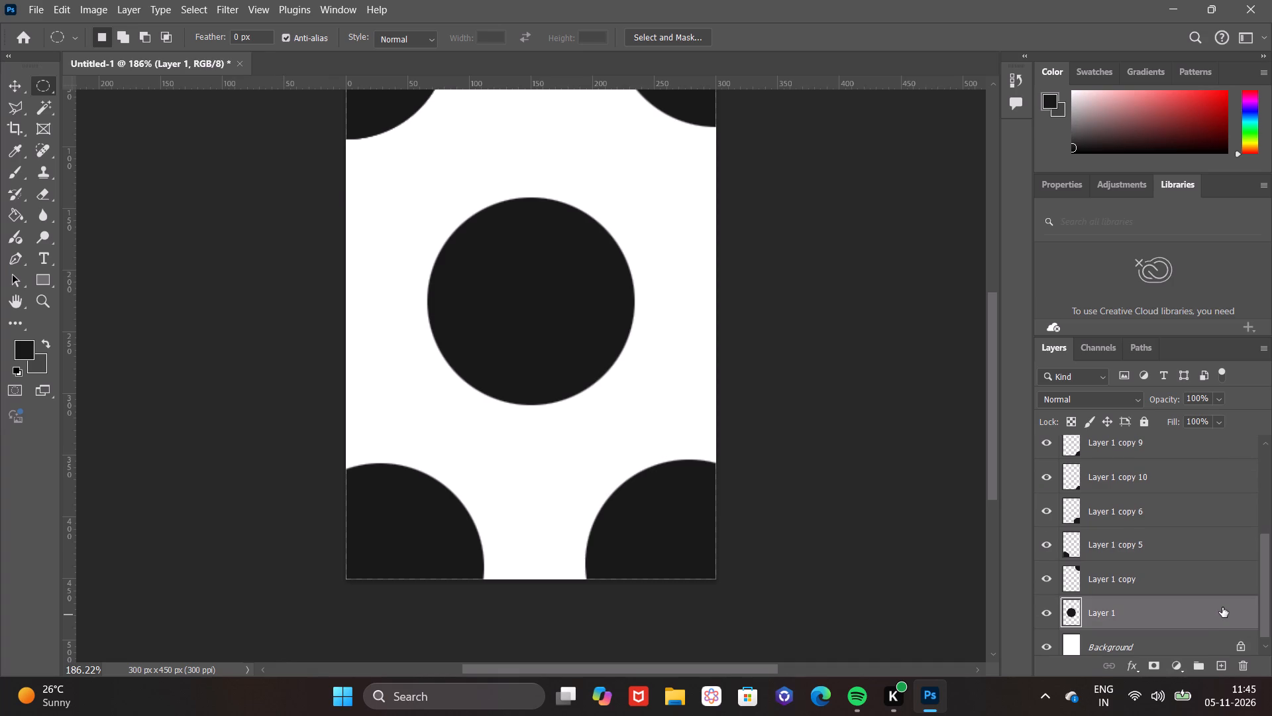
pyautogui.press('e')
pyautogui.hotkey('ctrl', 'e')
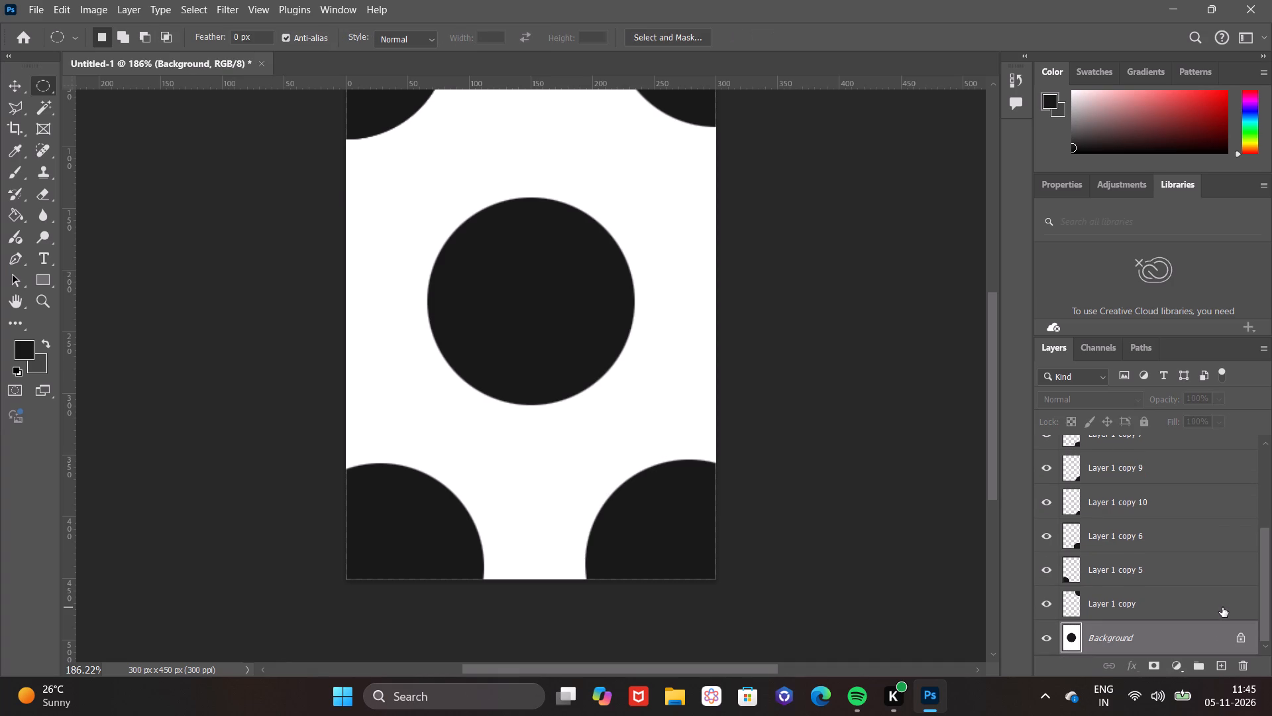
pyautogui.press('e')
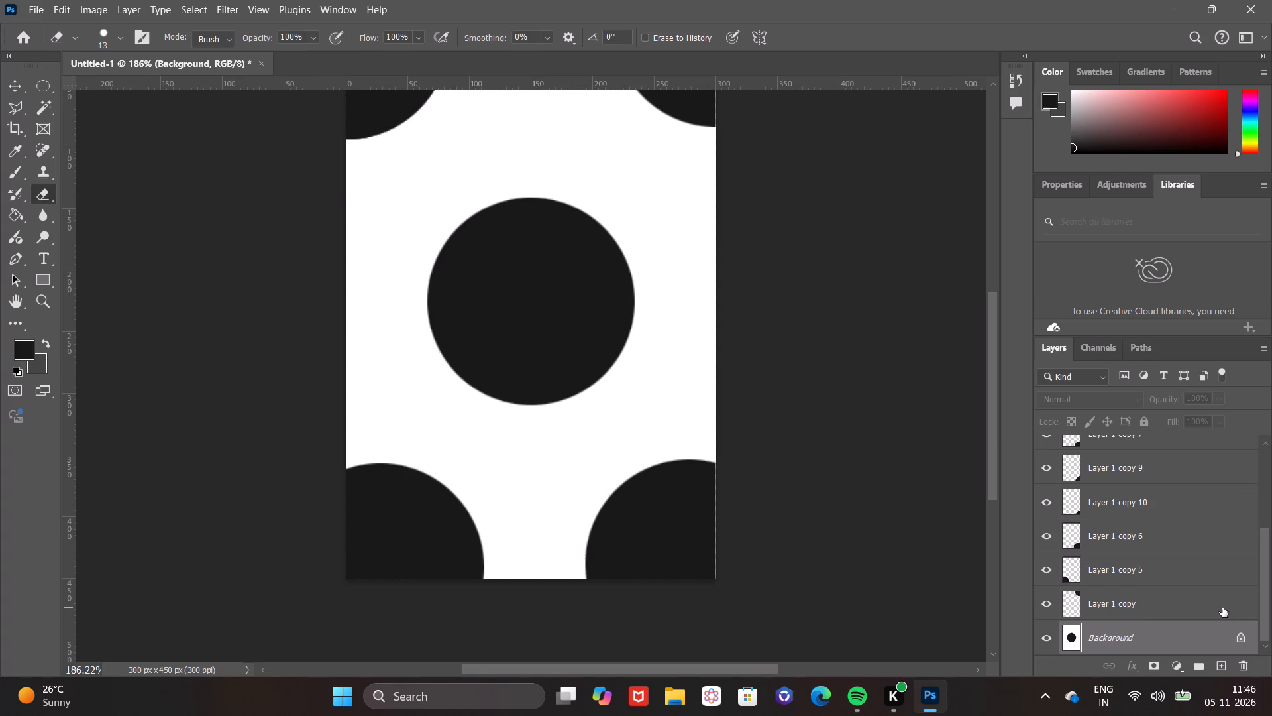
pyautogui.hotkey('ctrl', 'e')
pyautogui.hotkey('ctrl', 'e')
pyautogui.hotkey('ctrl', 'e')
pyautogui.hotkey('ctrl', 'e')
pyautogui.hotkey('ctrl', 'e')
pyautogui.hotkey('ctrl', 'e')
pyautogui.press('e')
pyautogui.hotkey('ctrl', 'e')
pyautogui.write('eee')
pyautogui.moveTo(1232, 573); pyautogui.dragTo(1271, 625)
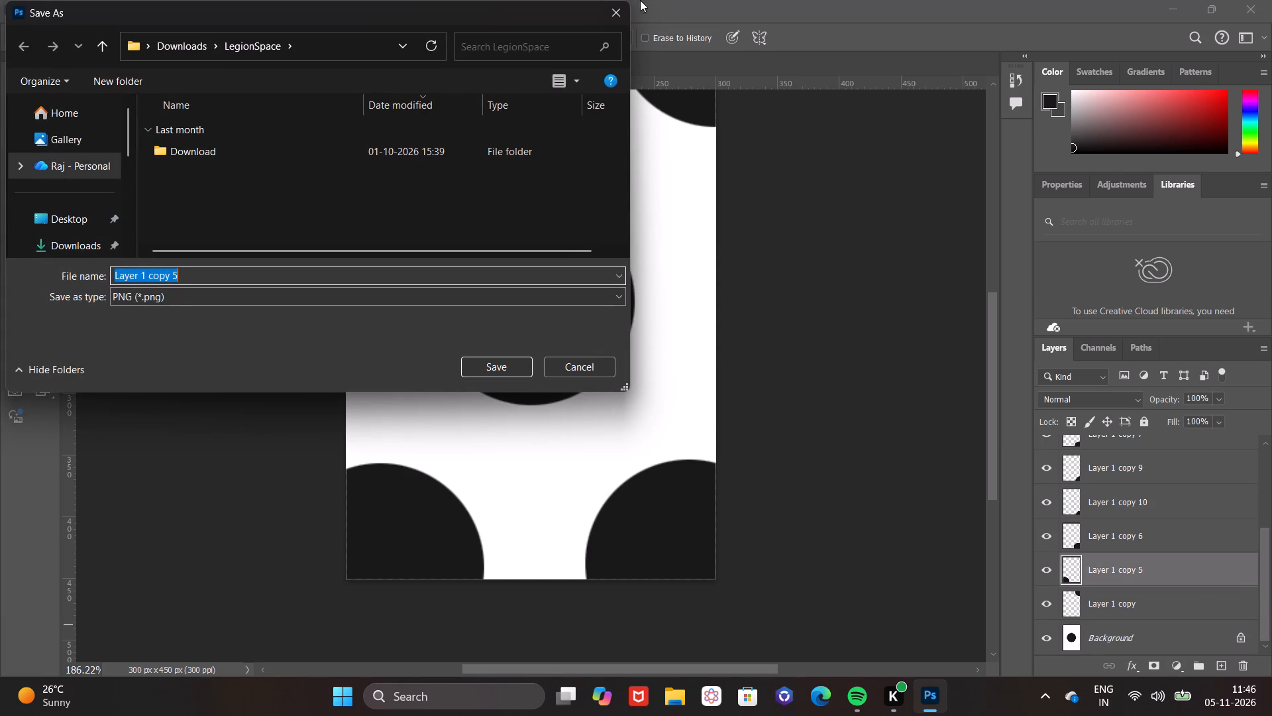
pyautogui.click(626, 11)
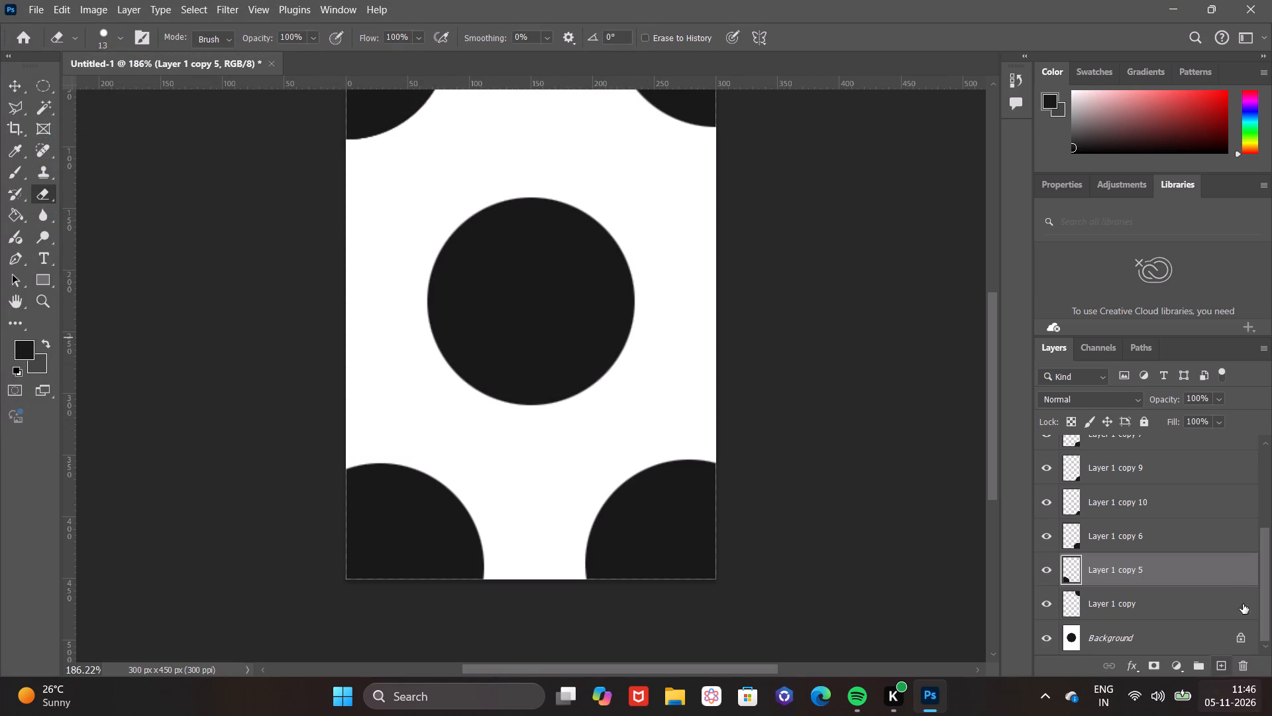
# Look through the layer stack from Layer 1 copy 3 down to the layers just above Background.
pyautogui.scroll(3, 1240, 583)
pyautogui.scroll(-3, 1240, 583)
pyautogui.scroll(6, 1240, 567)
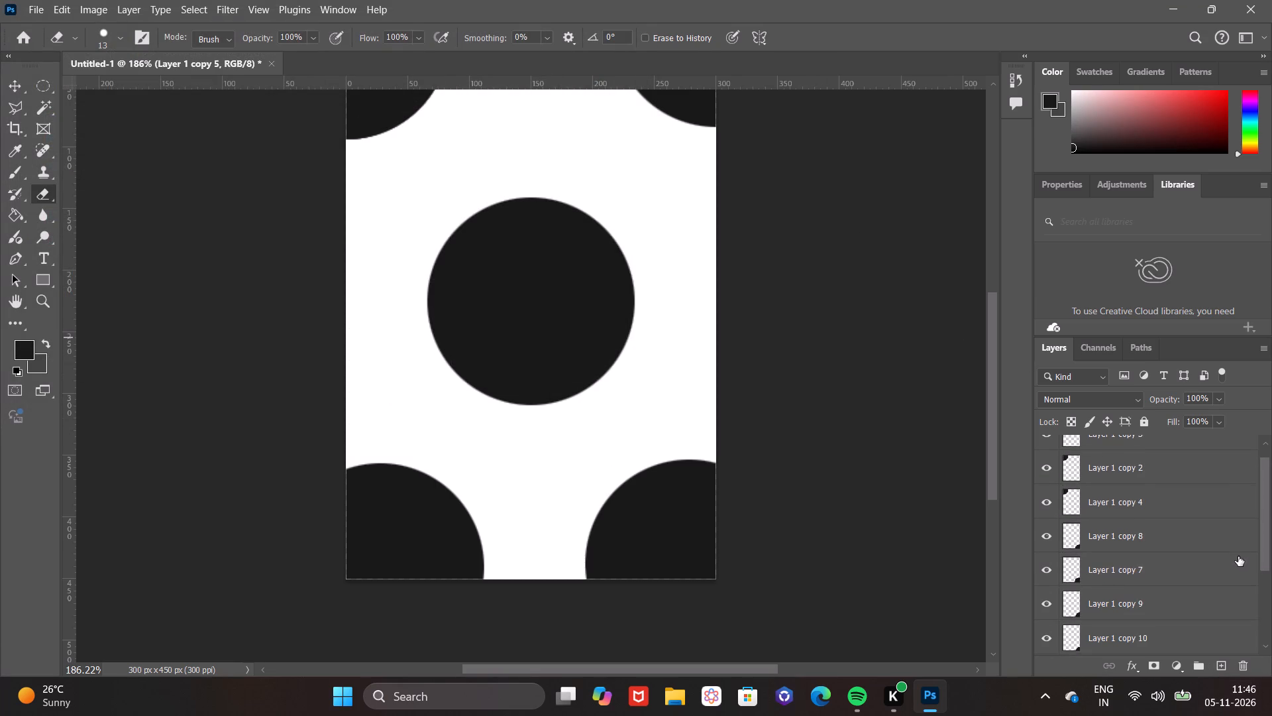
pyautogui.scroll(7, 1238, 556)
pyautogui.scroll(-14, 1238, 556)
pyautogui.scroll(4, 1234, 552)
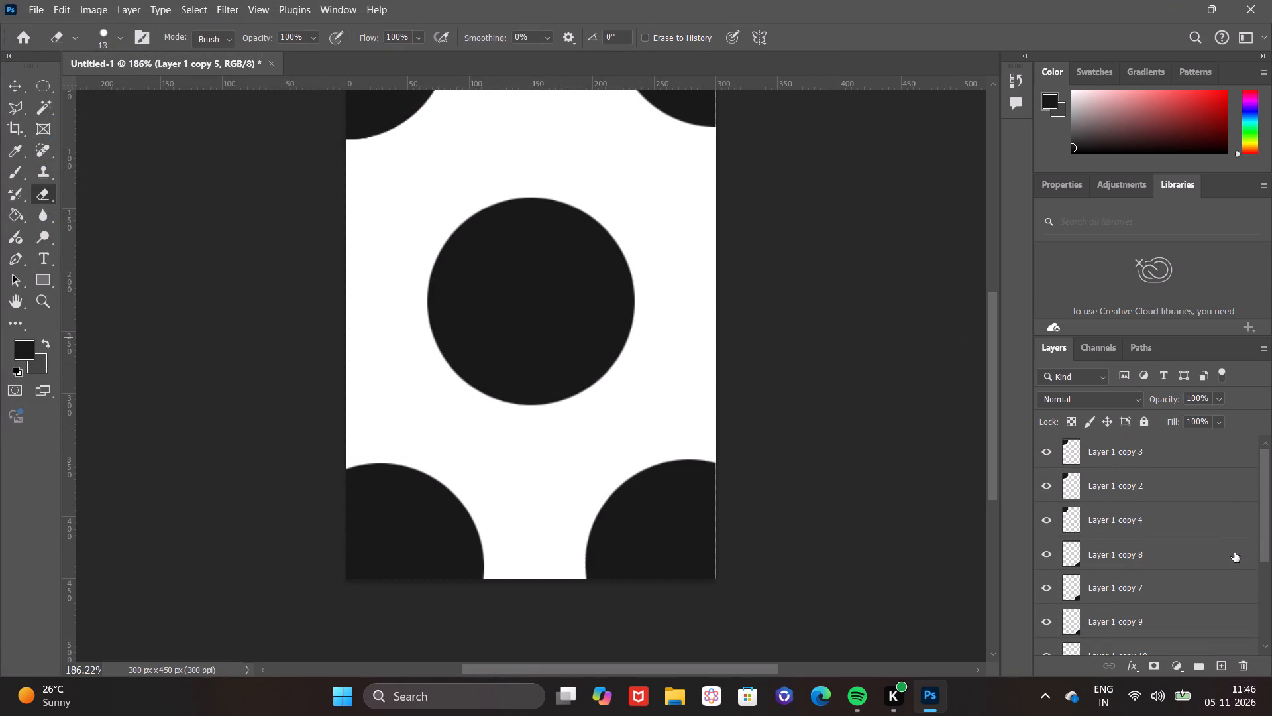
pyautogui.scroll(9, 1234, 552)
pyautogui.scroll(-5, 1225, 542)
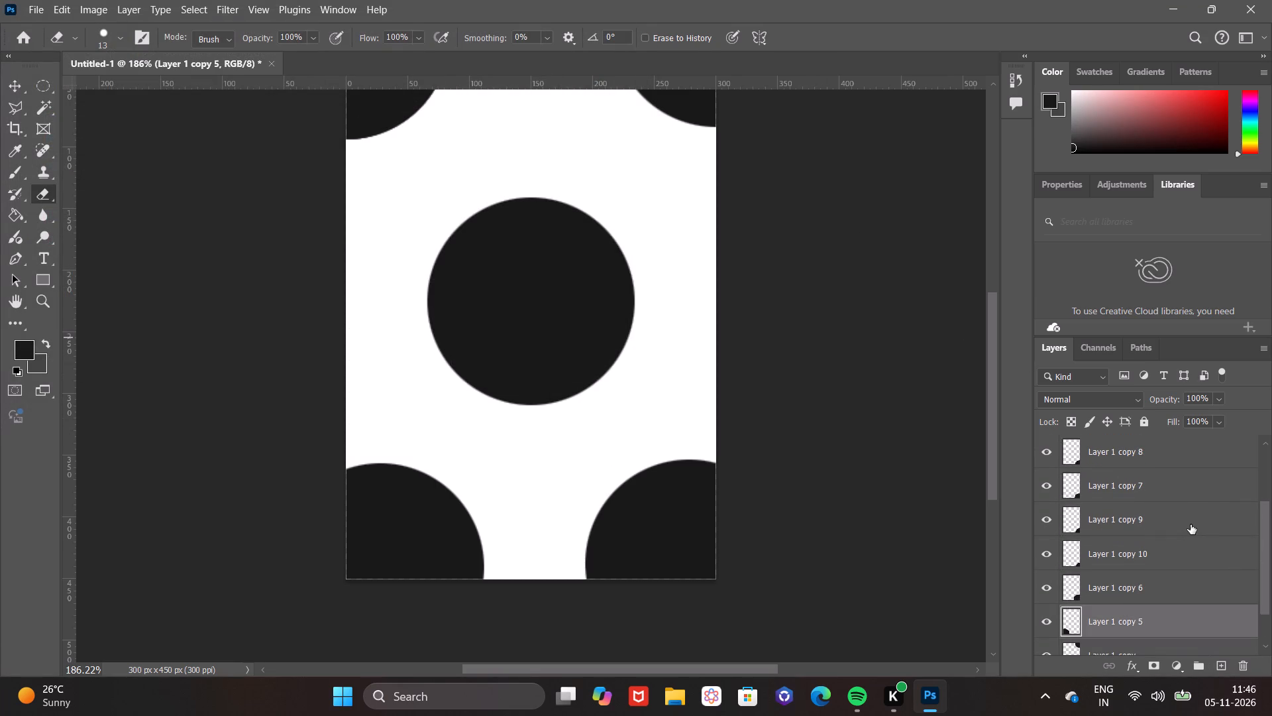
pyautogui.scroll(-6, 1216, 558)
pyautogui.scroll(9, 1251, 589)
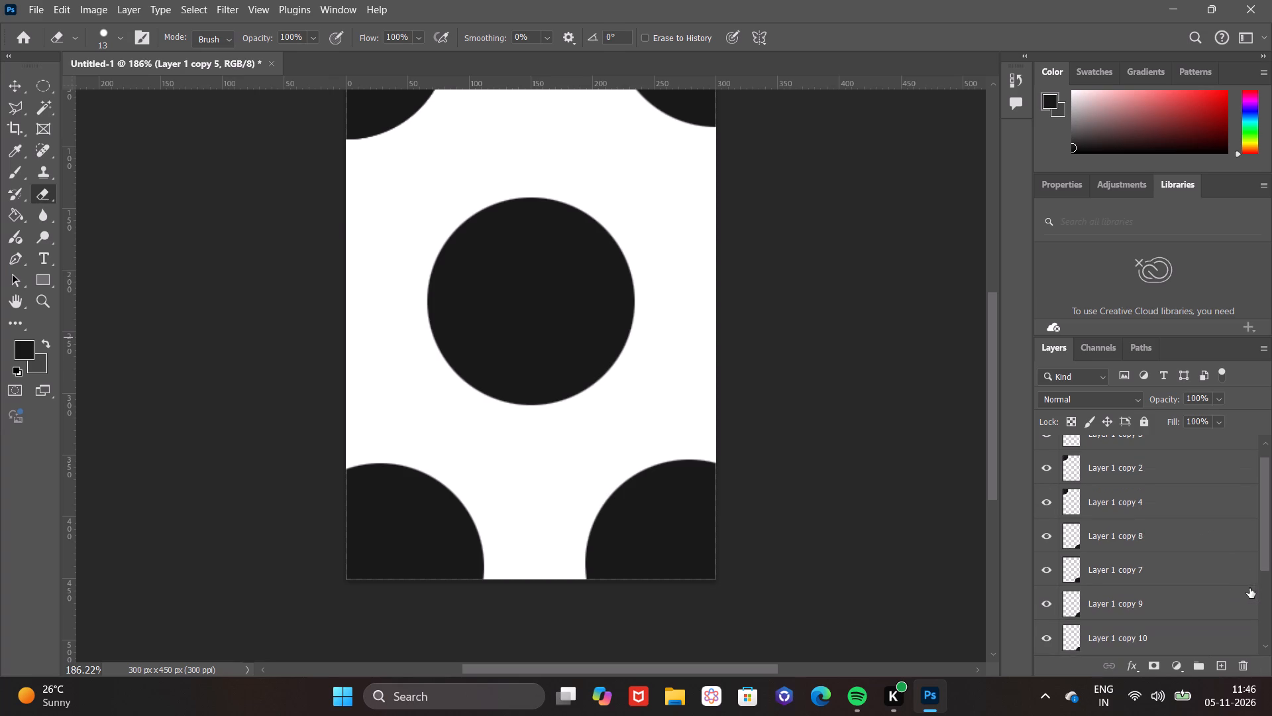
pyautogui.scroll(1, 1245, 589)
pyautogui.scroll(5, 1124, 583)
pyautogui.scroll(-4, 1124, 583)
pyautogui.scroll(5, 1125, 580)
pyautogui.scroll(-5, 1125, 579)
pyautogui.scroll(4, 1125, 579)
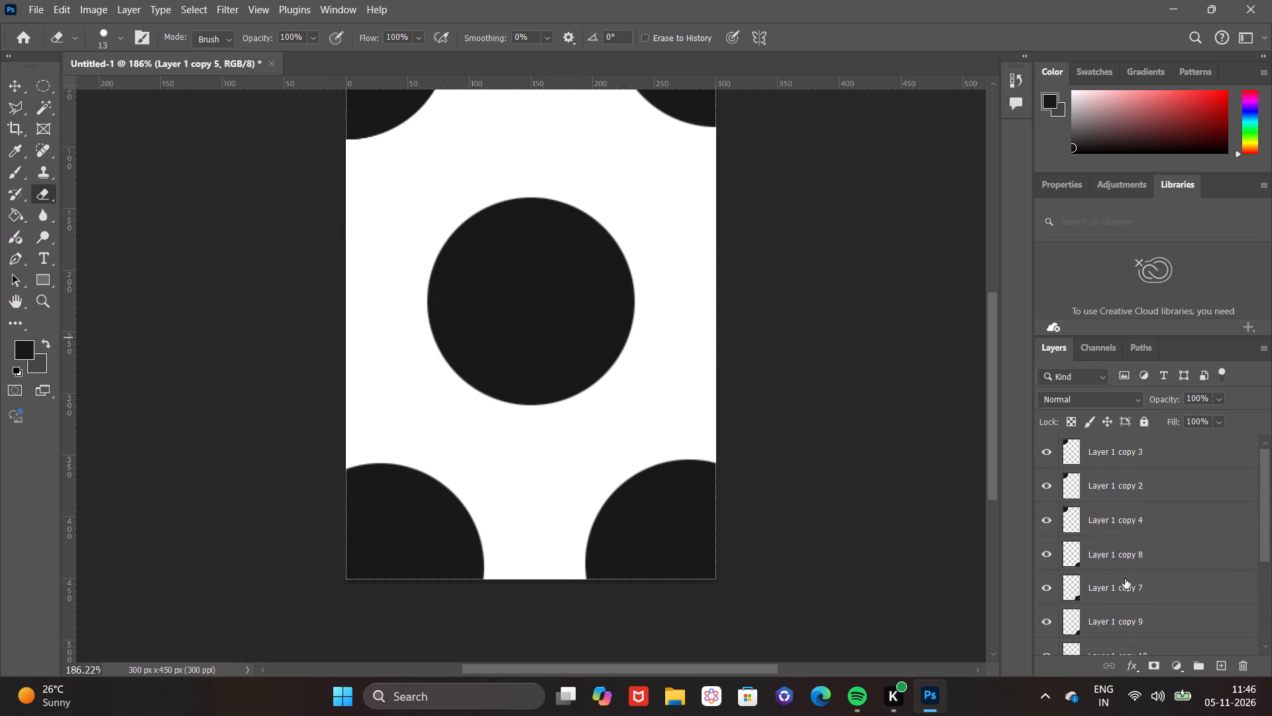
pyautogui.scroll(1, 1125, 579)
pyautogui.scroll(-4, 1125, 579)
pyautogui.scroll(7, 1125, 579)
pyautogui.scroll(-8, 1122, 554)
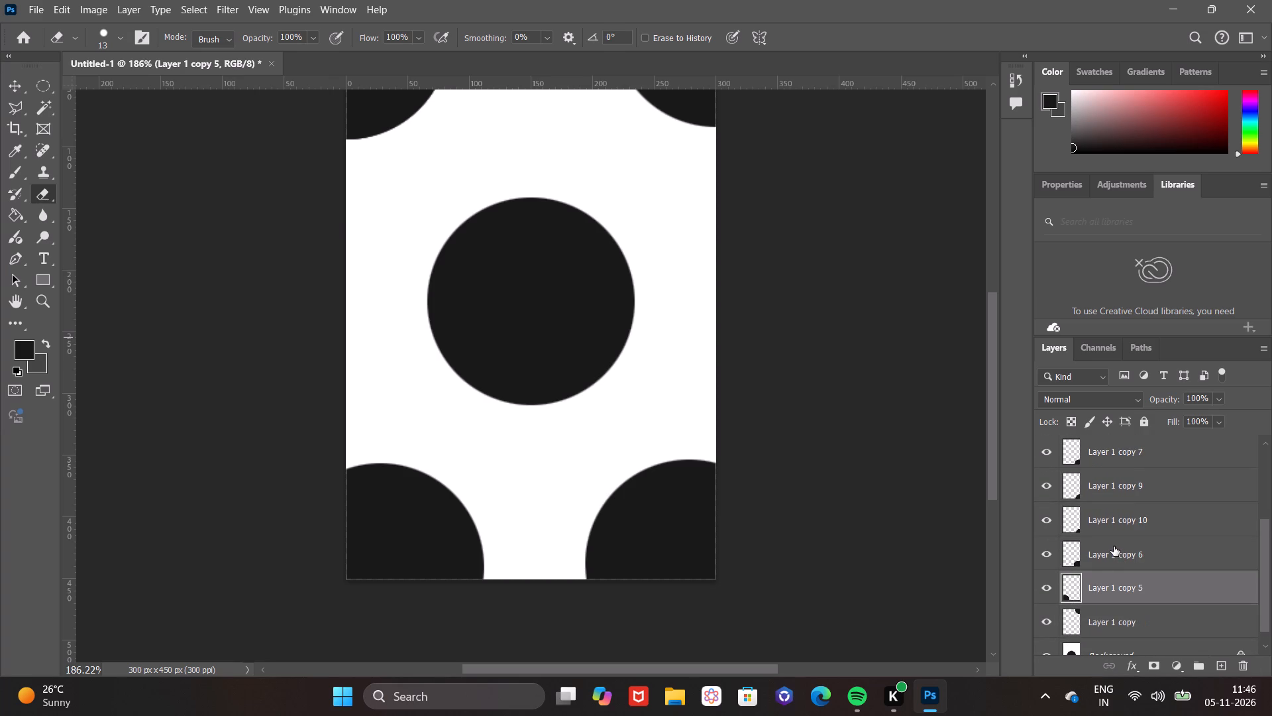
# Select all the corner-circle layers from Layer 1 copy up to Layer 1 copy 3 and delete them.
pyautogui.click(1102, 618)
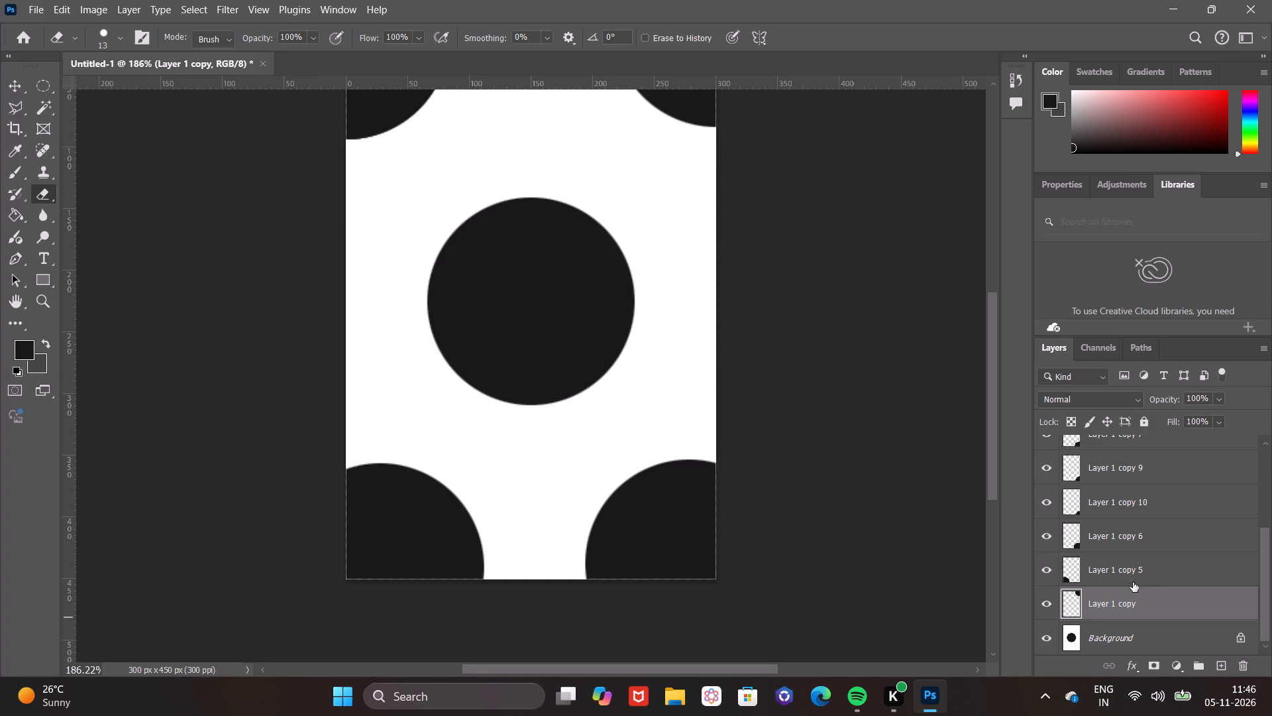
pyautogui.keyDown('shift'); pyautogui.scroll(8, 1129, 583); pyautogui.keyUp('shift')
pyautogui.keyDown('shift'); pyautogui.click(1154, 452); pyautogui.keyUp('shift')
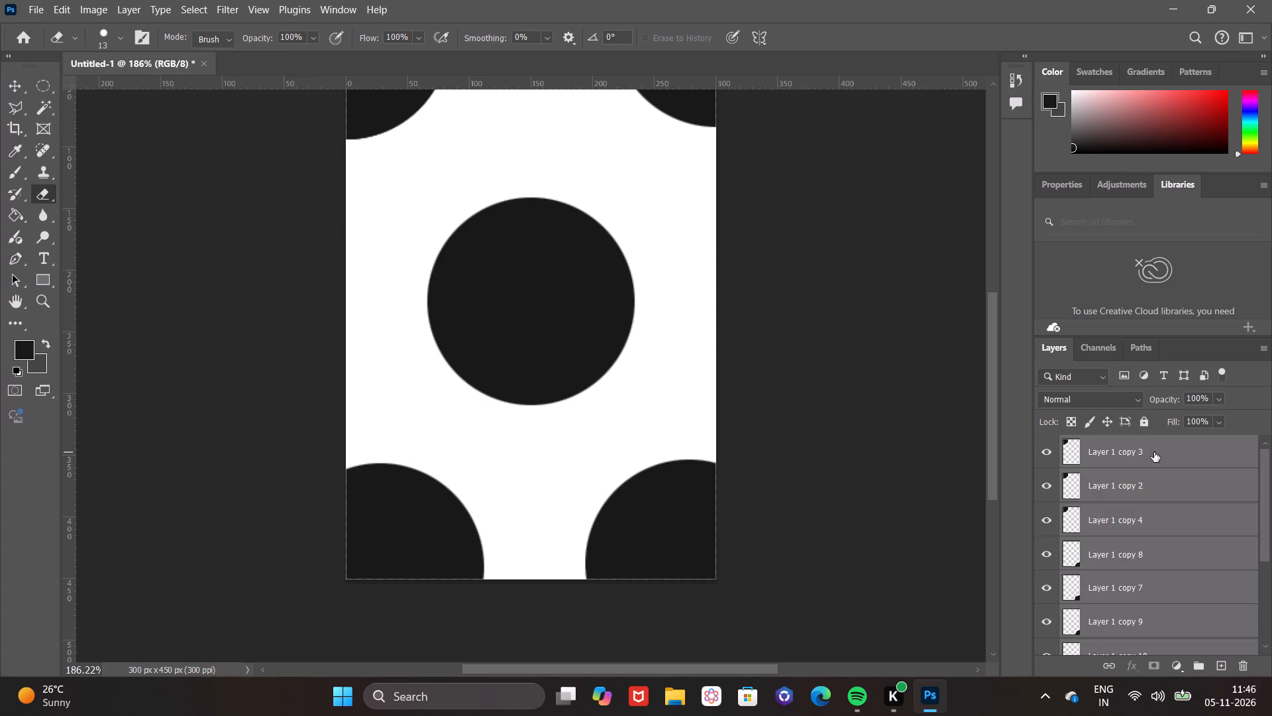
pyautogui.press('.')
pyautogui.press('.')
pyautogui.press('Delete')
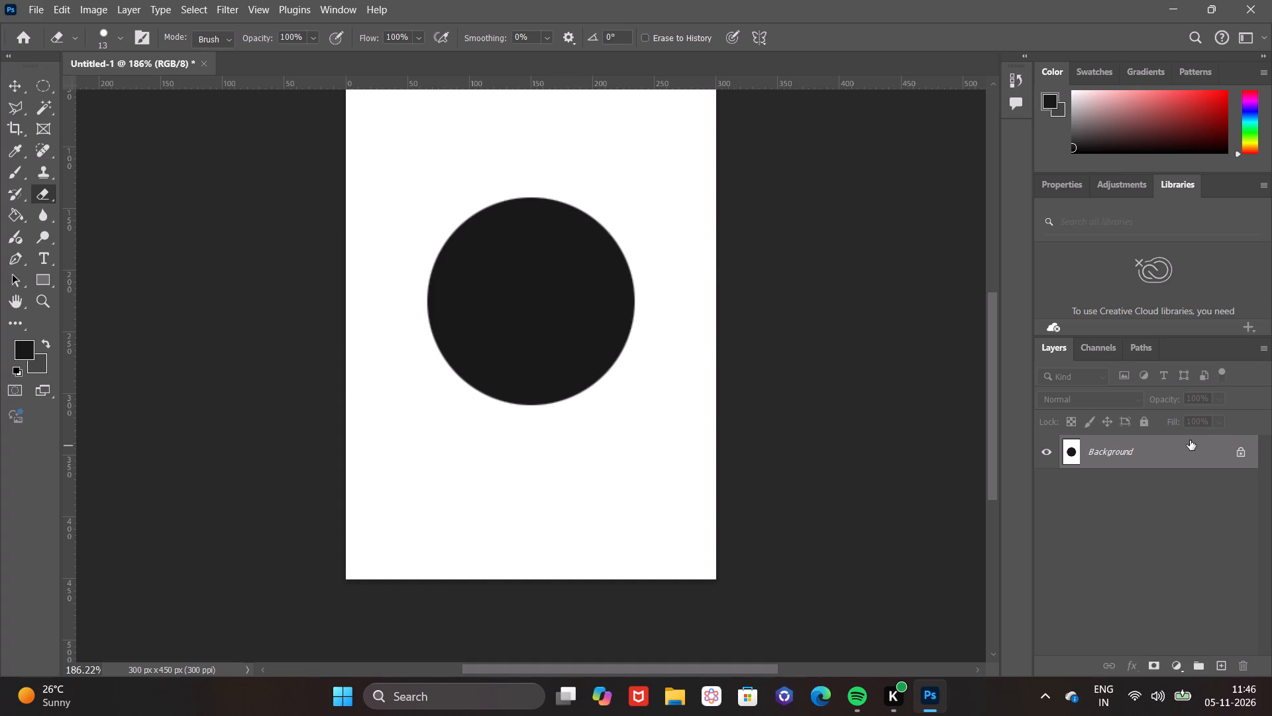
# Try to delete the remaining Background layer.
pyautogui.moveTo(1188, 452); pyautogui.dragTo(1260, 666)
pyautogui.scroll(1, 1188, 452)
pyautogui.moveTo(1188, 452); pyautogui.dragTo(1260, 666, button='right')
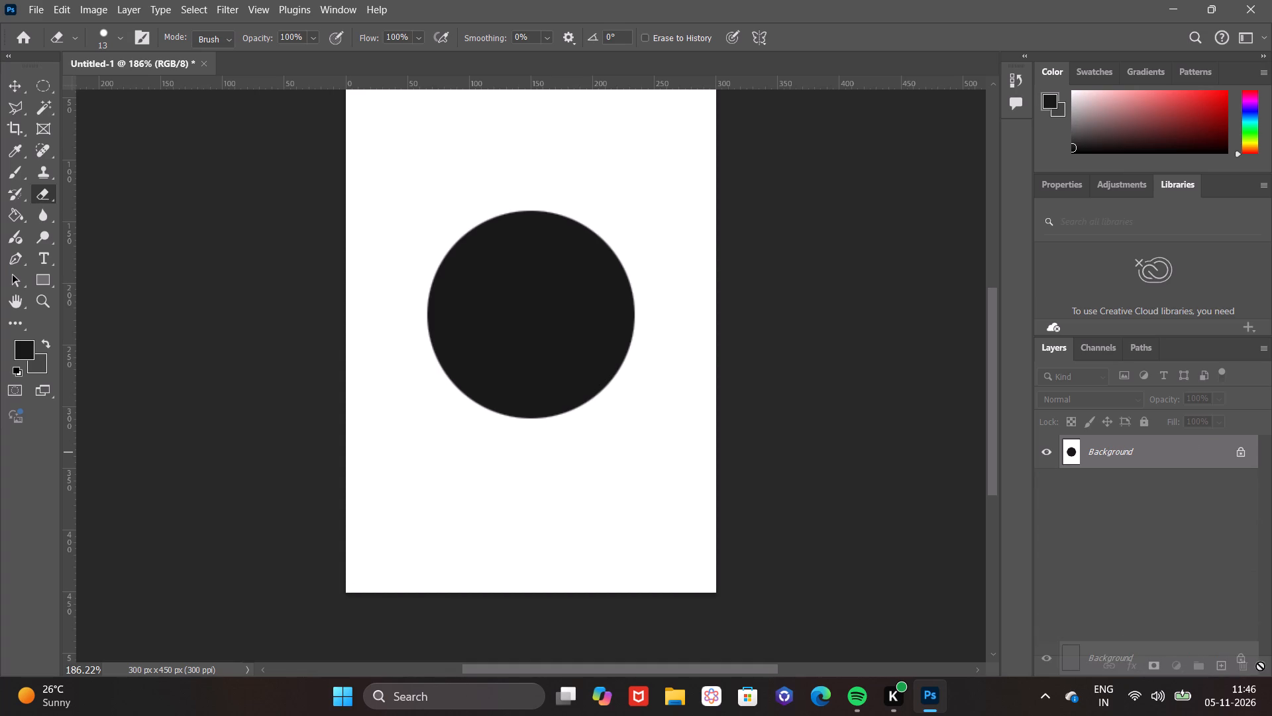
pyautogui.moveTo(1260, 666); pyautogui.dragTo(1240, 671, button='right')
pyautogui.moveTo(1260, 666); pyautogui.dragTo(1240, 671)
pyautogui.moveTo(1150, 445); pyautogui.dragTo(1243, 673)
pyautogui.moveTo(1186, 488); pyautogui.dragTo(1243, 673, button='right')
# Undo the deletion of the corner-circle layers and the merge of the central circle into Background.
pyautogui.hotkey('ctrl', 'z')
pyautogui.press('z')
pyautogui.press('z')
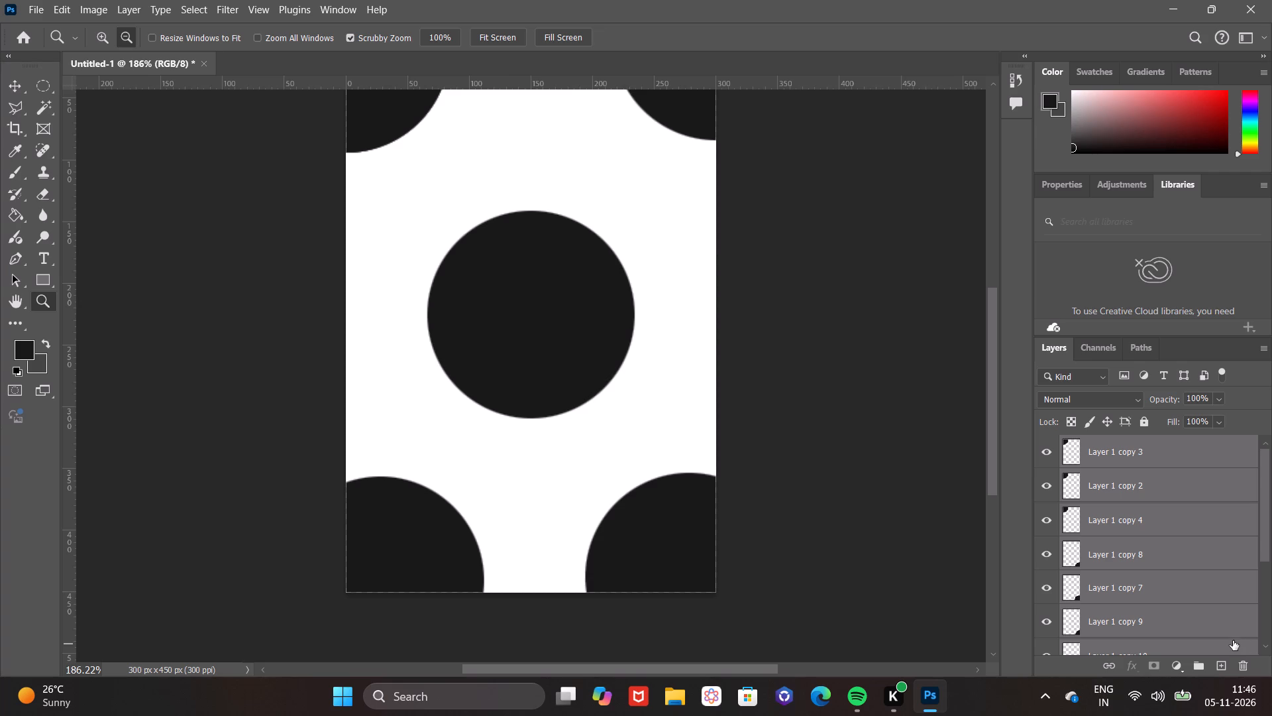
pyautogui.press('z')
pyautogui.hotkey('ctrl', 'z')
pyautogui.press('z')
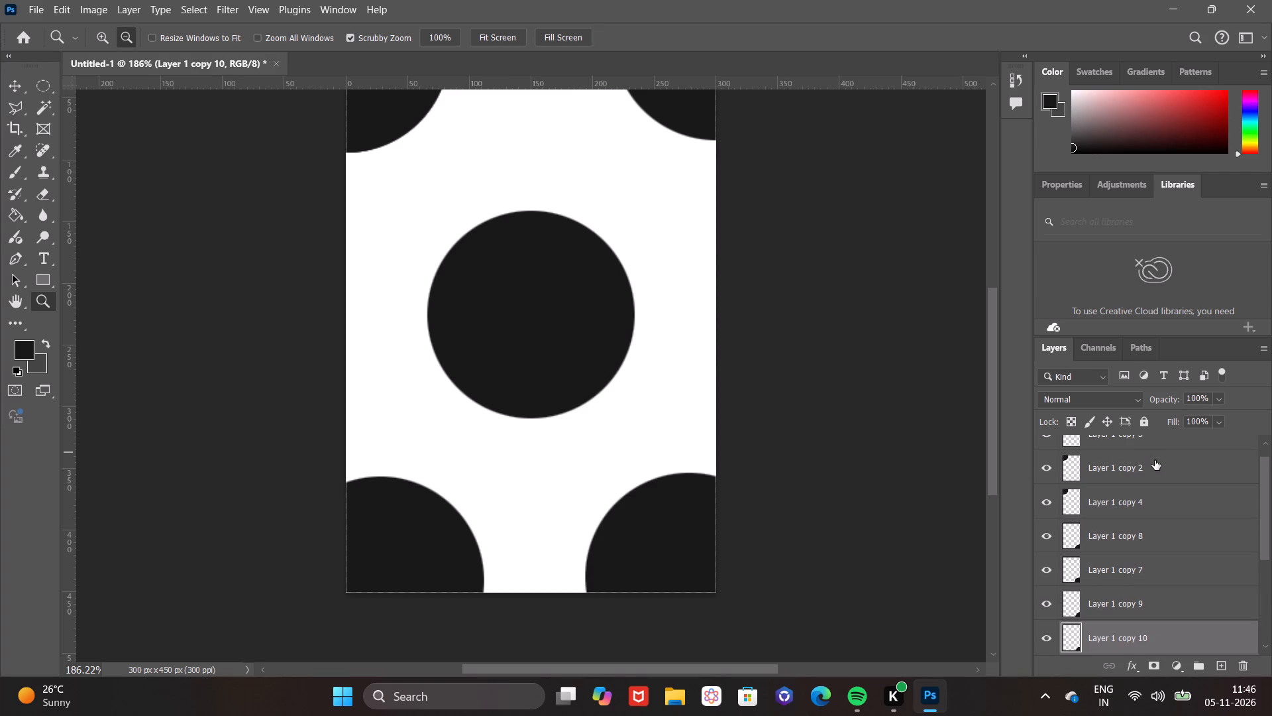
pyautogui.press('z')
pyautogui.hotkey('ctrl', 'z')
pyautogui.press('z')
# Create a new 1 x 1.5 inch document at 300 ppi, in RGB with a white background, and fit it in view.
pyautogui.click(34, 4)
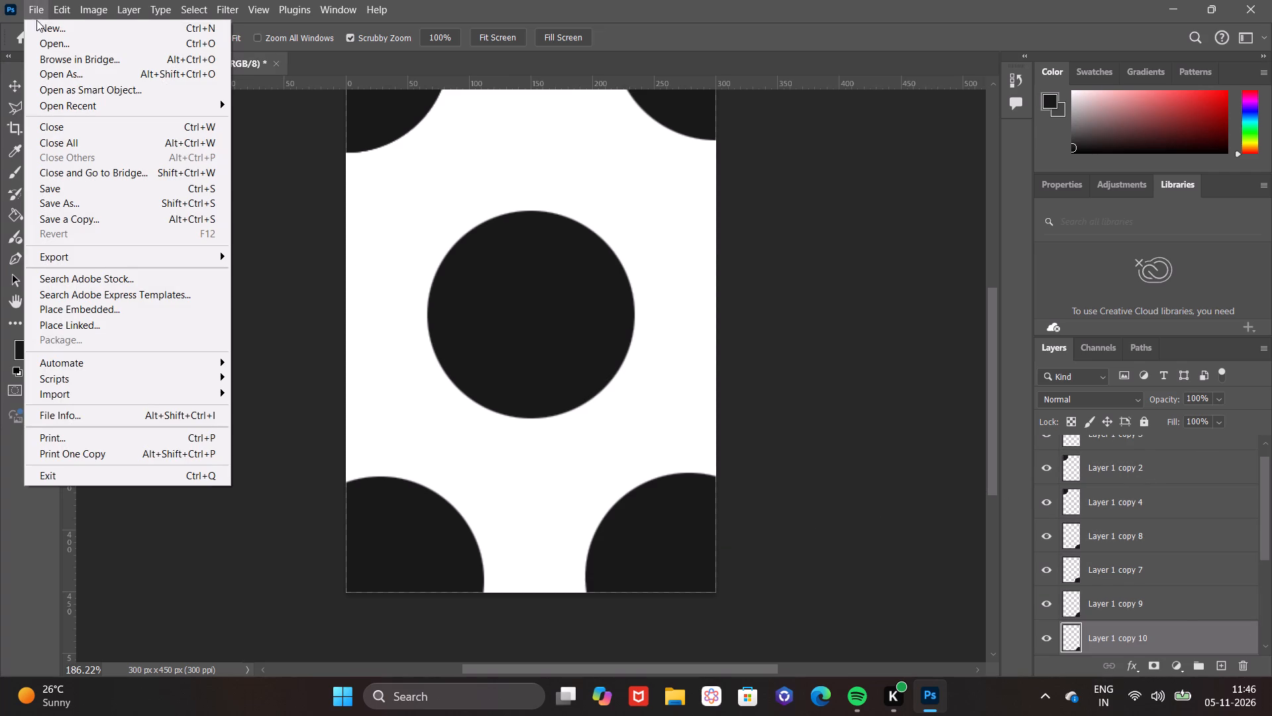
pyautogui.click(38, 23)
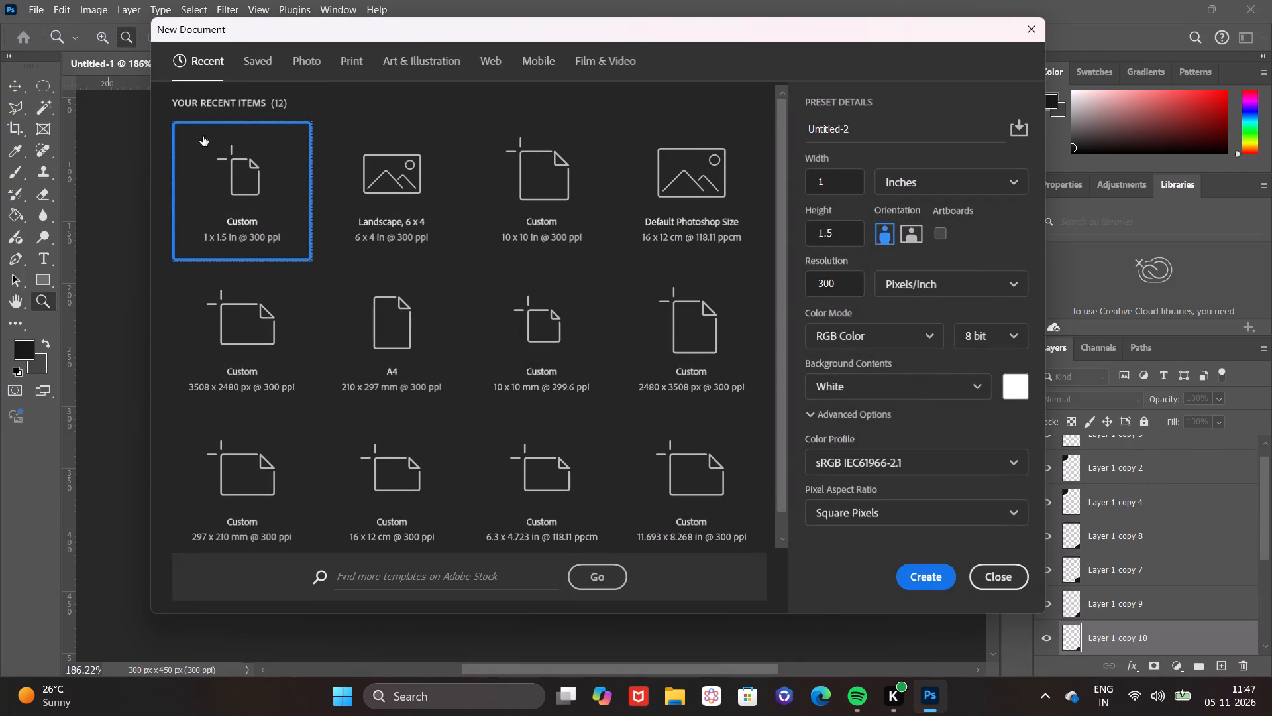
pyautogui.click(215, 149)
pyautogui.click(920, 576)
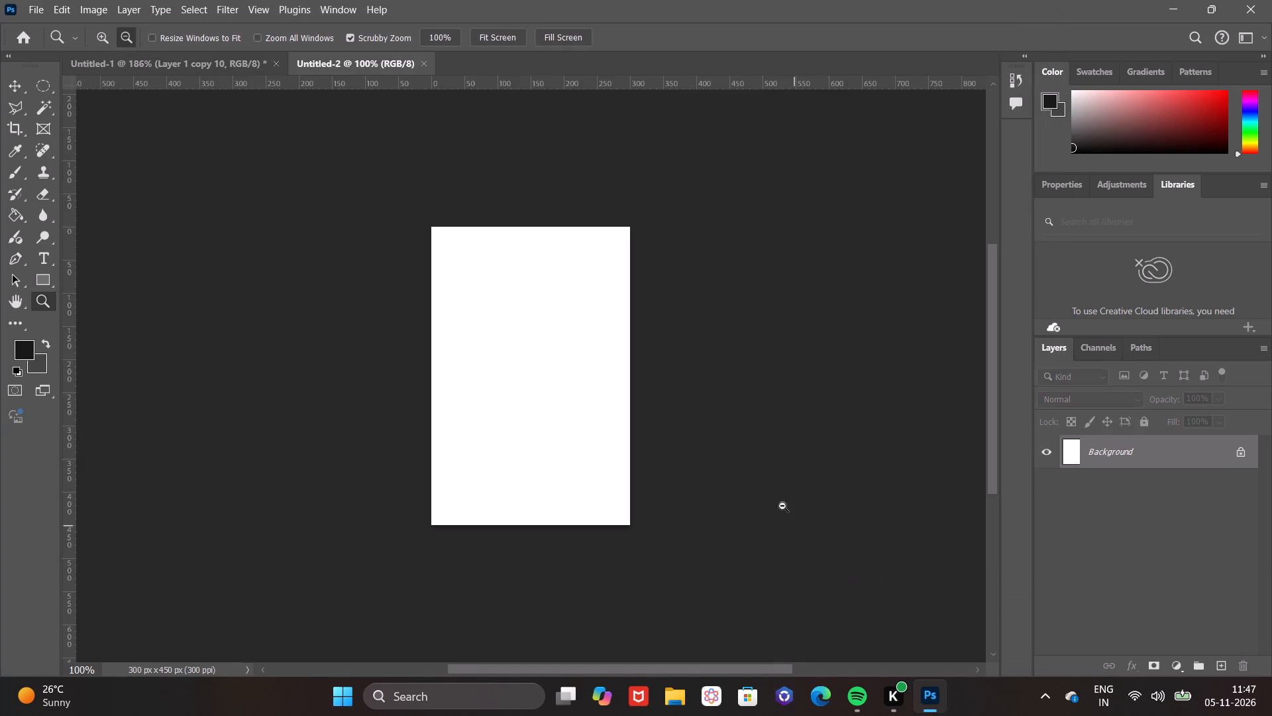
pyautogui.hotkey('ctrl', '0')
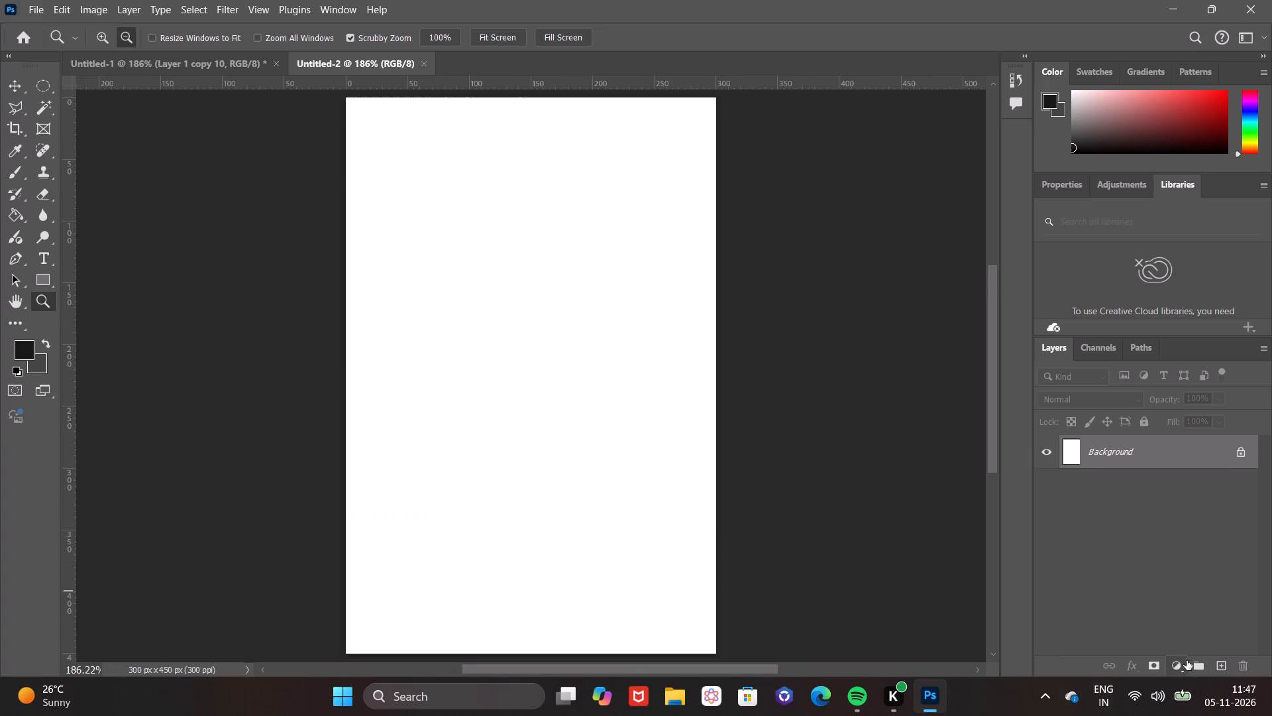
# On a new layer, make an elliptical selection about 114 x 124 px at the canvas centre and fill it with the near-black foreground colour.
pyautogui.click(1215, 662)
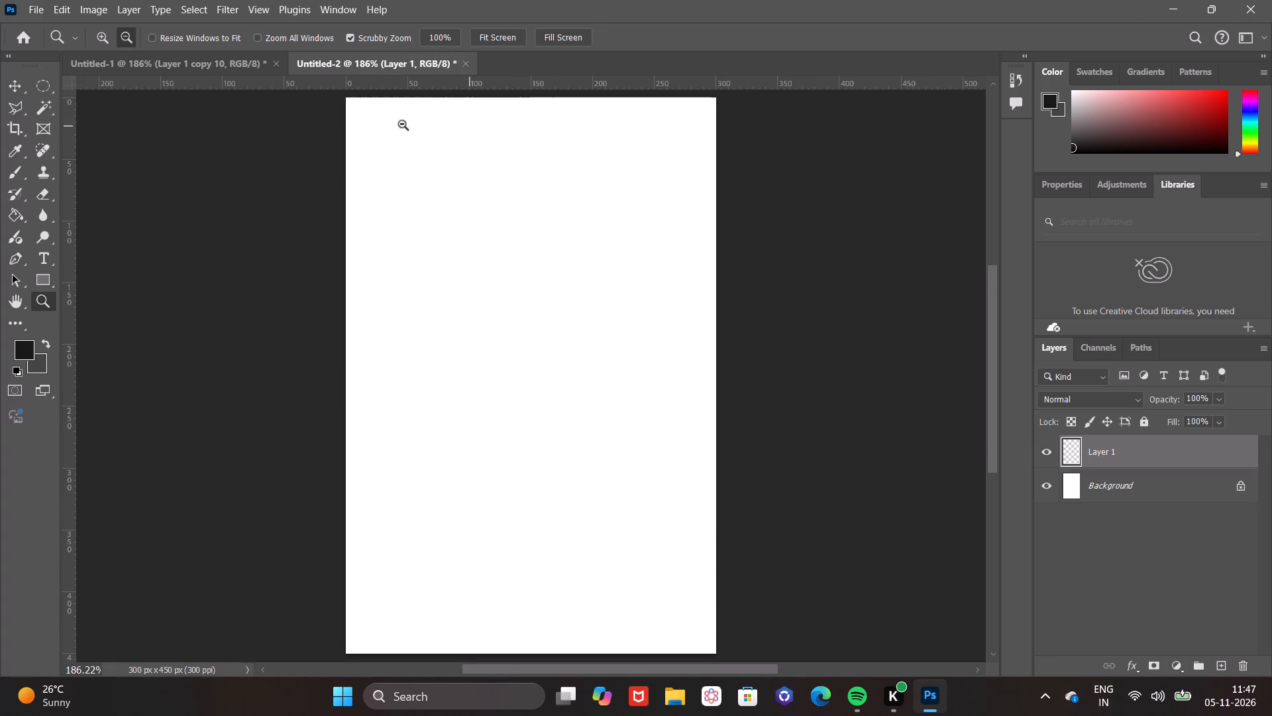
pyautogui.click(44, 84)
pyautogui.rightClick(44, 84)
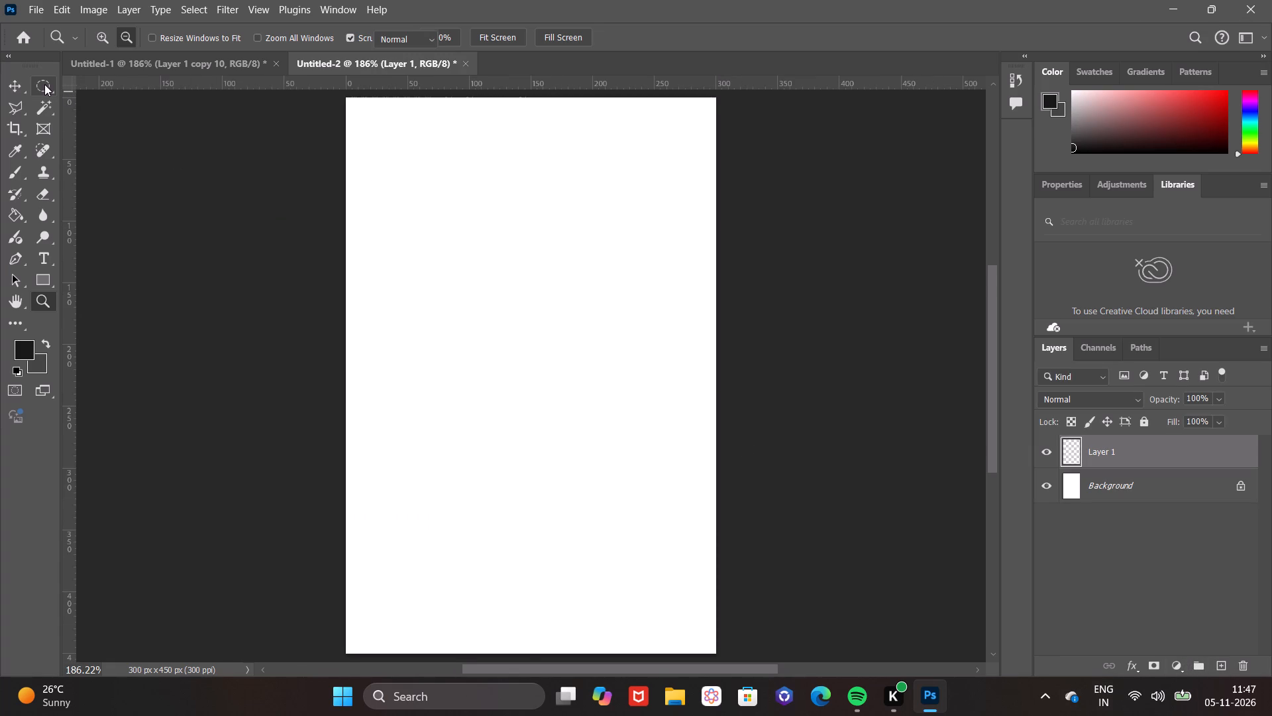
pyautogui.rightClick(43, 88)
pyautogui.click(43, 88)
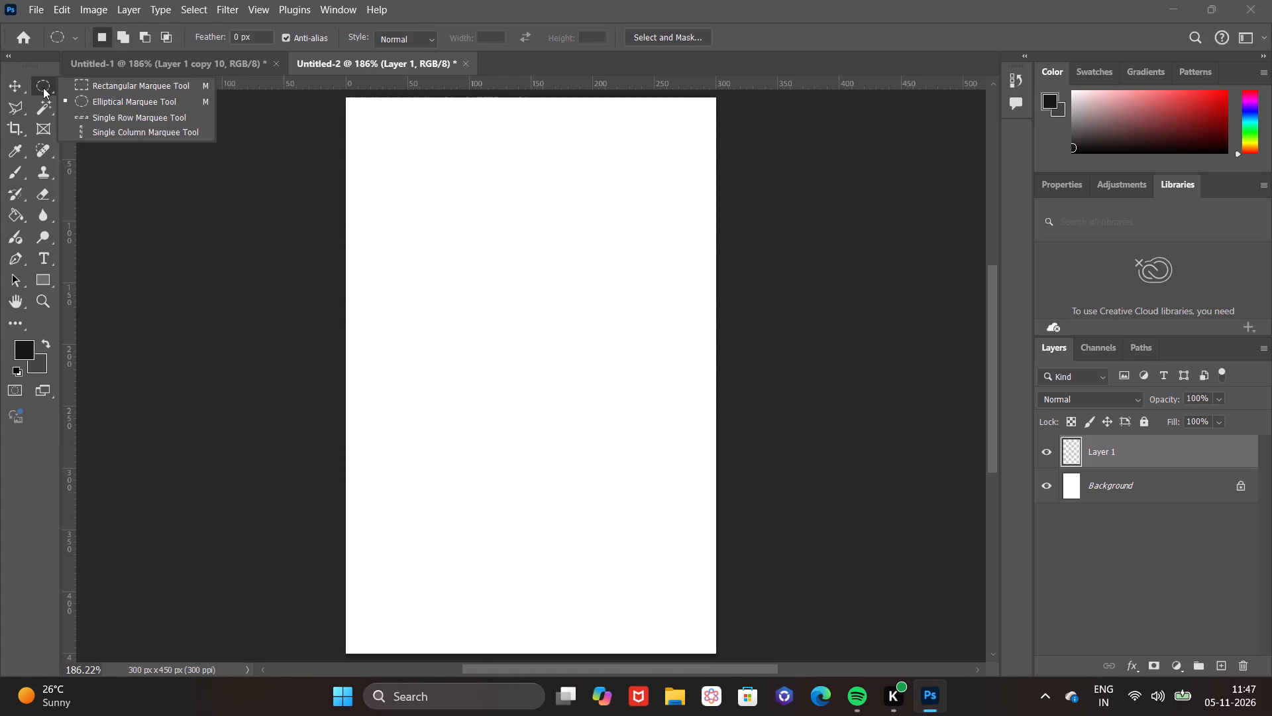
pyautogui.click(106, 99)
pyautogui.rightClick(106, 99)
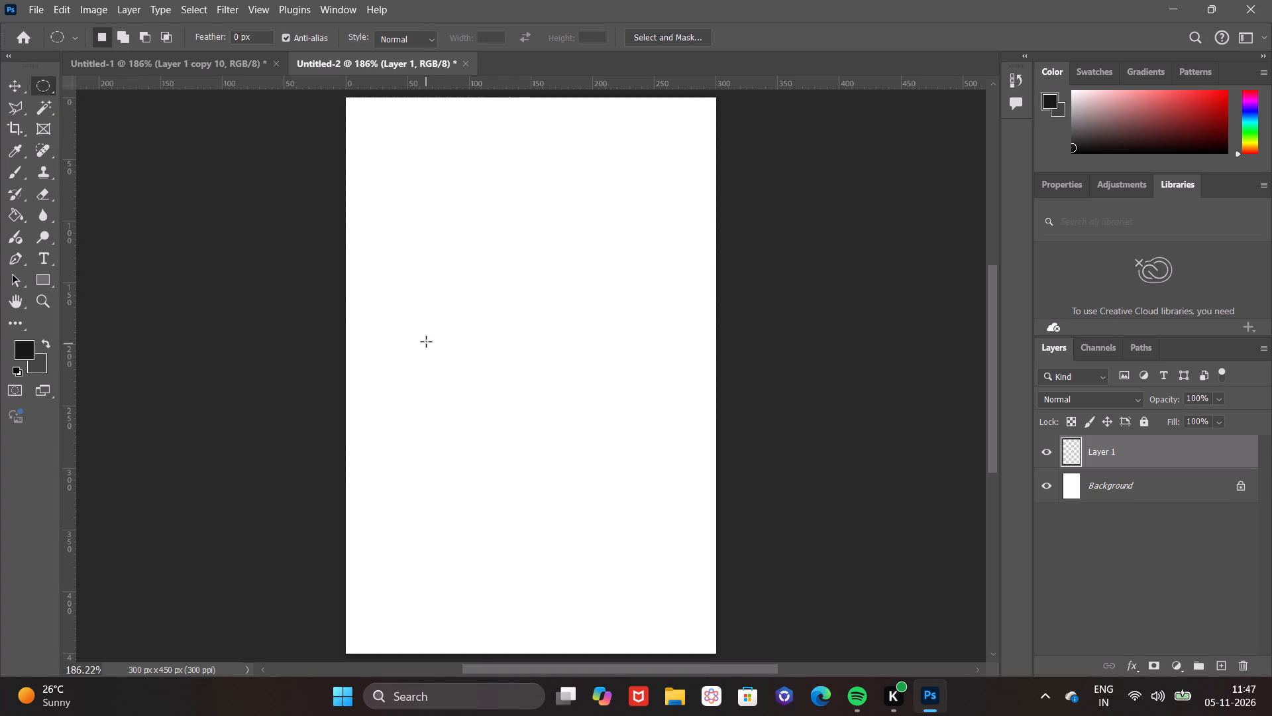
pyautogui.moveTo(443, 318); pyautogui.dragTo(509, 341, button='right')
pyautogui.moveTo(466, 302); pyautogui.dragTo(509, 341)
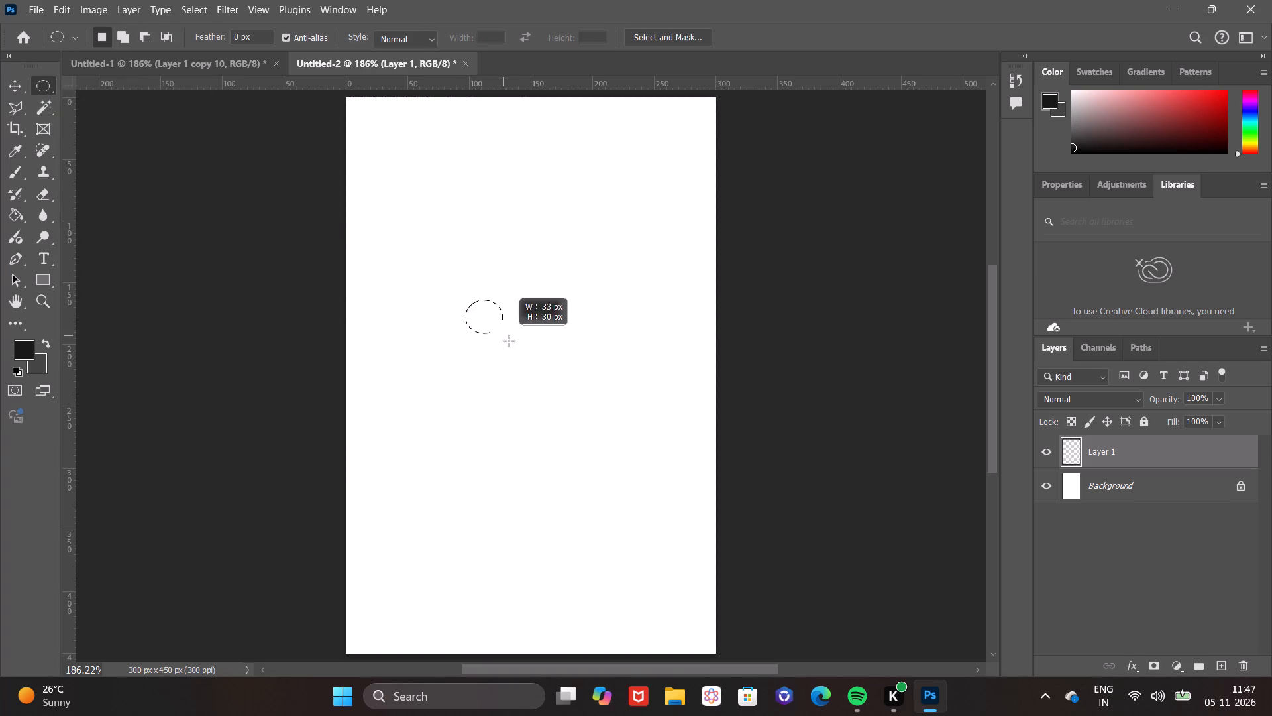
pyautogui.moveTo(509, 341); pyautogui.dragTo(605, 452, button='right')
pyautogui.moveTo(509, 341); pyautogui.dragTo(605, 452)
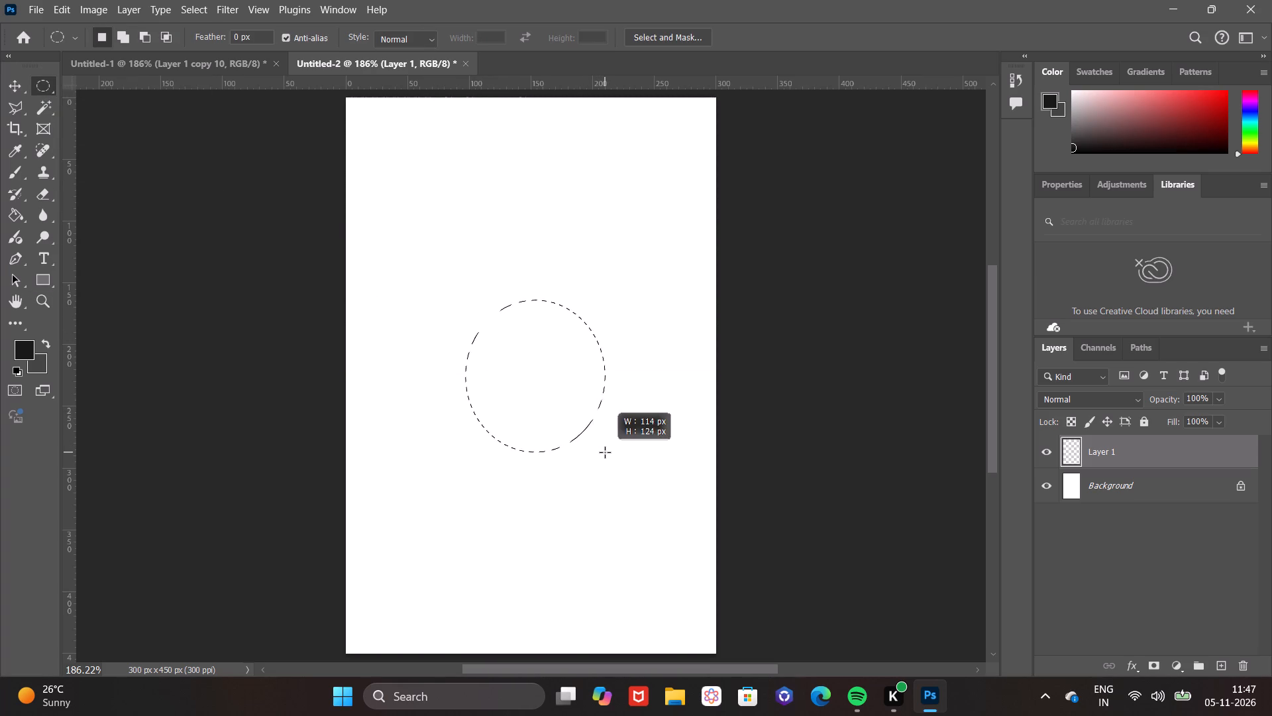
pyautogui.moveTo(605, 452); pyautogui.dragTo(606, 452, button='right')
pyautogui.moveTo(605, 452); pyautogui.dragTo(606, 452)
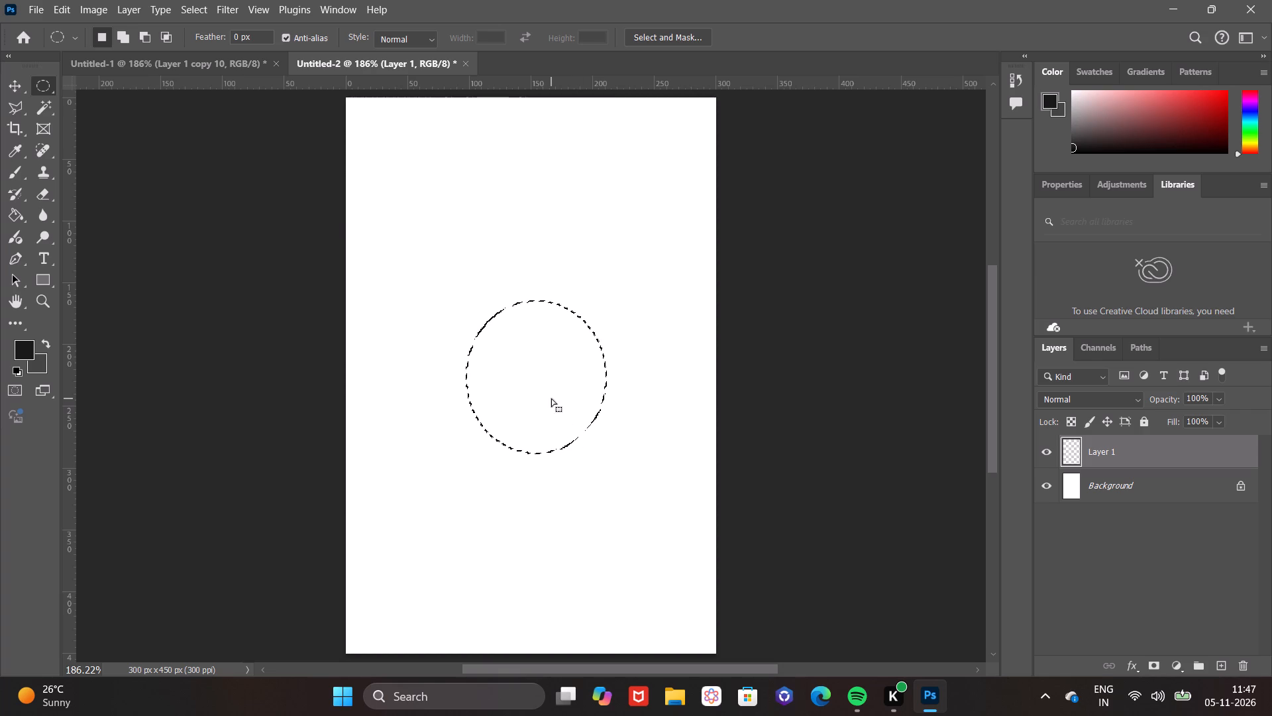
pyautogui.hotkey('alt', 'BackSpace')
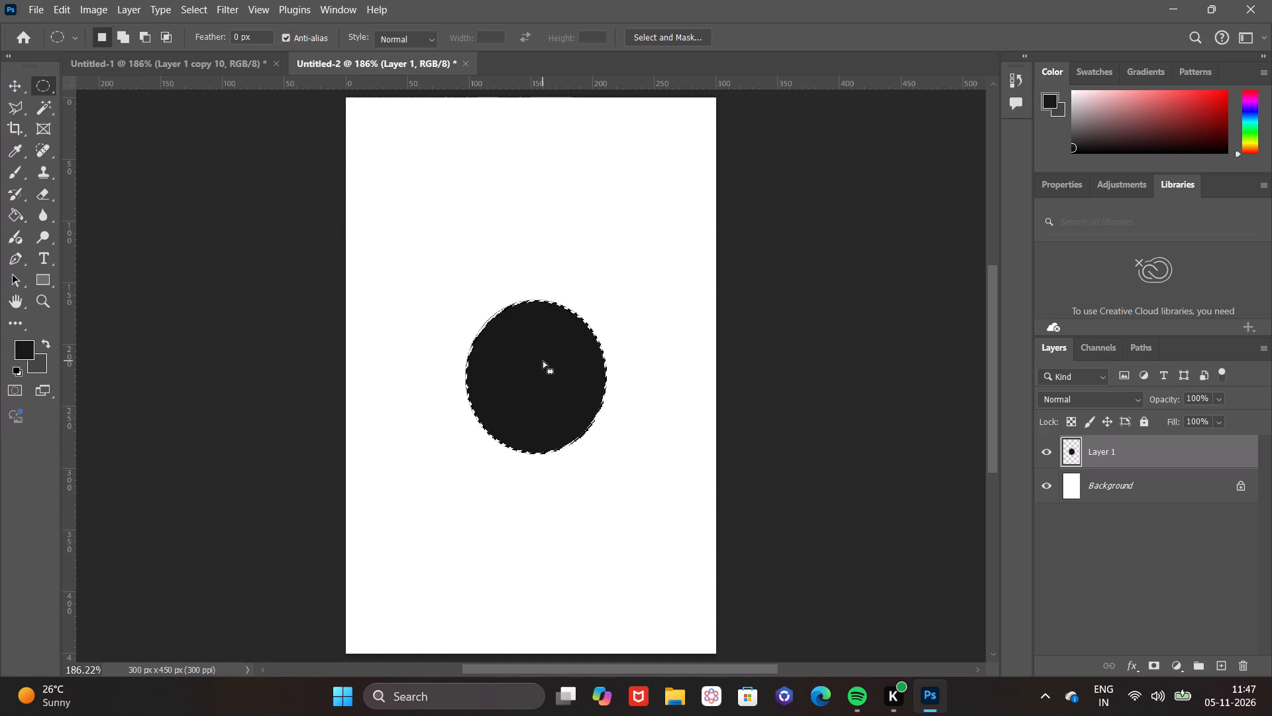
# Duplicate the selected central circle onto its own layer and start a Free Transform on the copy.
pyautogui.press('j')
pyautogui.press('j')
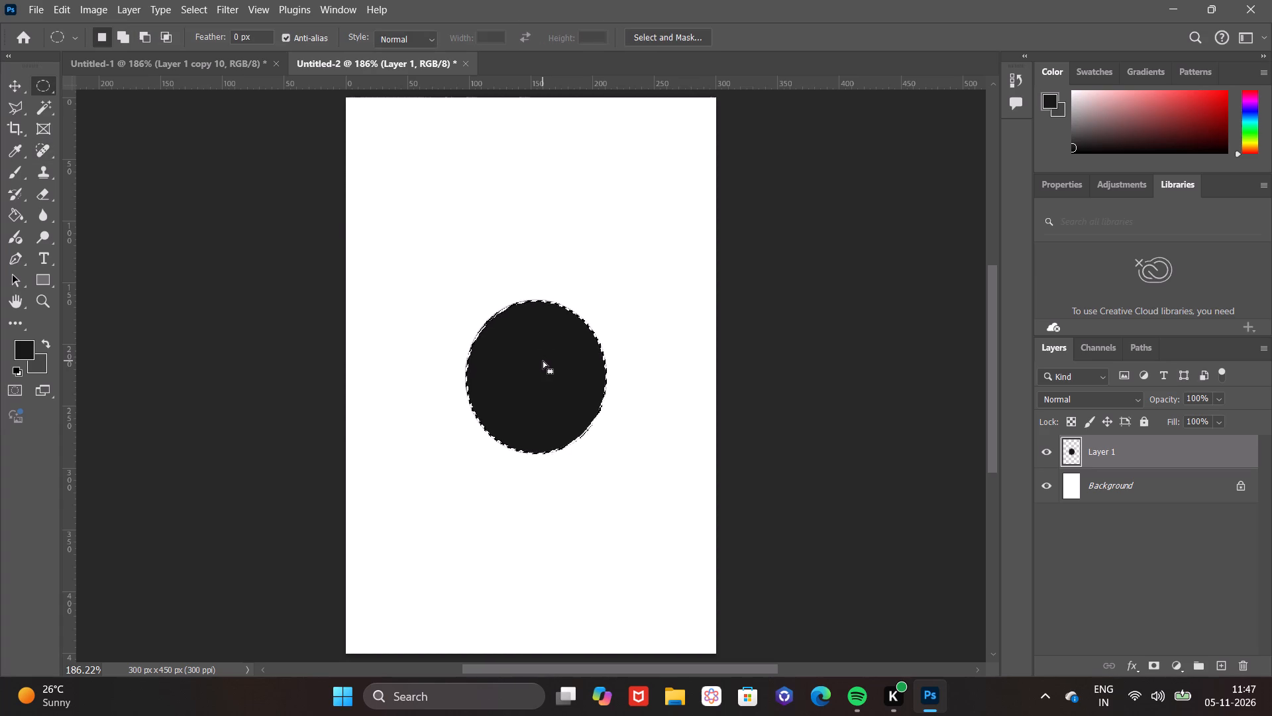
pyautogui.hotkey('ctrl', 'j')
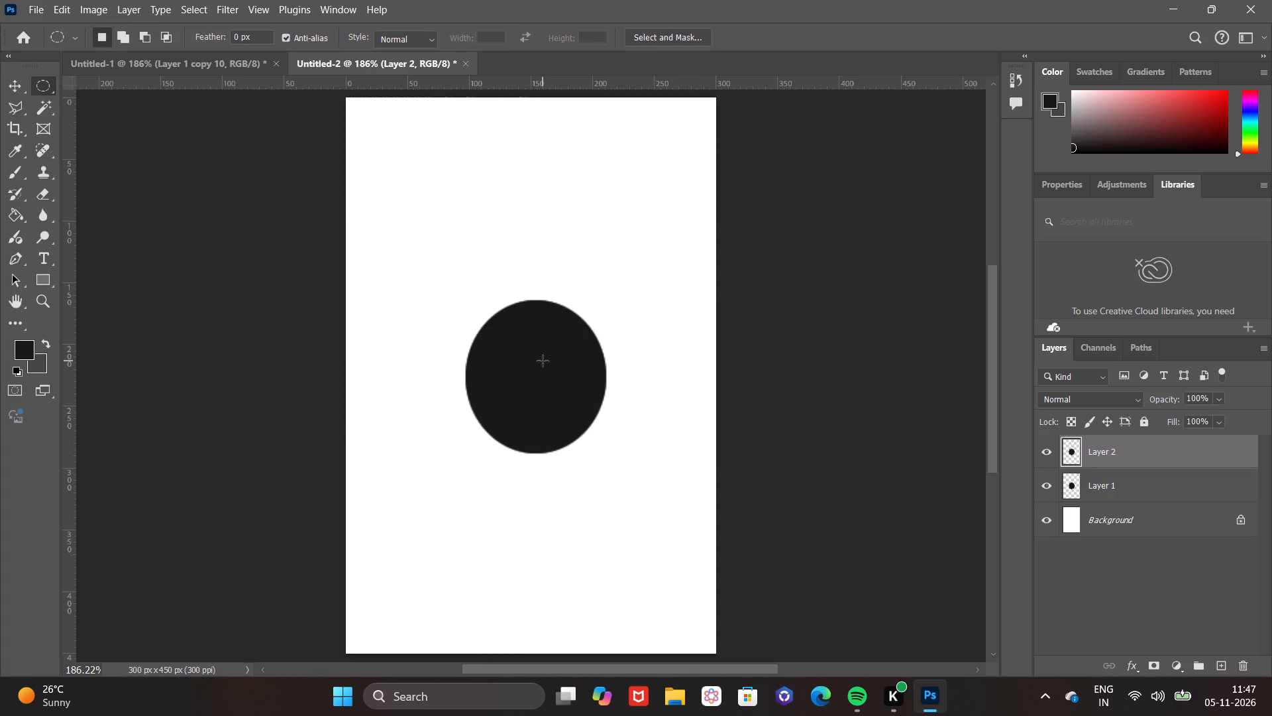
pyautogui.hotkey('ctrl', 't')
pyautogui.scroll(1, 543, 361)
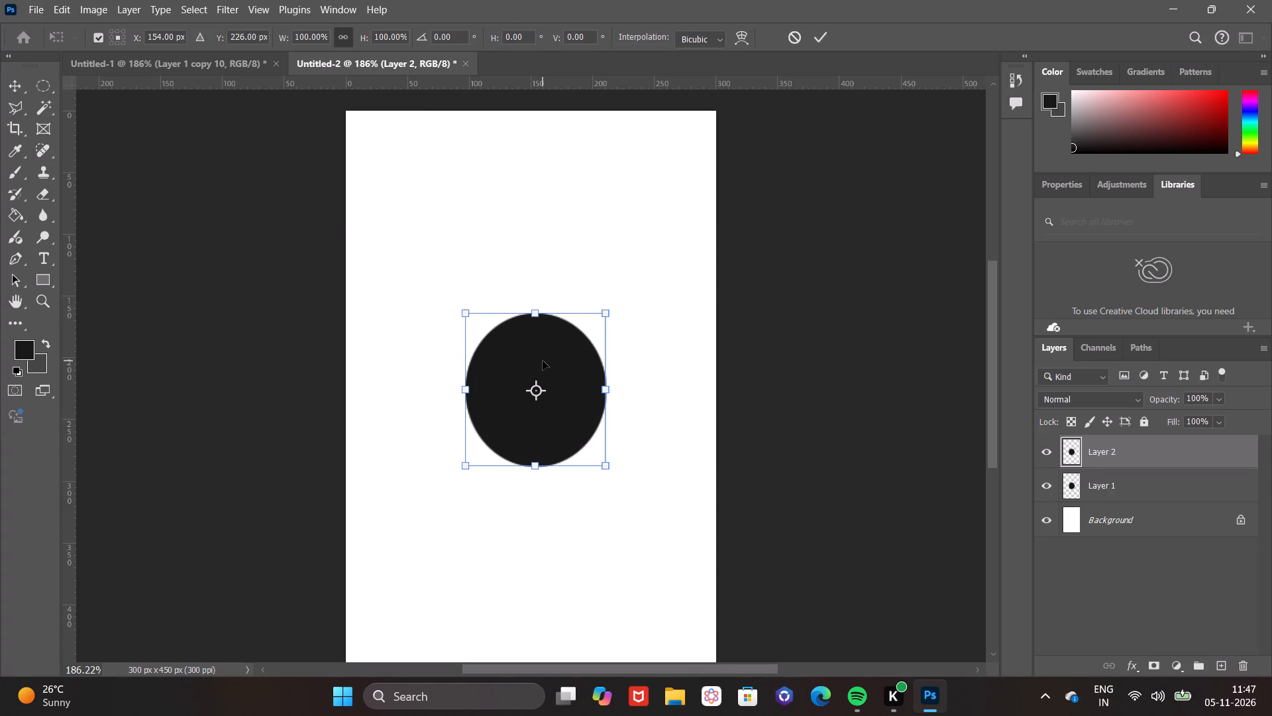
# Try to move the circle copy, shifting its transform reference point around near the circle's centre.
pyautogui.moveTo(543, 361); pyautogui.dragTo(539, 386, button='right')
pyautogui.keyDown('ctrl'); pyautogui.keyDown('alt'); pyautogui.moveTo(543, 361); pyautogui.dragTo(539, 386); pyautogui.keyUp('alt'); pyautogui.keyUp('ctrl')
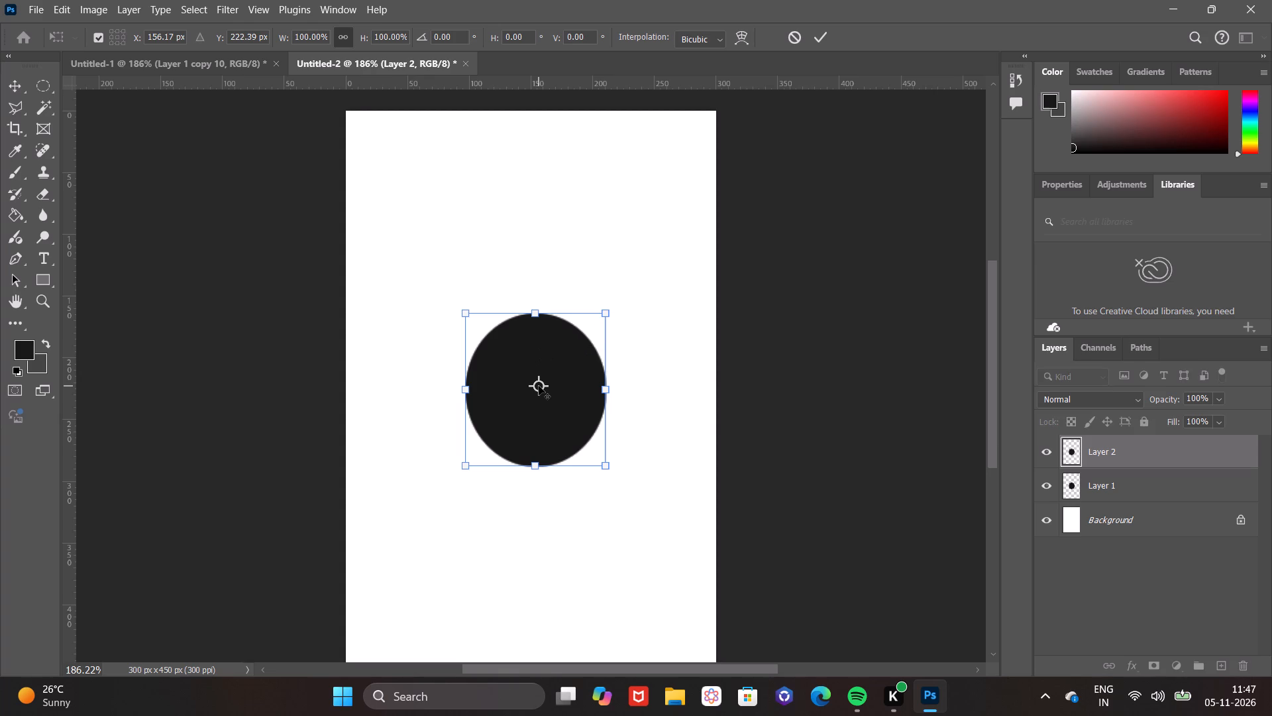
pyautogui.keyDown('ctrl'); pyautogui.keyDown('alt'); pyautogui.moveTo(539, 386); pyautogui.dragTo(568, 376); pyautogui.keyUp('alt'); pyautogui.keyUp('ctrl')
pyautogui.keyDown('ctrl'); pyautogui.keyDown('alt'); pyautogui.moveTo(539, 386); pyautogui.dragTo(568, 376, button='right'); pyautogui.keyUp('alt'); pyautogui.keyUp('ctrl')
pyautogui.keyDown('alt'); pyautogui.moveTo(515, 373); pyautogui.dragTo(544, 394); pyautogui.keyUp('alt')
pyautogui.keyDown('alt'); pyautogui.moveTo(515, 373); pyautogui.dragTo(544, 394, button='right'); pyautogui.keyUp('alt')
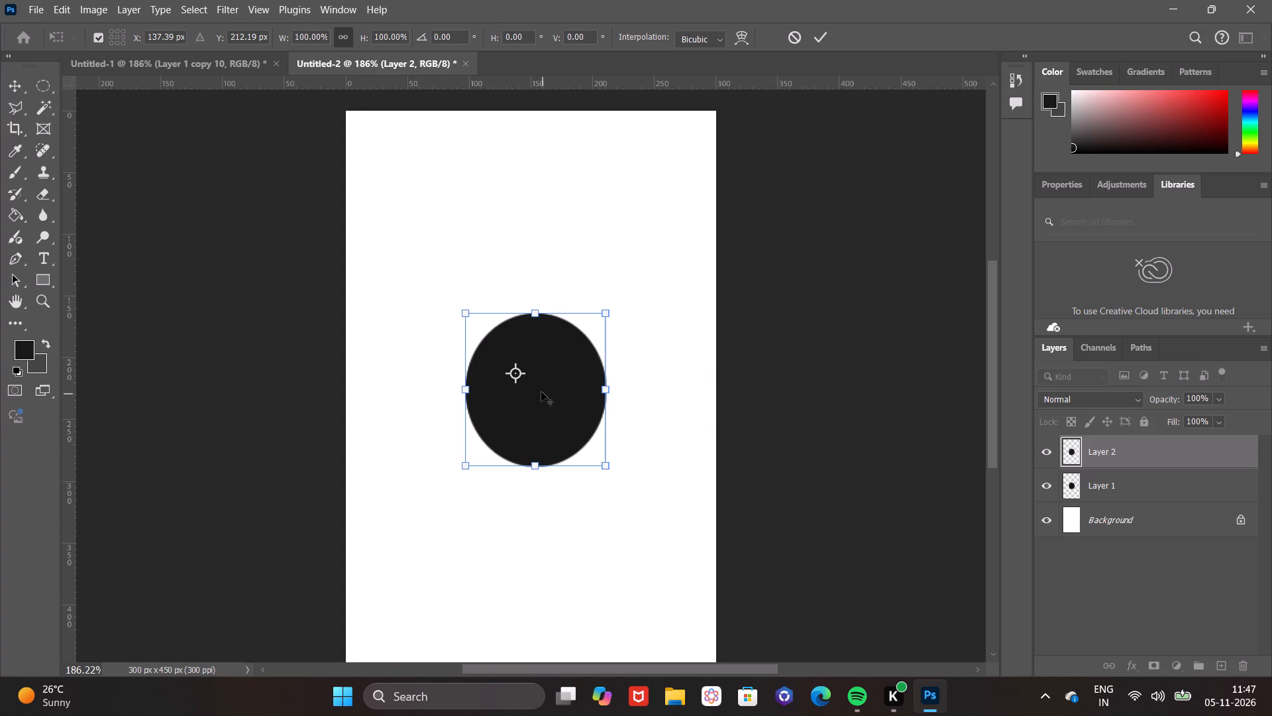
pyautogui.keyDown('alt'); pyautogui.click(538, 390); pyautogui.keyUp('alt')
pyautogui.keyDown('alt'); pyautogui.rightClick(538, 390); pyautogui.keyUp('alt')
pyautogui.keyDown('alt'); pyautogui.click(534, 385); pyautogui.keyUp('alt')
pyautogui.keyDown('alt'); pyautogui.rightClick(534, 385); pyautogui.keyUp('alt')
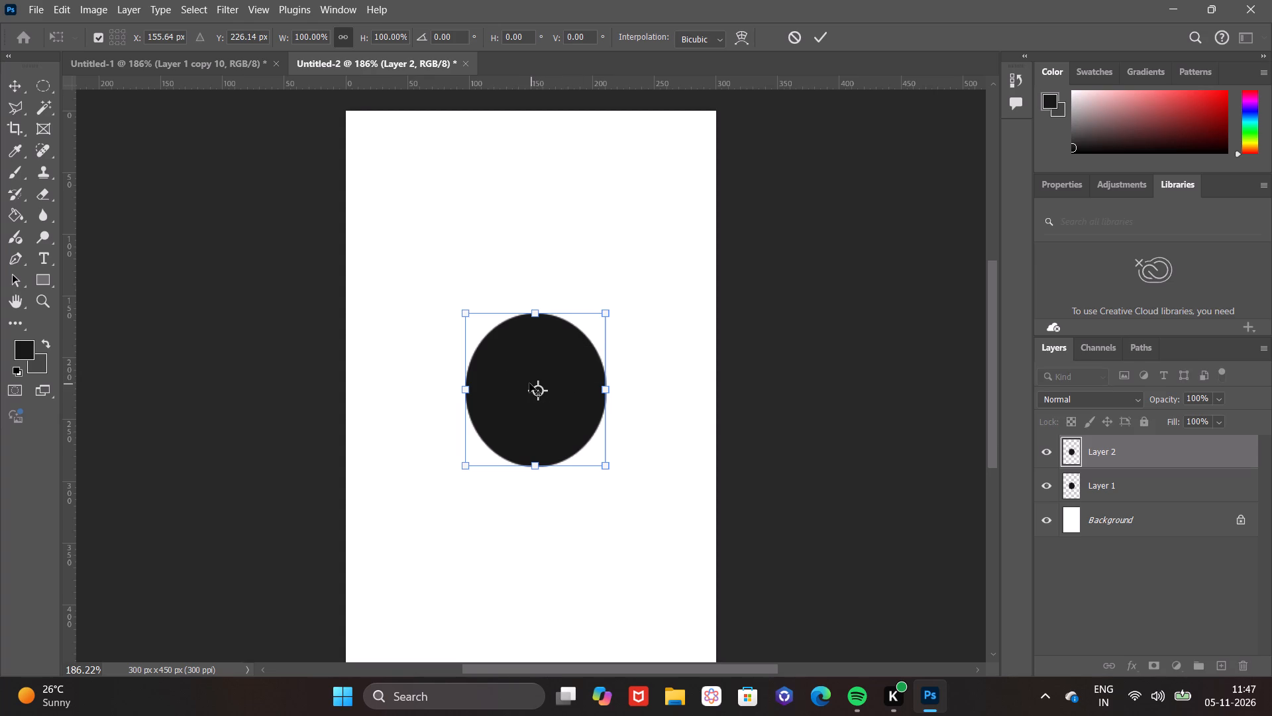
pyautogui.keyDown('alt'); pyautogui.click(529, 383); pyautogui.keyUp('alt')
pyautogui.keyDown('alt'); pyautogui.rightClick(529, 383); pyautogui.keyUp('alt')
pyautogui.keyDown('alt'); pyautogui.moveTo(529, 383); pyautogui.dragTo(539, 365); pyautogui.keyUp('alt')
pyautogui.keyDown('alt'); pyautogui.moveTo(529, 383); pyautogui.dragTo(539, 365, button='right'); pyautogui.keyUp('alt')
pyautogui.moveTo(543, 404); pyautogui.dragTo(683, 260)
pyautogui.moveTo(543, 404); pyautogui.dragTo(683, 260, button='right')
# Move the circle copy to the canvas's upper-right corner so only its lower-left quarter lies on the canvas.
pyautogui.moveTo(683, 260); pyautogui.dragTo(599, 356)
pyautogui.moveTo(683, 260); pyautogui.dragTo(661, 262, button='right')
pyautogui.moveTo(543, 369); pyautogui.dragTo(661, 262)
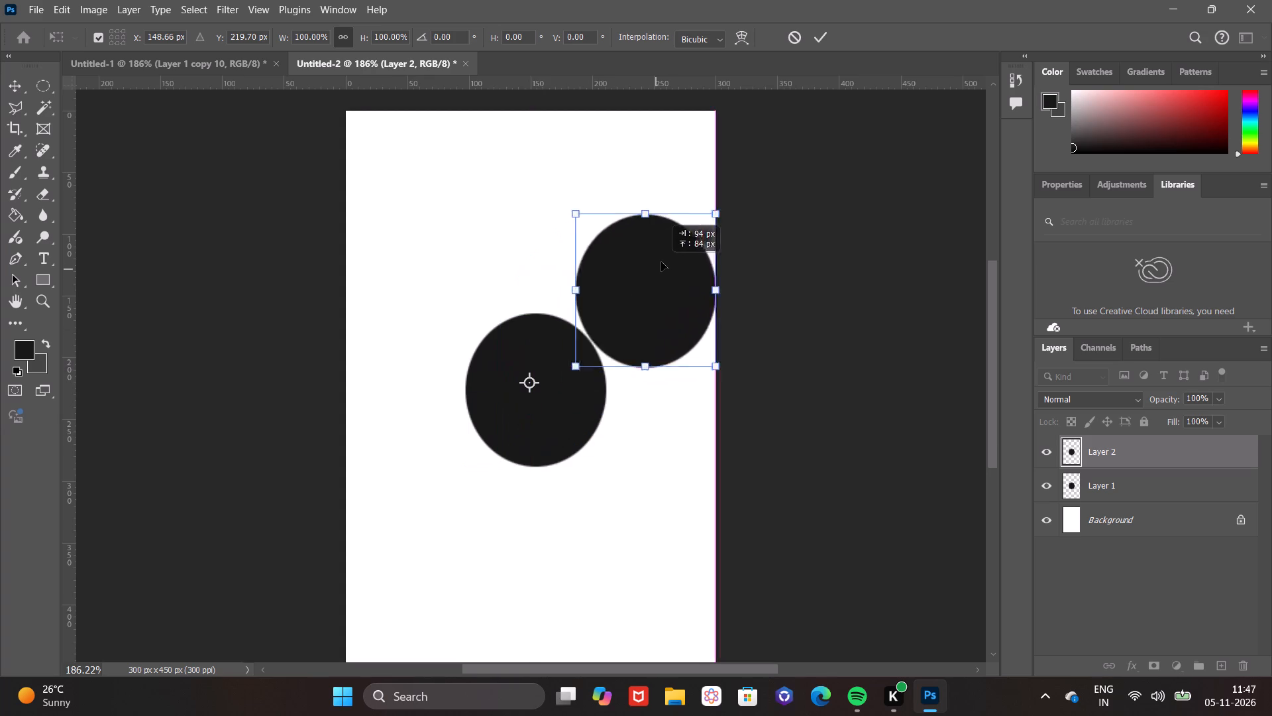
pyautogui.moveTo(661, 262); pyautogui.dragTo(710, 94, button='right')
pyautogui.moveTo(661, 262); pyautogui.dragTo(710, 94)
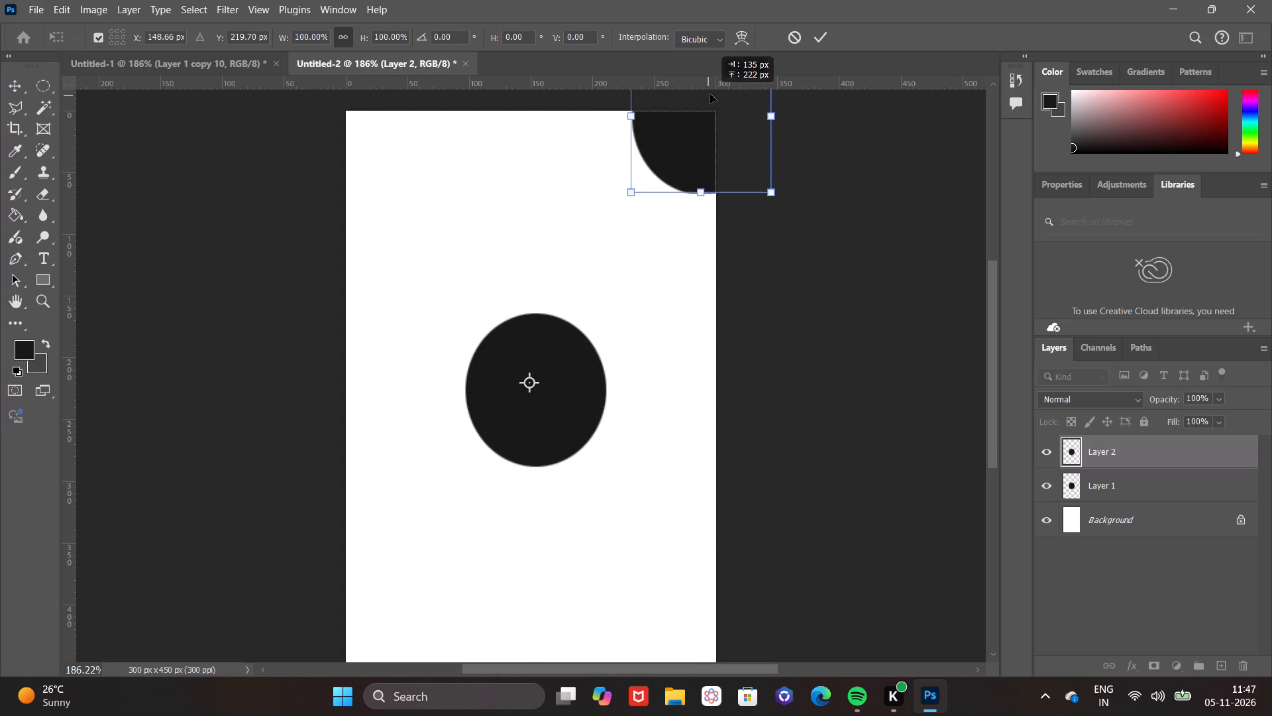
pyautogui.moveTo(710, 94); pyautogui.dragTo(712, 92)
pyautogui.moveTo(710, 94); pyautogui.dragTo(709, 94, button='right')
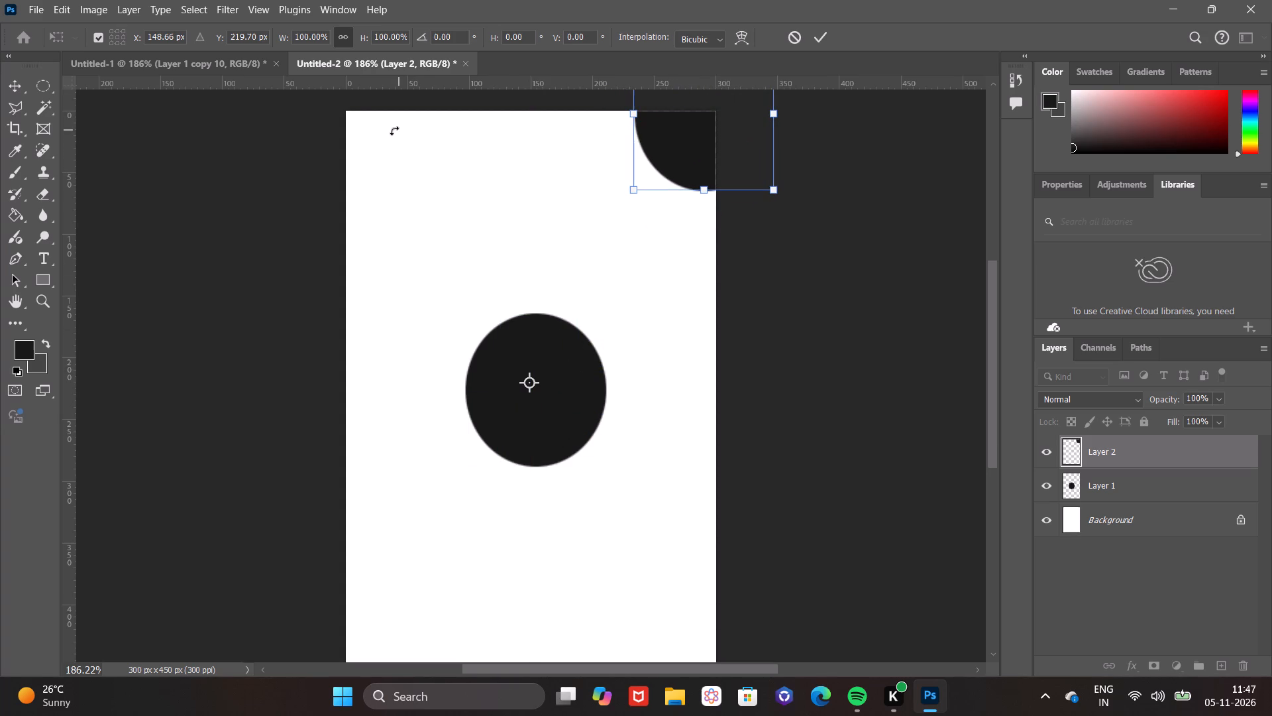
# Try the circle copy along the canvas's top edge and place it back in the upper-right corner, slightly further inward.
pyautogui.moveTo(667, 139); pyautogui.dragTo(602, 141)
pyautogui.moveTo(668, 139); pyautogui.dragTo(602, 141, button='right')
pyautogui.moveTo(602, 141); pyautogui.dragTo(633, 141)
pyautogui.moveTo(602, 141); pyautogui.dragTo(443, 130, button='right')
pyautogui.moveTo(669, 128); pyautogui.dragTo(443, 130)
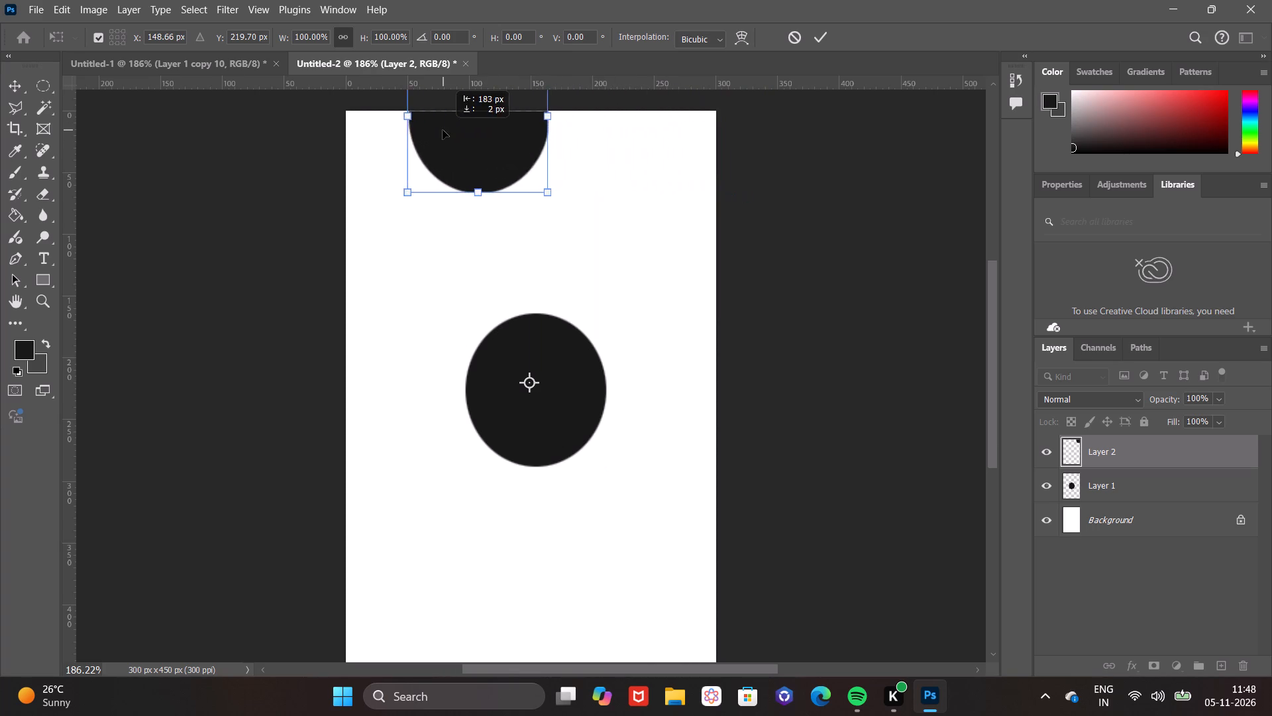
pyautogui.moveTo(443, 130); pyautogui.dragTo(657, 141, button='right')
pyautogui.moveTo(443, 130); pyautogui.dragTo(657, 141)
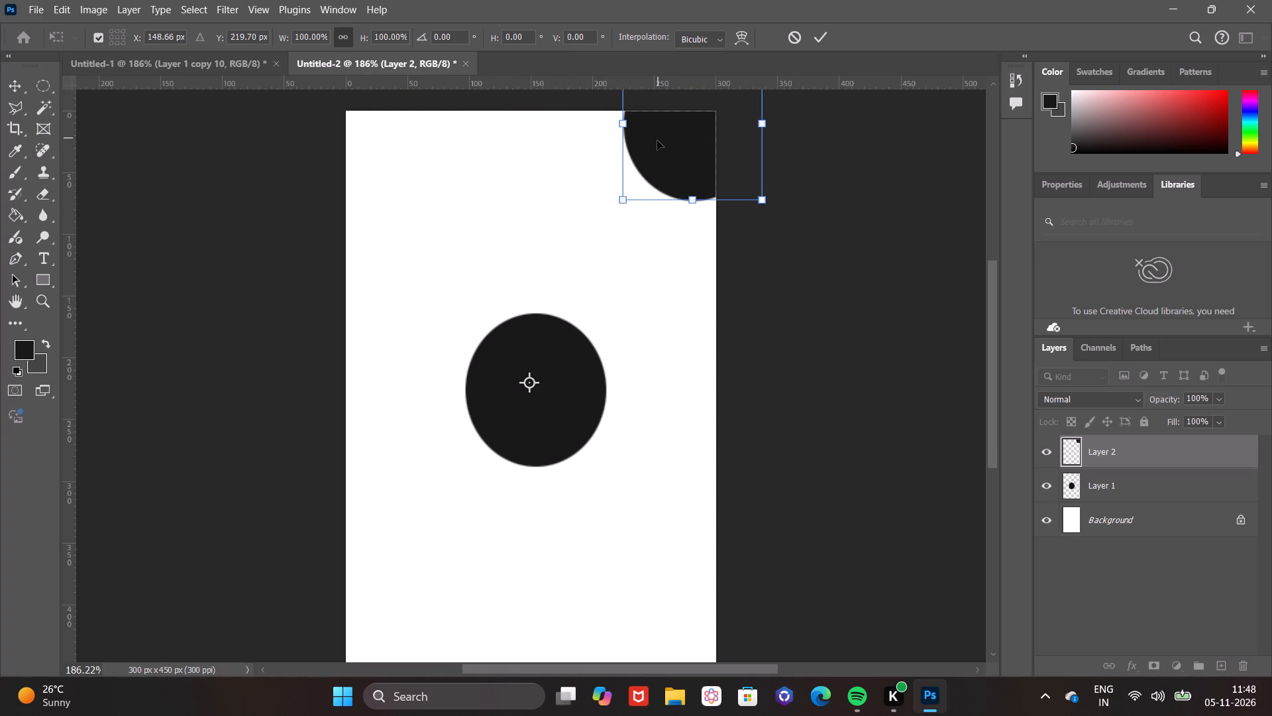
pyautogui.moveTo(657, 141); pyautogui.dragTo(658, 138)
pyautogui.moveTo(657, 141); pyautogui.dragTo(656, 143, button='right')
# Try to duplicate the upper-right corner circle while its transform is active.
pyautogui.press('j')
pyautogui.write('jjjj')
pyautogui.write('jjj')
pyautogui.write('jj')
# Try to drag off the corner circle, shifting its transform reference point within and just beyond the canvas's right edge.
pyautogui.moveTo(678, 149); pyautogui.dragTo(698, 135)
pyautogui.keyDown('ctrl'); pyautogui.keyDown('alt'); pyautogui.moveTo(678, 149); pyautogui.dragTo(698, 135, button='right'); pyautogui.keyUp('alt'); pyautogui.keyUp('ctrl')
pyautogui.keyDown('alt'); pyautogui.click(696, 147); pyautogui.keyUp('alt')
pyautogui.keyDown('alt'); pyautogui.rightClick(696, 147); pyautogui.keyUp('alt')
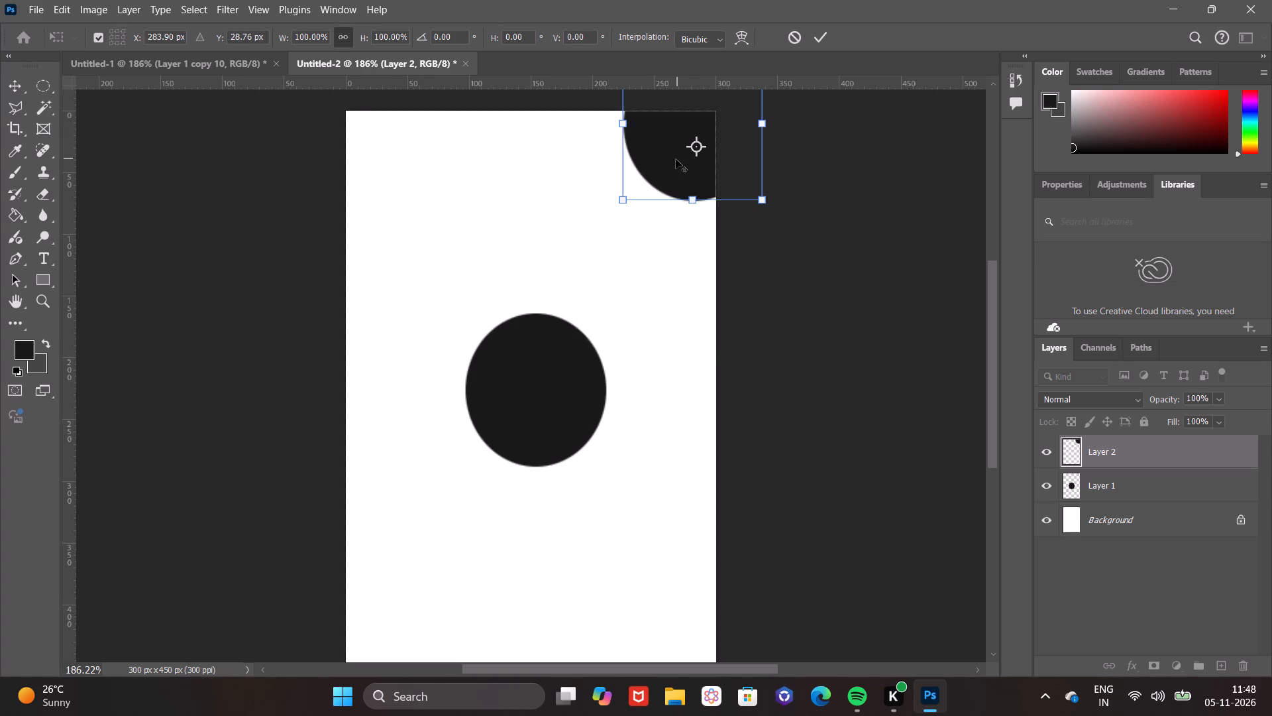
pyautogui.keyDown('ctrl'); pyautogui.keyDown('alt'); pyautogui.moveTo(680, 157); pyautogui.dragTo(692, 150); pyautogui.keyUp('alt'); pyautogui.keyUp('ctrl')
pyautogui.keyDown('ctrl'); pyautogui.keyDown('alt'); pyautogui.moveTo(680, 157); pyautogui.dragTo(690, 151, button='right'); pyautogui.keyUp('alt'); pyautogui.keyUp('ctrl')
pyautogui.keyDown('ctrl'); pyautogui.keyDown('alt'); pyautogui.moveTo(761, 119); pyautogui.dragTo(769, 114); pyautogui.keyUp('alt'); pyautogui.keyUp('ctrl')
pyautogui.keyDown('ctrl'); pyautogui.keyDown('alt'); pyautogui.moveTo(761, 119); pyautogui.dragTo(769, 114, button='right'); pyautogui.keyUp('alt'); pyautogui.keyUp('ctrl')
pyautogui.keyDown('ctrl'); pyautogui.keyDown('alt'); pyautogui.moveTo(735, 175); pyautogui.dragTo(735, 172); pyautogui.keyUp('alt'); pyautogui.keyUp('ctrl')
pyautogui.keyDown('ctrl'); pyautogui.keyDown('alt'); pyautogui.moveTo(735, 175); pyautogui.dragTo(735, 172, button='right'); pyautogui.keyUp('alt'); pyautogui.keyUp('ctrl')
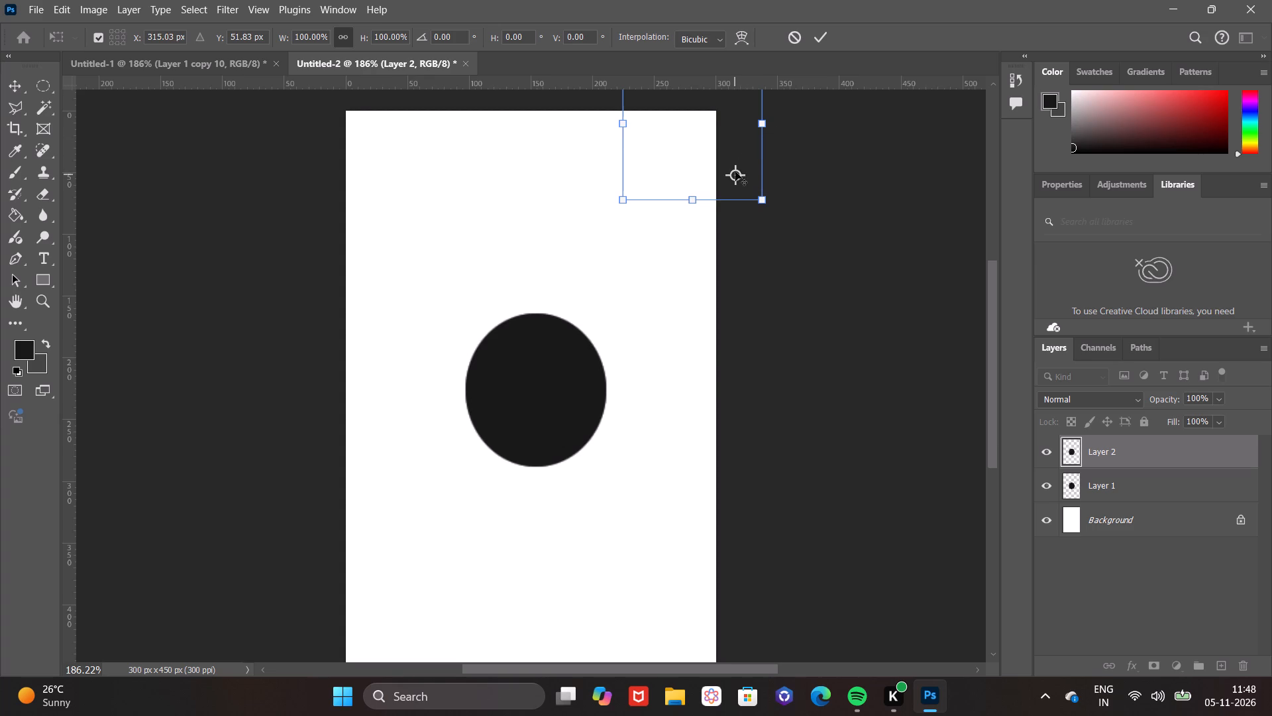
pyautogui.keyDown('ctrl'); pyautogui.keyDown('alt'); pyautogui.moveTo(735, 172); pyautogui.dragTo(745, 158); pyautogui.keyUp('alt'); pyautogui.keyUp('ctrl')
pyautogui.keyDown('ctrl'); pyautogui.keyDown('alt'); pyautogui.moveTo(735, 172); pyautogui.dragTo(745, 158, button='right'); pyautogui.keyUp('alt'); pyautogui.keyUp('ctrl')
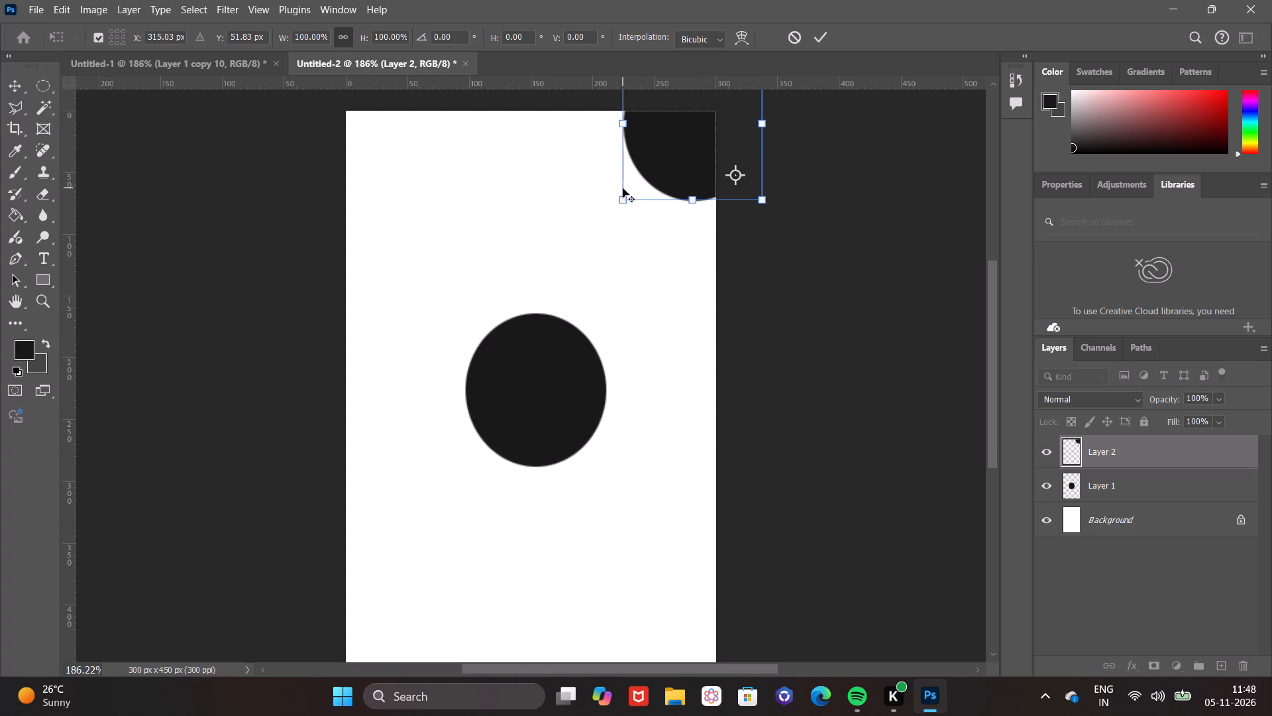
# Distort the corner circle by pulling its lower-left transform corner inward, to about 91.6% width and 97.1% height with a 6.3° skew.
pyautogui.keyDown('ctrl'); pyautogui.keyDown('alt'); pyautogui.moveTo(620, 195); pyautogui.dragTo(634, 199); pyautogui.keyUp('alt'); pyautogui.keyUp('ctrl')
pyautogui.keyDown('ctrl'); pyautogui.keyDown('alt'); pyautogui.rightClick(633, 191); pyautogui.keyUp('alt'); pyautogui.keyUp('ctrl')
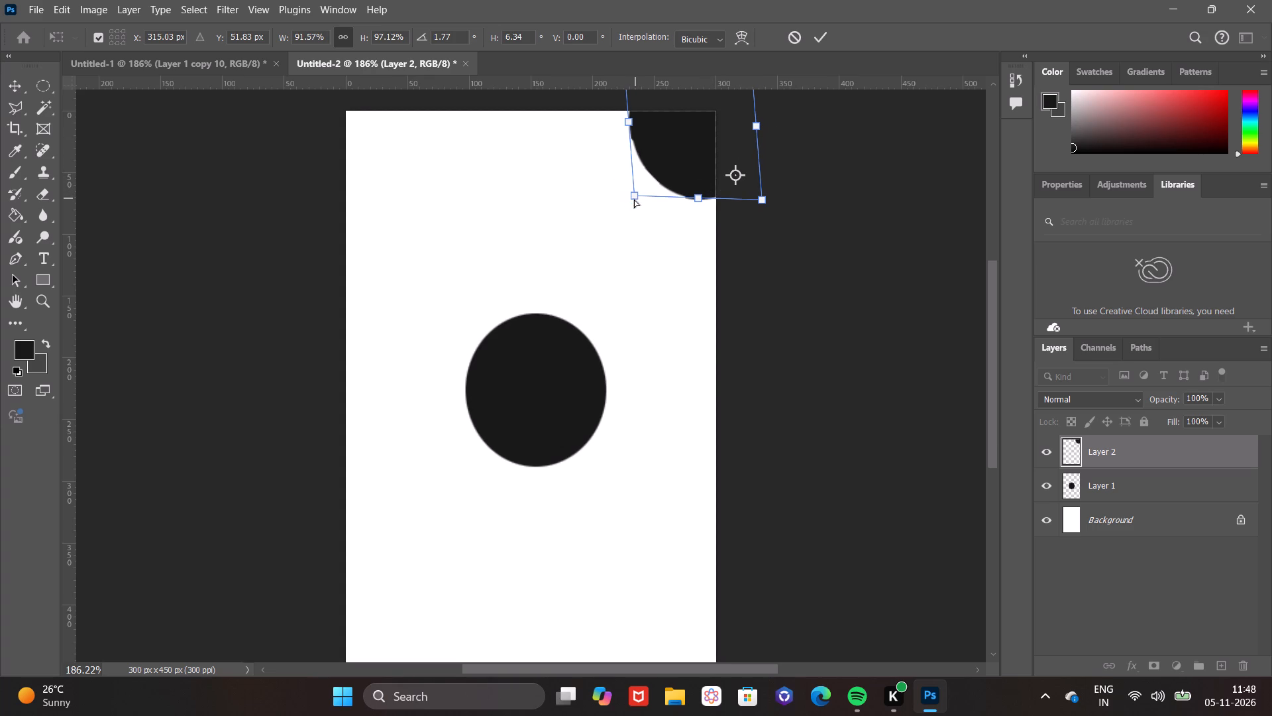
pyautogui.keyDown('ctrl'); pyautogui.keyDown('alt'); pyautogui.moveTo(634, 199); pyautogui.dragTo(629, 194); pyautogui.keyUp('alt'); pyautogui.keyUp('ctrl')
pyautogui.keyDown('ctrl'); pyautogui.keyDown('alt'); pyautogui.click(636, 188); pyautogui.keyUp('alt'); pyautogui.keyUp('ctrl')
pyautogui.keyDown('ctrl'); pyautogui.keyDown('alt'); pyautogui.moveTo(636, 188); pyautogui.dragTo(633, 194); pyautogui.keyUp('alt'); pyautogui.keyUp('ctrl')
pyautogui.keyDown('ctrl'); pyautogui.keyDown('alt'); pyautogui.rightClick(635, 189); pyautogui.keyUp('alt'); pyautogui.keyUp('ctrl')
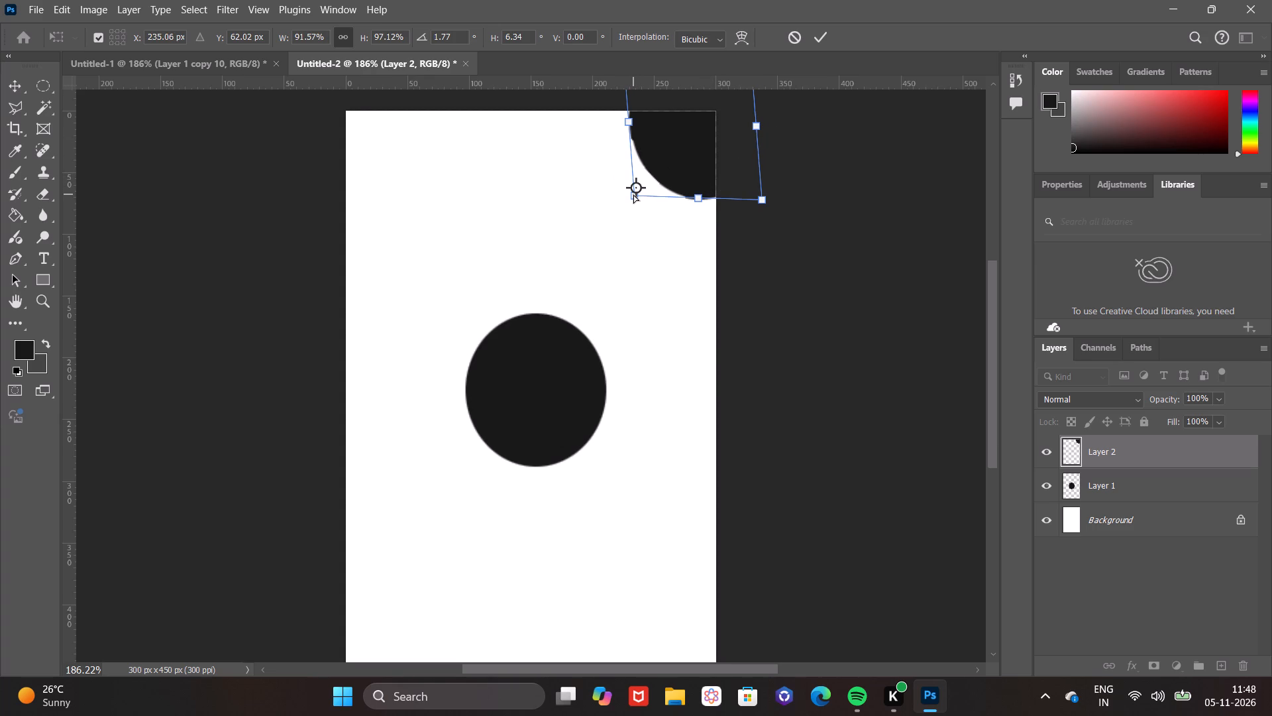
pyautogui.keyDown('ctrl'); pyautogui.keyDown('alt'); pyautogui.click(633, 194); pyautogui.keyUp('alt'); pyautogui.keyUp('ctrl')
pyautogui.keyDown('ctrl'); pyautogui.keyDown('alt'); pyautogui.rightClick(633, 194); pyautogui.keyUp('alt'); pyautogui.keyUp('ctrl')
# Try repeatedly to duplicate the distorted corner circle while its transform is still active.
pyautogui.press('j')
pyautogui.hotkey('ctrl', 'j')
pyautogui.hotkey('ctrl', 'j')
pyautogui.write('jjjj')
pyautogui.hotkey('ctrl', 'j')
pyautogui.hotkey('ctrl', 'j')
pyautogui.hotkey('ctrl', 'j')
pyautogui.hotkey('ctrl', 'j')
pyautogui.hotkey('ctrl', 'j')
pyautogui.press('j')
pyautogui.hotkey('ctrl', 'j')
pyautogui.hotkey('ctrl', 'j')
# Try again to drag a copy off the distorted upper-right corner circle, then apply its transform.
pyautogui.keyDown('ctrl'); pyautogui.keyDown('alt'); pyautogui.moveTo(653, 156); pyautogui.dragTo(632, 160); pyautogui.keyUp('alt'); pyautogui.keyUp('ctrl')
pyautogui.keyDown('ctrl'); pyautogui.keyDown('alt'); pyautogui.moveTo(653, 156); pyautogui.dragTo(633, 160, button='right'); pyautogui.keyUp('alt'); pyautogui.keyUp('ctrl')
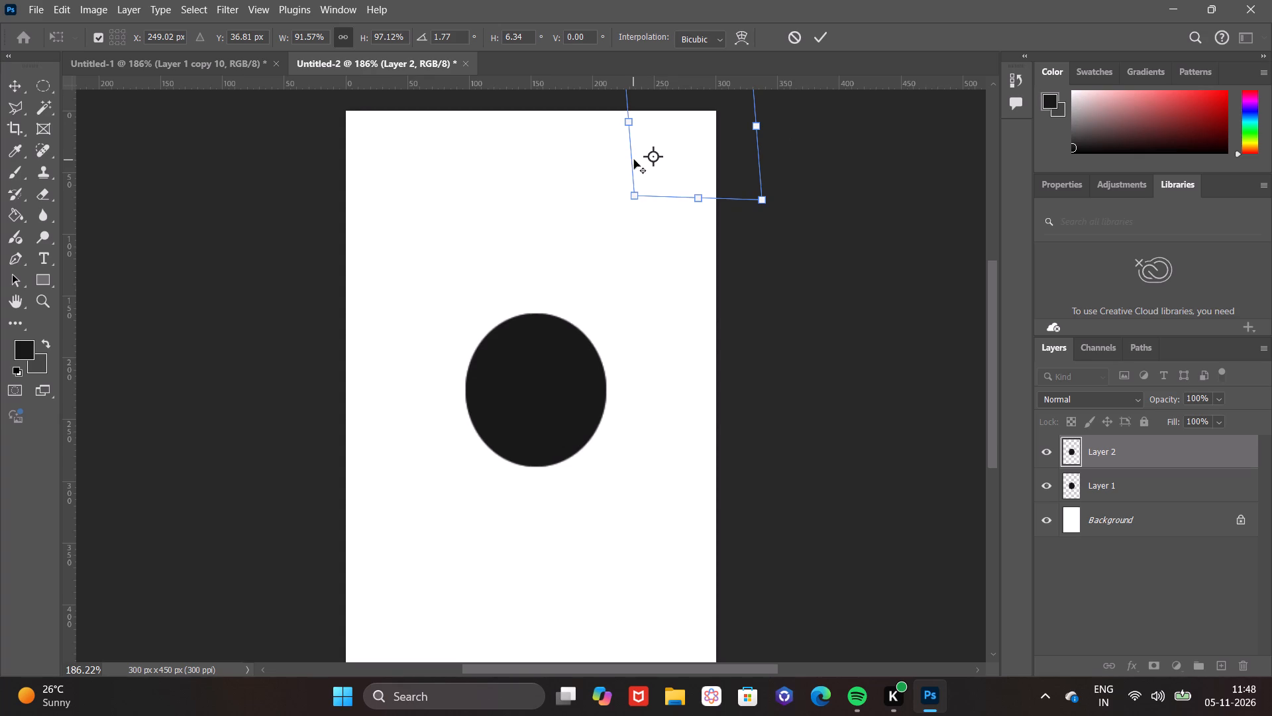
pyautogui.keyDown('ctrl'); pyautogui.keyDown('alt'); pyautogui.moveTo(504, 390); pyautogui.dragTo(509, 365); pyautogui.keyUp('alt'); pyautogui.keyUp('ctrl')
pyautogui.keyDown('ctrl'); pyautogui.keyDown('alt'); pyautogui.moveTo(505, 390); pyautogui.dragTo(509, 365, button='right'); pyautogui.keyUp('alt'); pyautogui.keyUp('ctrl')
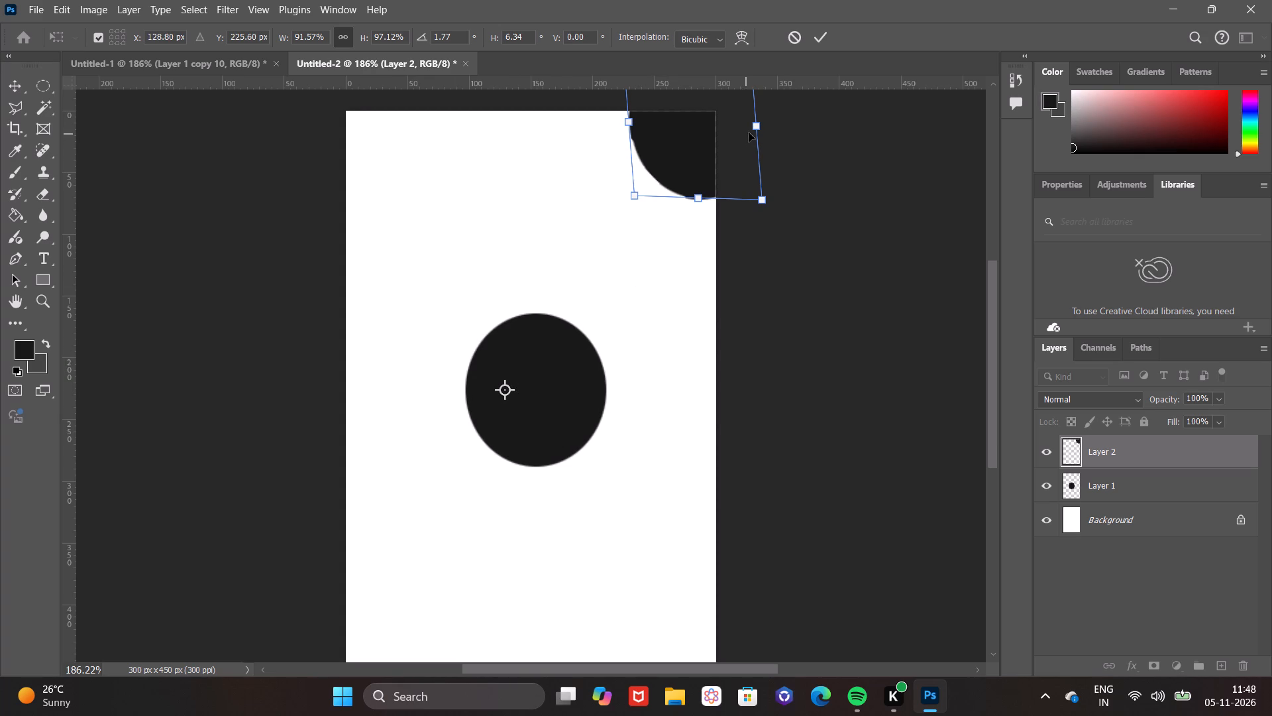
pyautogui.click(814, 29)
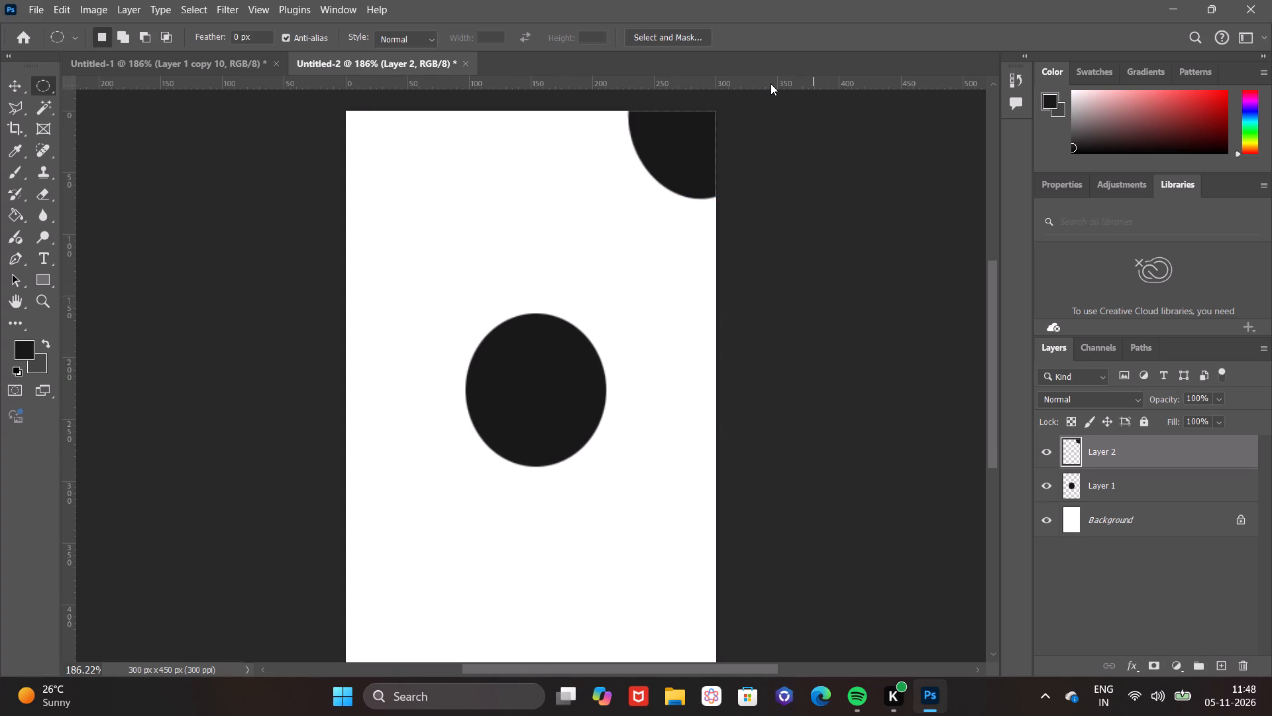
# Duplicate Layer 2 in place and put another copy of the corner circle in the canvas's upper-left corner.
pyautogui.hotkey('ctrl', 'j')
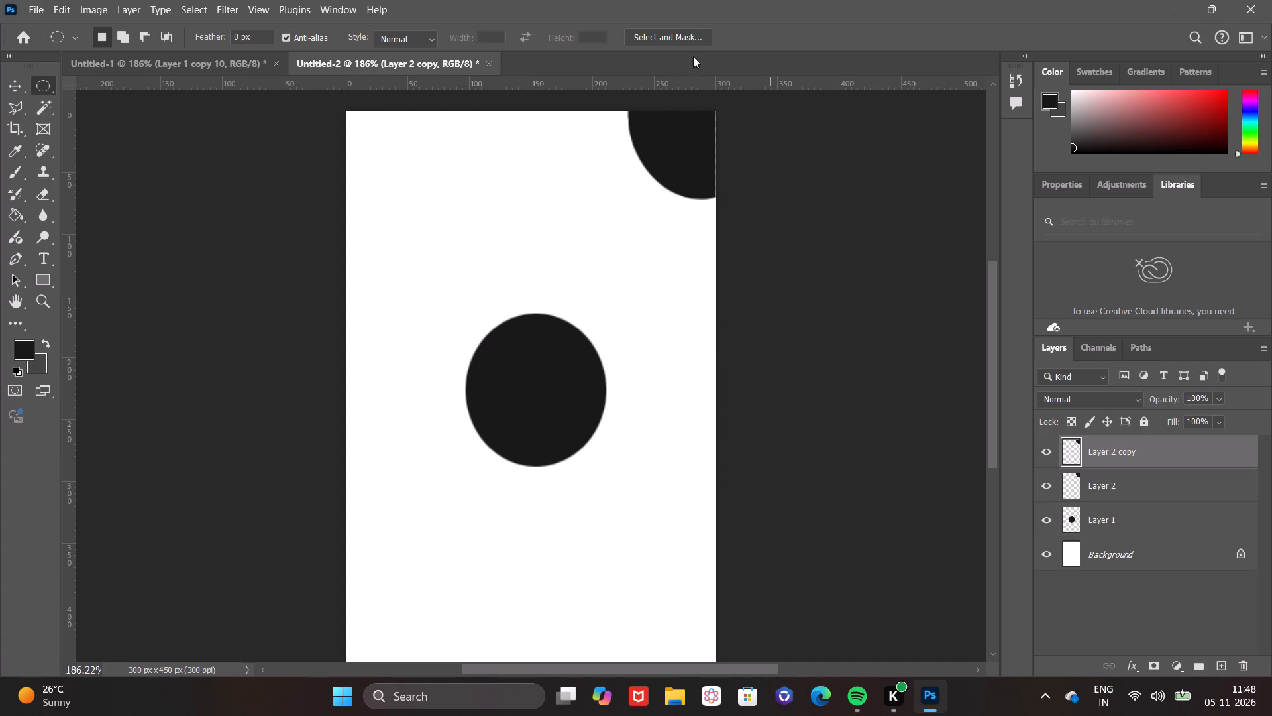
pyautogui.keyDown('ctrl'); pyautogui.keyDown('alt'); pyautogui.moveTo(667, 141); pyautogui.dragTo(322, 138); pyautogui.keyUp('alt'); pyautogui.keyUp('ctrl')
pyautogui.keyDown('ctrl'); pyautogui.keyDown('alt'); pyautogui.moveTo(667, 141); pyautogui.dragTo(322, 138, button='right'); pyautogui.keyUp('alt'); pyautogui.keyUp('ctrl')
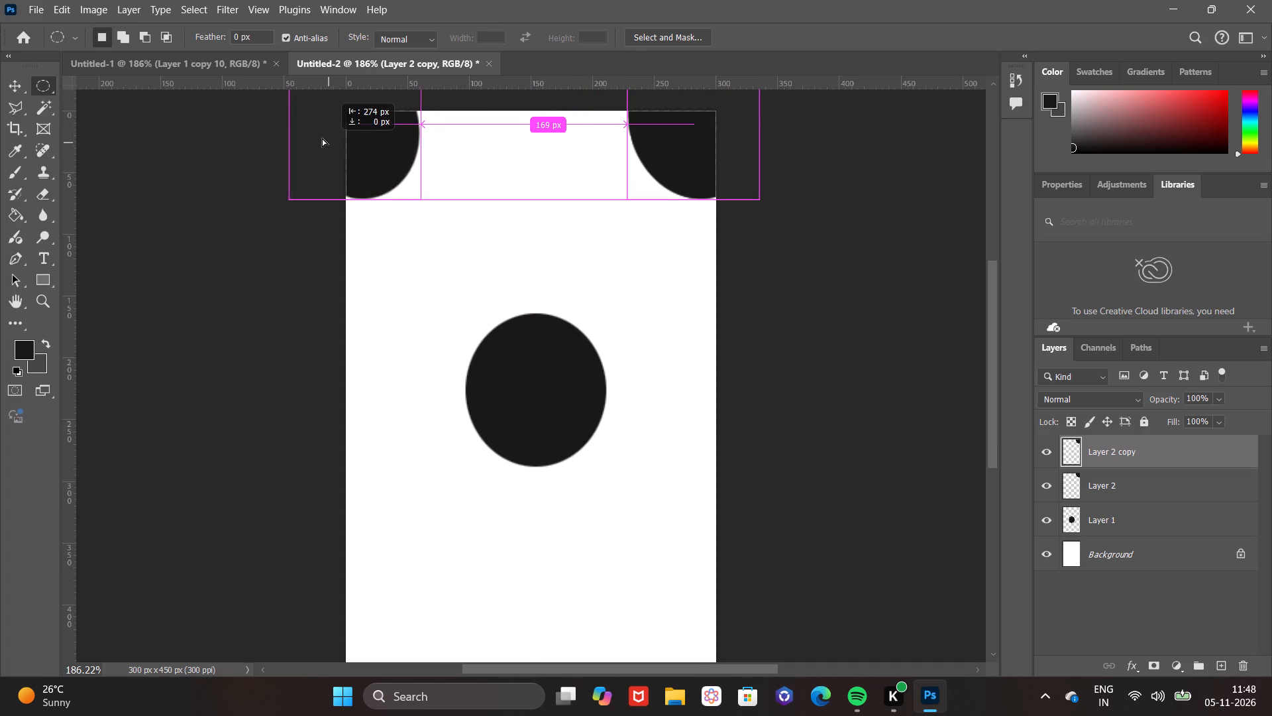
pyautogui.keyDown('ctrl'); pyautogui.keyDown('alt'); pyautogui.moveTo(322, 138); pyautogui.dragTo(333, 135); pyautogui.keyUp('alt'); pyautogui.keyUp('ctrl')
pyautogui.keyDown('ctrl'); pyautogui.keyDown('alt'); pyautogui.moveTo(322, 138); pyautogui.dragTo(333, 135, button='right'); pyautogui.keyUp('alt'); pyautogui.keyUp('ctrl')
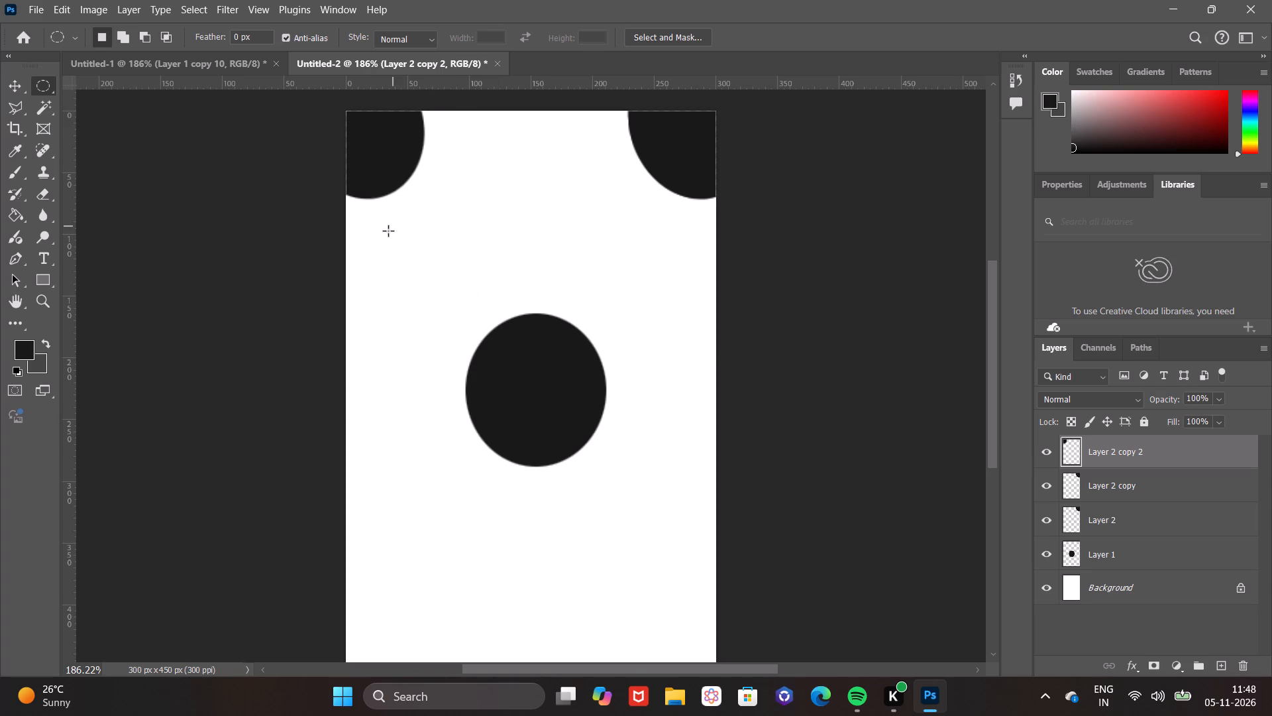
# Go through Layer 2 and its copies in the layer stack, ending on Layer 2 copy.
pyautogui.moveTo(1163, 440); pyautogui.dragTo(1163, 440)
pyautogui.moveTo(1163, 440); pyautogui.dragTo(1161, 480, button='right')
pyautogui.moveTo(1163, 440); pyautogui.dragTo(1161, 480)
pyautogui.moveTo(1161, 480); pyautogui.dragTo(1160, 480, button='right')
pyautogui.click(1134, 478)
pyautogui.rightClick(1134, 478)
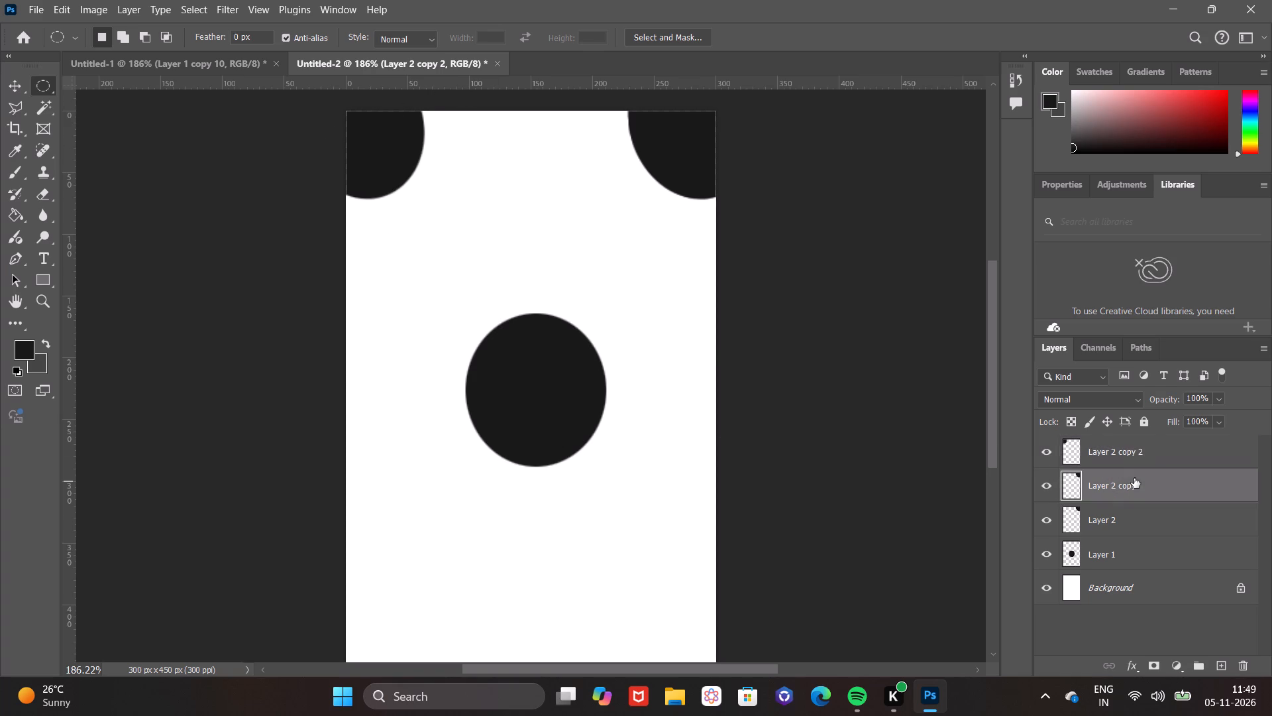
pyautogui.click(1132, 512)
pyautogui.rightClick(1132, 512)
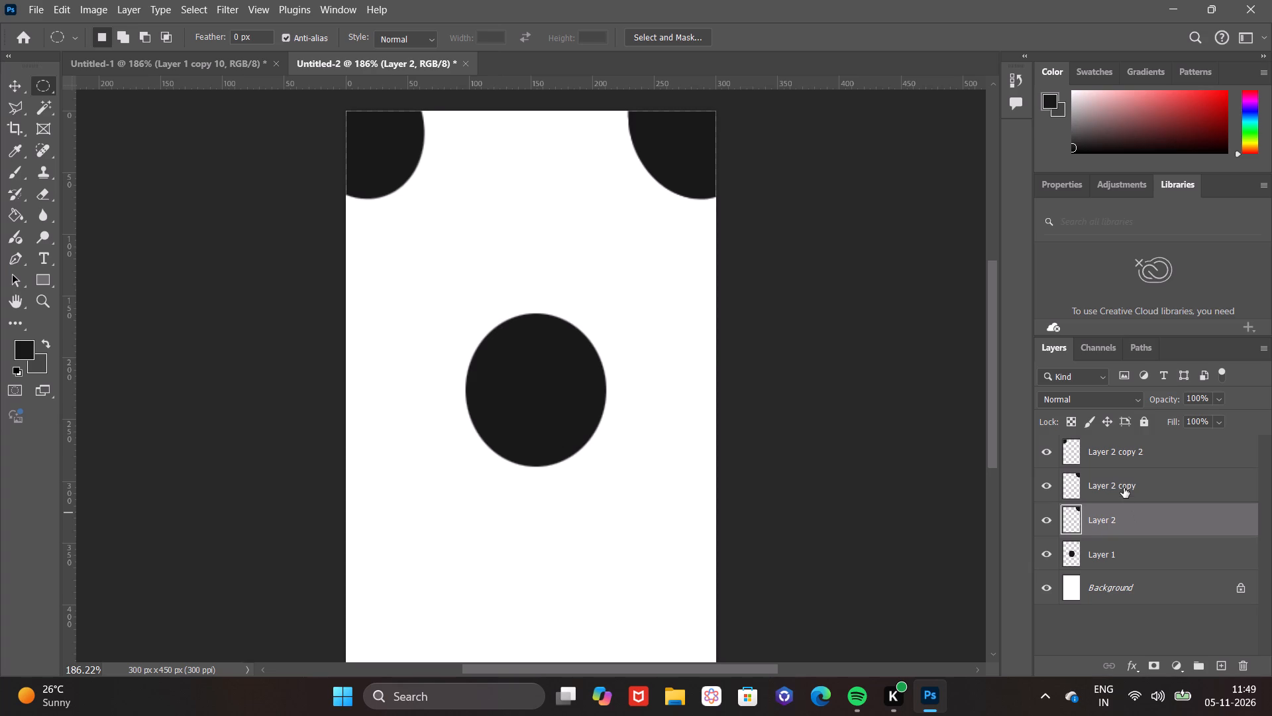
pyautogui.click(1124, 488)
pyautogui.rightClick(1124, 488)
pyautogui.click(1130, 444)
pyautogui.rightClick(1130, 444)
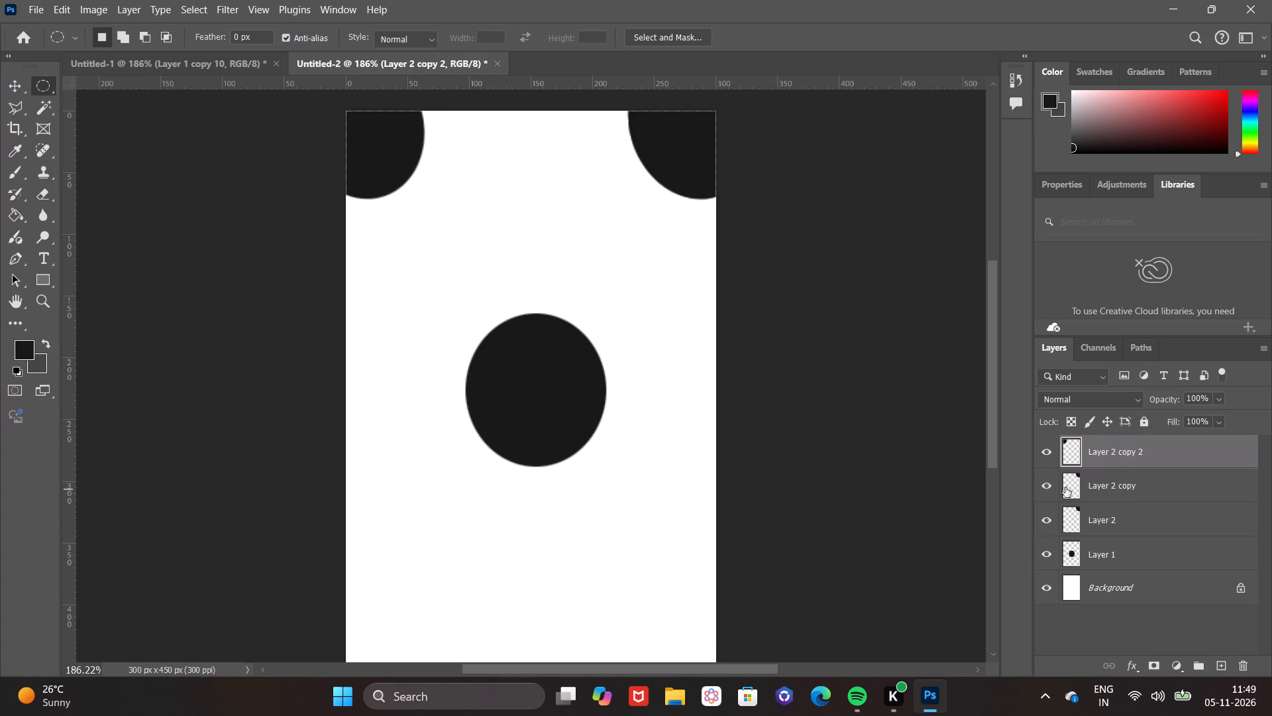
pyautogui.click(1101, 451)
pyautogui.rightClick(1102, 451)
pyautogui.click(1105, 445)
pyautogui.rightClick(1105, 444)
pyautogui.click(1101, 481)
pyautogui.rightClick(1101, 481)
# Duplicate the upper-right corner circle into the canvas's lower-left corner and deselect all layers.
pyautogui.moveTo(681, 178); pyautogui.dragTo(582, 495, button='right')
pyautogui.keyDown('alt'); pyautogui.moveTo(681, 178); pyautogui.dragTo(582, 495); pyautogui.keyUp('alt')
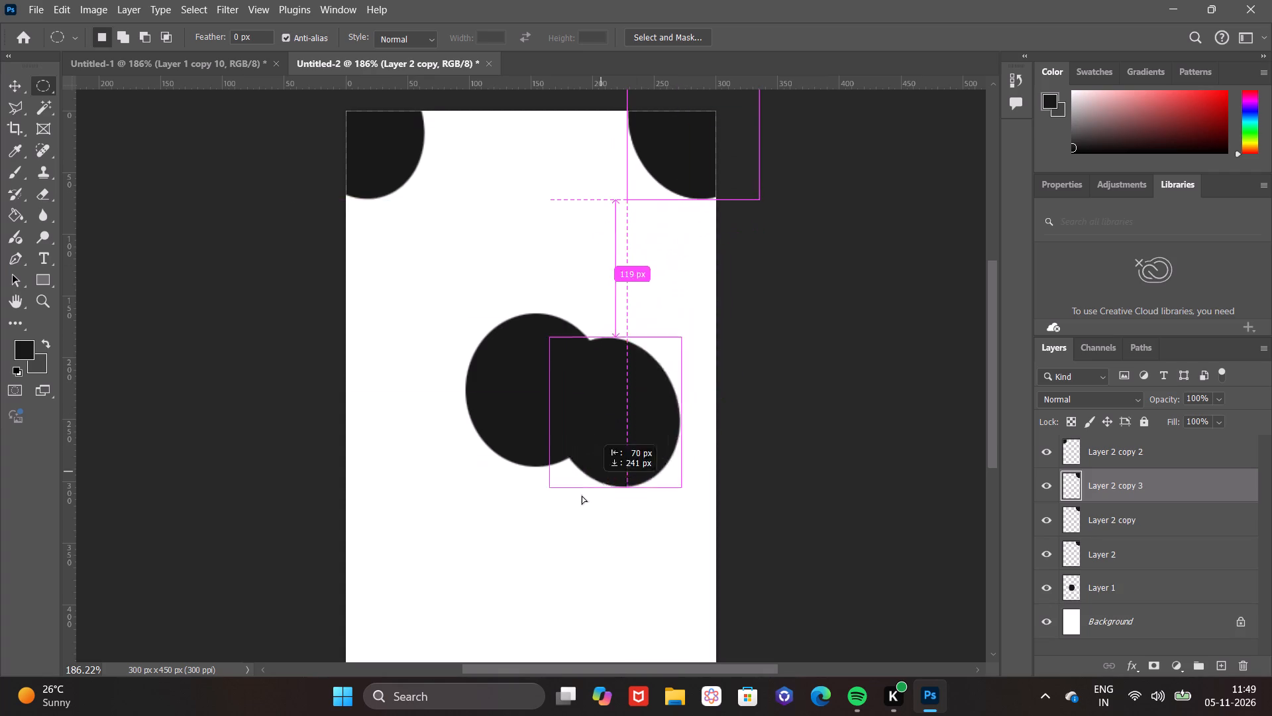
pyautogui.moveTo(582, 495); pyautogui.dragTo(391, 606, button='right')
pyautogui.keyDown('alt'); pyautogui.moveTo(582, 495); pyautogui.dragTo(391, 606); pyautogui.keyUp('alt')
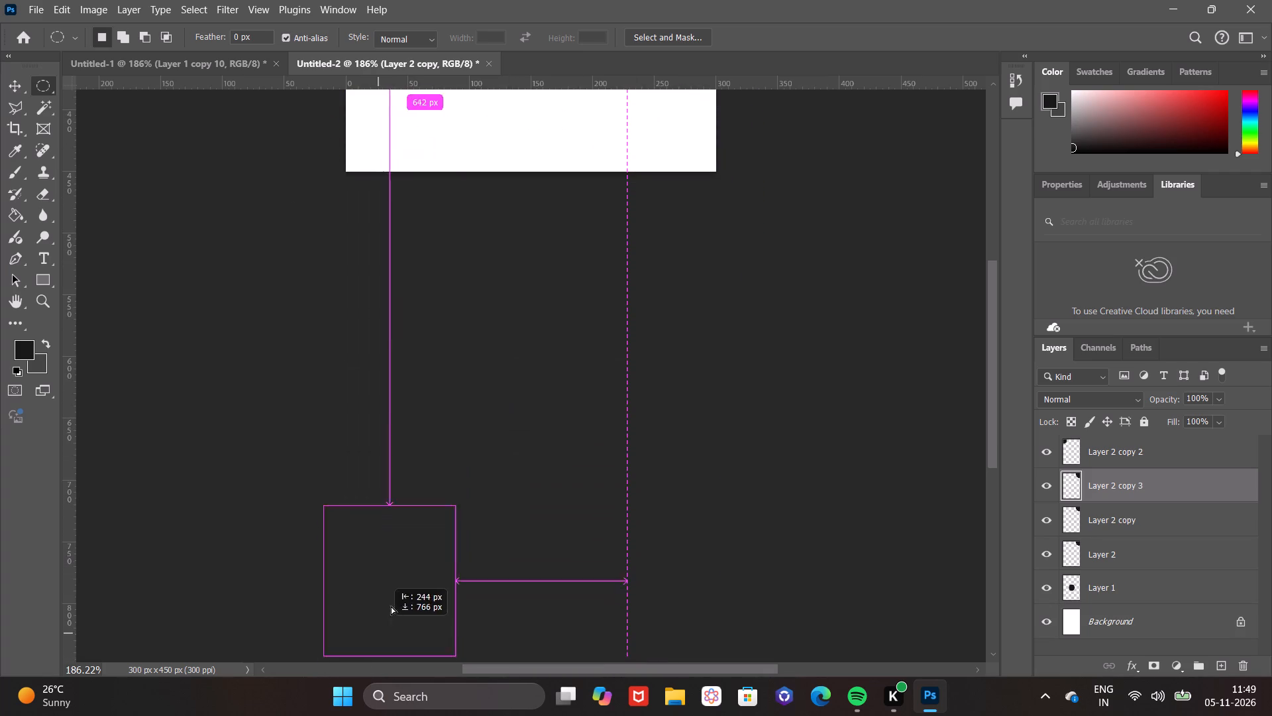
pyautogui.keyDown('alt'); pyautogui.moveTo(391, 606); pyautogui.dragTo(368, 204); pyautogui.keyUp('alt')
pyautogui.moveTo(391, 606); pyautogui.dragTo(373, 202, button='right')
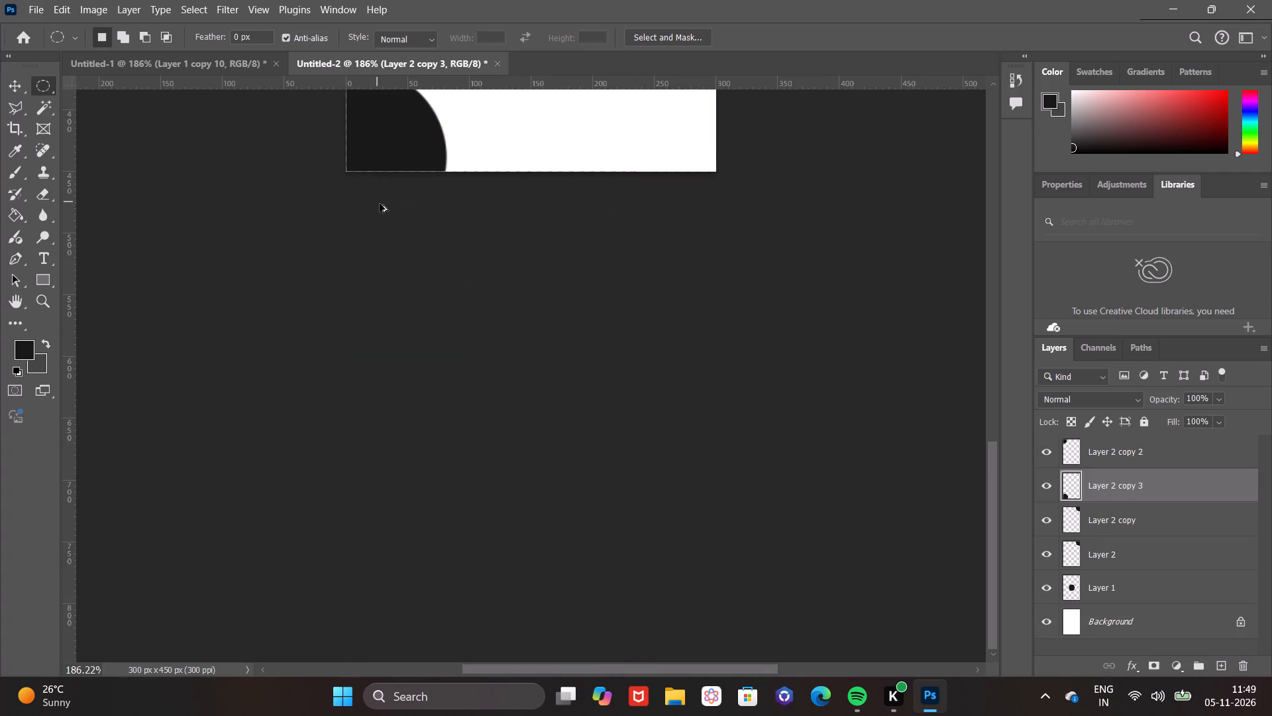
pyautogui.keyDown('ctrl'); pyautogui.keyDown('alt'); pyautogui.moveTo(574, 143); pyautogui.dragTo(571, 157); pyautogui.keyUp('alt'); pyautogui.keyUp('ctrl')
pyautogui.keyDown('ctrl'); pyautogui.keyDown('alt'); pyautogui.moveTo(574, 143); pyautogui.dragTo(579, 151, button='right'); pyautogui.keyUp('alt'); pyautogui.keyUp('ctrl')
pyautogui.keyDown('ctrl'); pyautogui.keyDown('alt'); pyautogui.click(583, 150); pyautogui.keyUp('alt'); pyautogui.keyUp('ctrl')
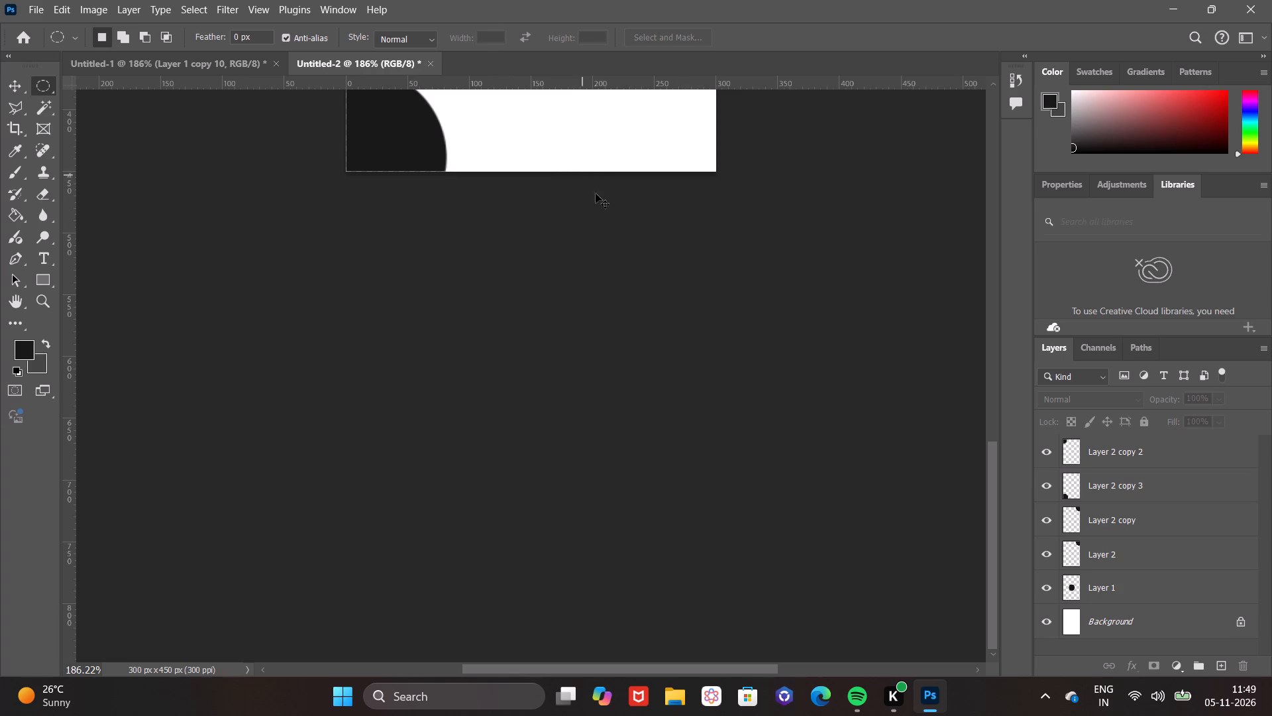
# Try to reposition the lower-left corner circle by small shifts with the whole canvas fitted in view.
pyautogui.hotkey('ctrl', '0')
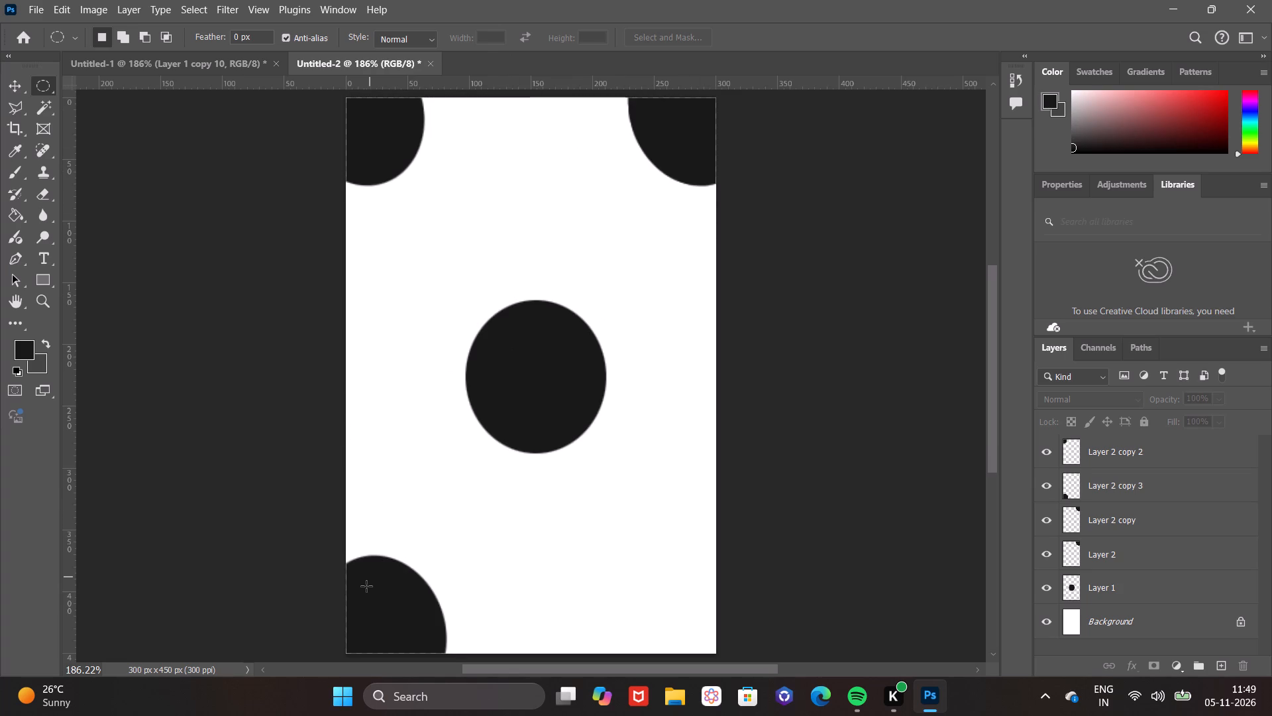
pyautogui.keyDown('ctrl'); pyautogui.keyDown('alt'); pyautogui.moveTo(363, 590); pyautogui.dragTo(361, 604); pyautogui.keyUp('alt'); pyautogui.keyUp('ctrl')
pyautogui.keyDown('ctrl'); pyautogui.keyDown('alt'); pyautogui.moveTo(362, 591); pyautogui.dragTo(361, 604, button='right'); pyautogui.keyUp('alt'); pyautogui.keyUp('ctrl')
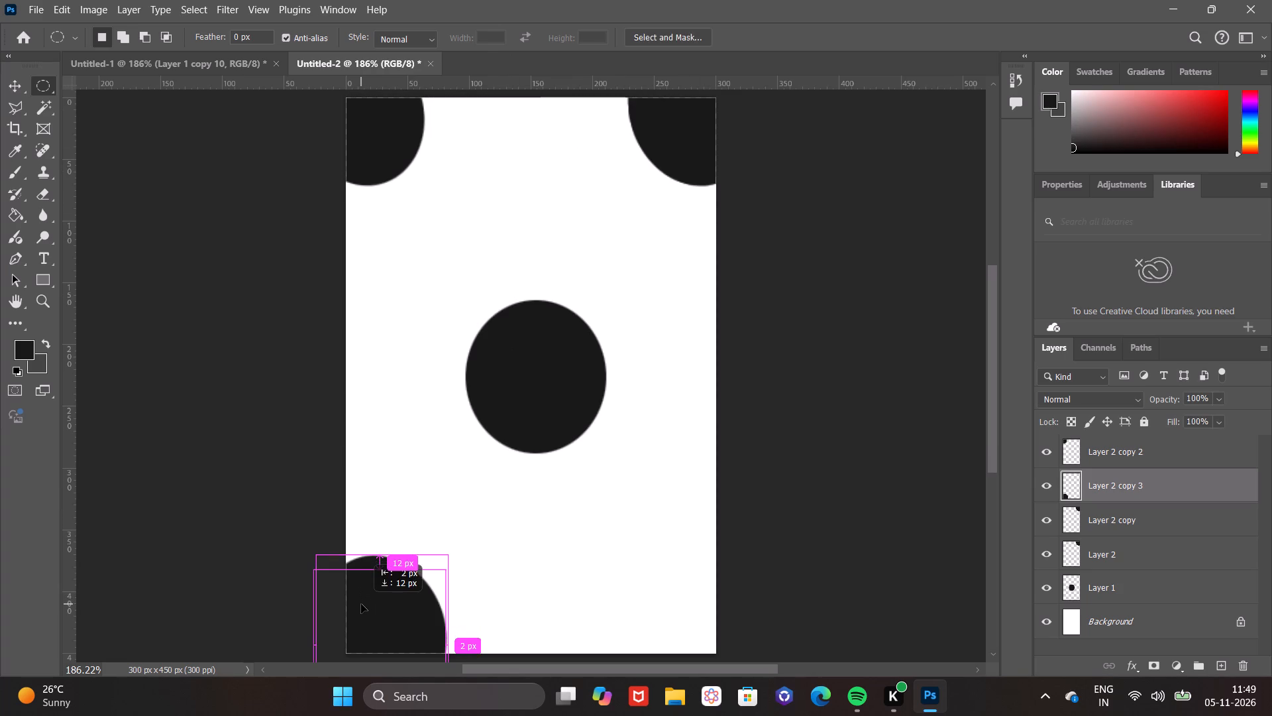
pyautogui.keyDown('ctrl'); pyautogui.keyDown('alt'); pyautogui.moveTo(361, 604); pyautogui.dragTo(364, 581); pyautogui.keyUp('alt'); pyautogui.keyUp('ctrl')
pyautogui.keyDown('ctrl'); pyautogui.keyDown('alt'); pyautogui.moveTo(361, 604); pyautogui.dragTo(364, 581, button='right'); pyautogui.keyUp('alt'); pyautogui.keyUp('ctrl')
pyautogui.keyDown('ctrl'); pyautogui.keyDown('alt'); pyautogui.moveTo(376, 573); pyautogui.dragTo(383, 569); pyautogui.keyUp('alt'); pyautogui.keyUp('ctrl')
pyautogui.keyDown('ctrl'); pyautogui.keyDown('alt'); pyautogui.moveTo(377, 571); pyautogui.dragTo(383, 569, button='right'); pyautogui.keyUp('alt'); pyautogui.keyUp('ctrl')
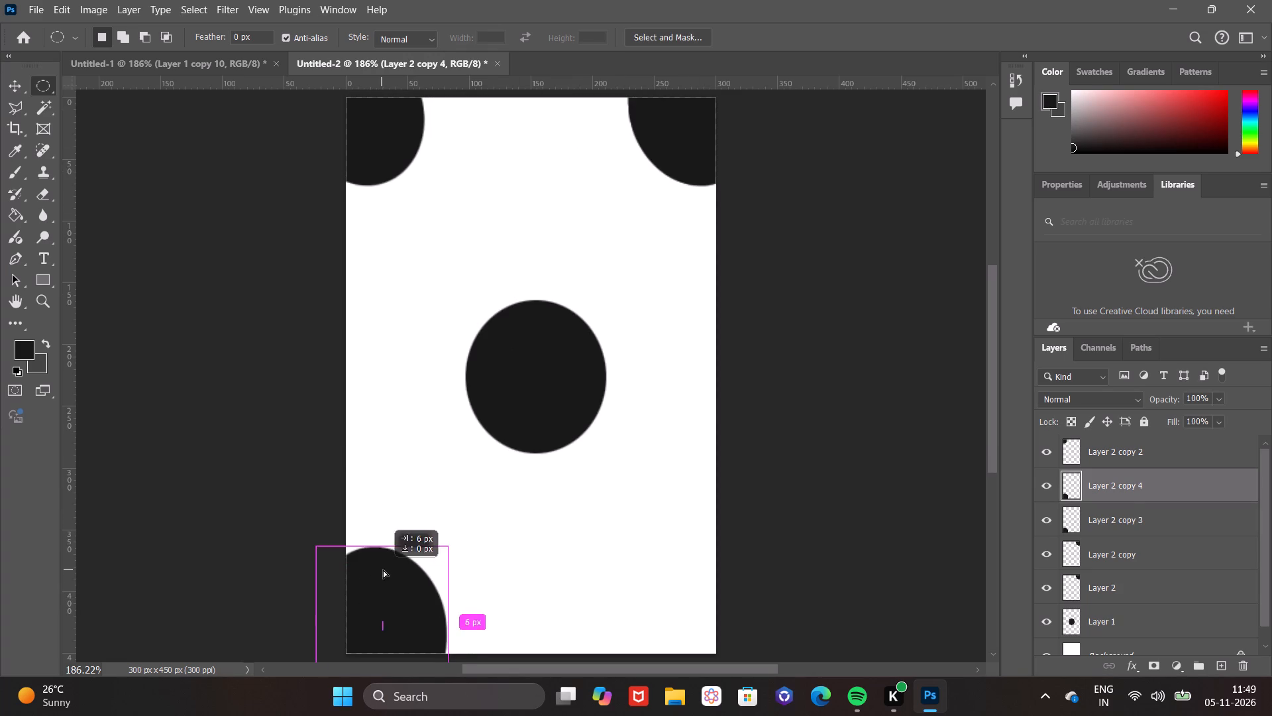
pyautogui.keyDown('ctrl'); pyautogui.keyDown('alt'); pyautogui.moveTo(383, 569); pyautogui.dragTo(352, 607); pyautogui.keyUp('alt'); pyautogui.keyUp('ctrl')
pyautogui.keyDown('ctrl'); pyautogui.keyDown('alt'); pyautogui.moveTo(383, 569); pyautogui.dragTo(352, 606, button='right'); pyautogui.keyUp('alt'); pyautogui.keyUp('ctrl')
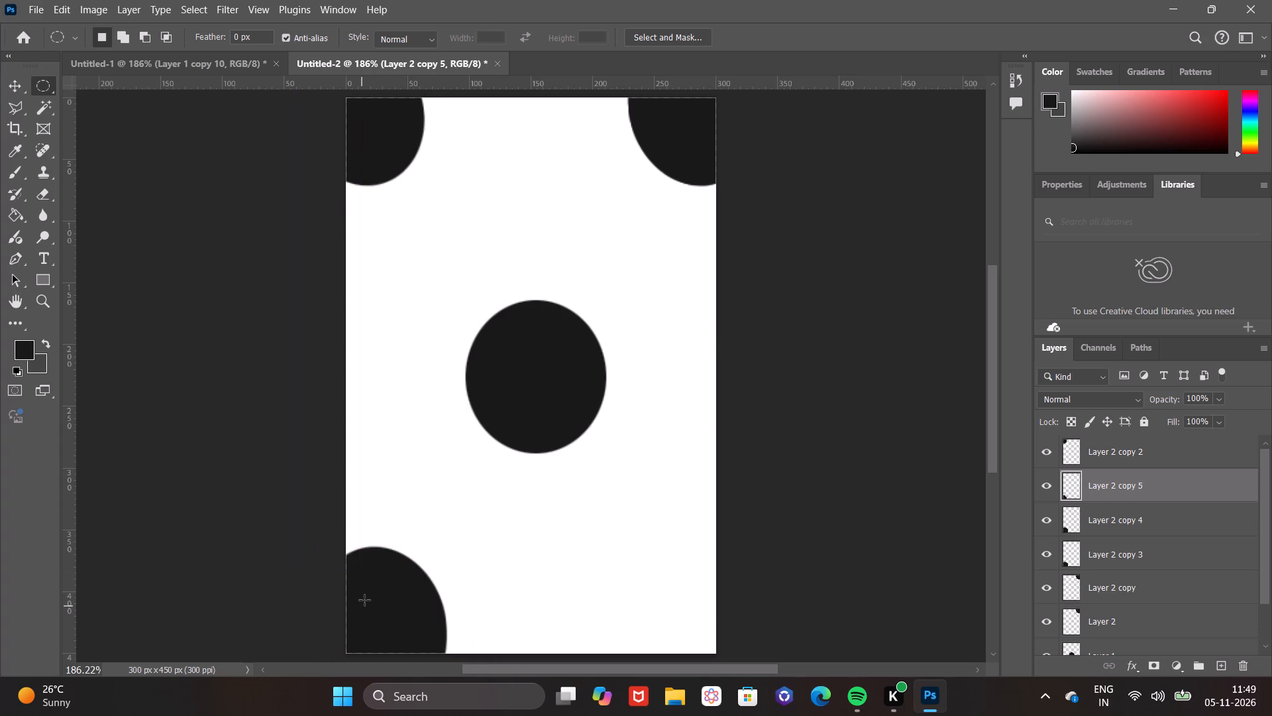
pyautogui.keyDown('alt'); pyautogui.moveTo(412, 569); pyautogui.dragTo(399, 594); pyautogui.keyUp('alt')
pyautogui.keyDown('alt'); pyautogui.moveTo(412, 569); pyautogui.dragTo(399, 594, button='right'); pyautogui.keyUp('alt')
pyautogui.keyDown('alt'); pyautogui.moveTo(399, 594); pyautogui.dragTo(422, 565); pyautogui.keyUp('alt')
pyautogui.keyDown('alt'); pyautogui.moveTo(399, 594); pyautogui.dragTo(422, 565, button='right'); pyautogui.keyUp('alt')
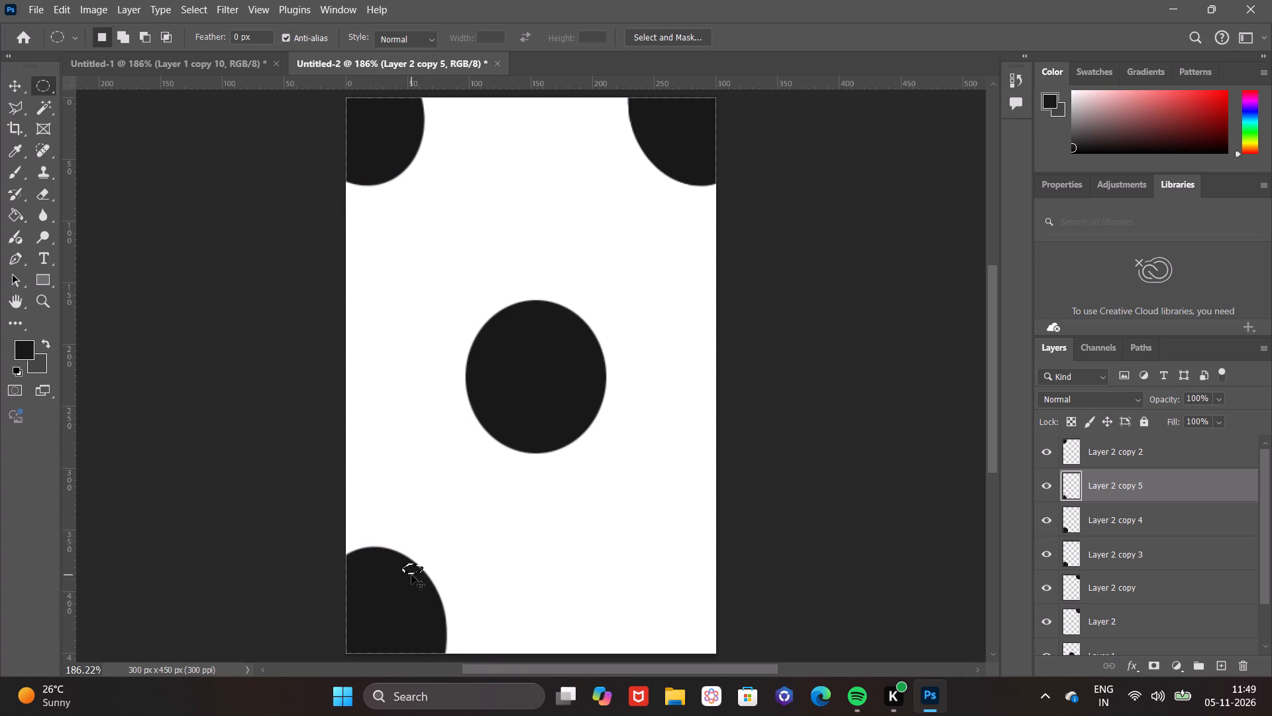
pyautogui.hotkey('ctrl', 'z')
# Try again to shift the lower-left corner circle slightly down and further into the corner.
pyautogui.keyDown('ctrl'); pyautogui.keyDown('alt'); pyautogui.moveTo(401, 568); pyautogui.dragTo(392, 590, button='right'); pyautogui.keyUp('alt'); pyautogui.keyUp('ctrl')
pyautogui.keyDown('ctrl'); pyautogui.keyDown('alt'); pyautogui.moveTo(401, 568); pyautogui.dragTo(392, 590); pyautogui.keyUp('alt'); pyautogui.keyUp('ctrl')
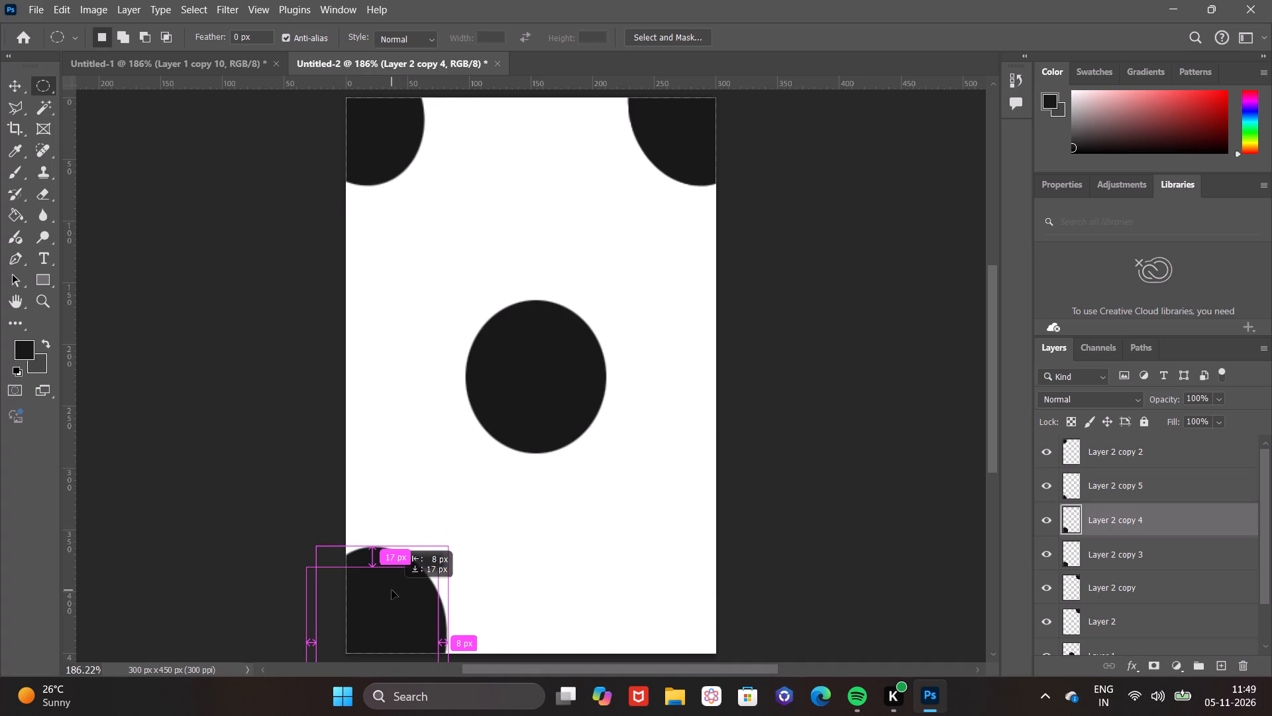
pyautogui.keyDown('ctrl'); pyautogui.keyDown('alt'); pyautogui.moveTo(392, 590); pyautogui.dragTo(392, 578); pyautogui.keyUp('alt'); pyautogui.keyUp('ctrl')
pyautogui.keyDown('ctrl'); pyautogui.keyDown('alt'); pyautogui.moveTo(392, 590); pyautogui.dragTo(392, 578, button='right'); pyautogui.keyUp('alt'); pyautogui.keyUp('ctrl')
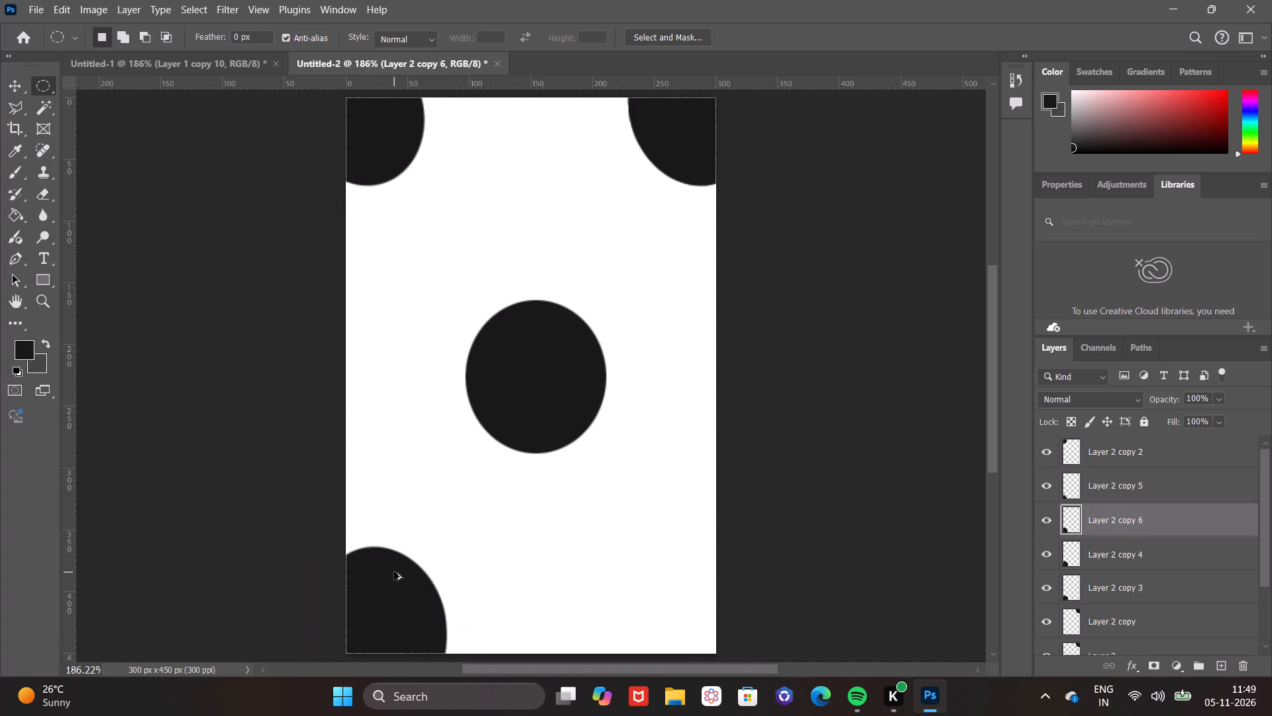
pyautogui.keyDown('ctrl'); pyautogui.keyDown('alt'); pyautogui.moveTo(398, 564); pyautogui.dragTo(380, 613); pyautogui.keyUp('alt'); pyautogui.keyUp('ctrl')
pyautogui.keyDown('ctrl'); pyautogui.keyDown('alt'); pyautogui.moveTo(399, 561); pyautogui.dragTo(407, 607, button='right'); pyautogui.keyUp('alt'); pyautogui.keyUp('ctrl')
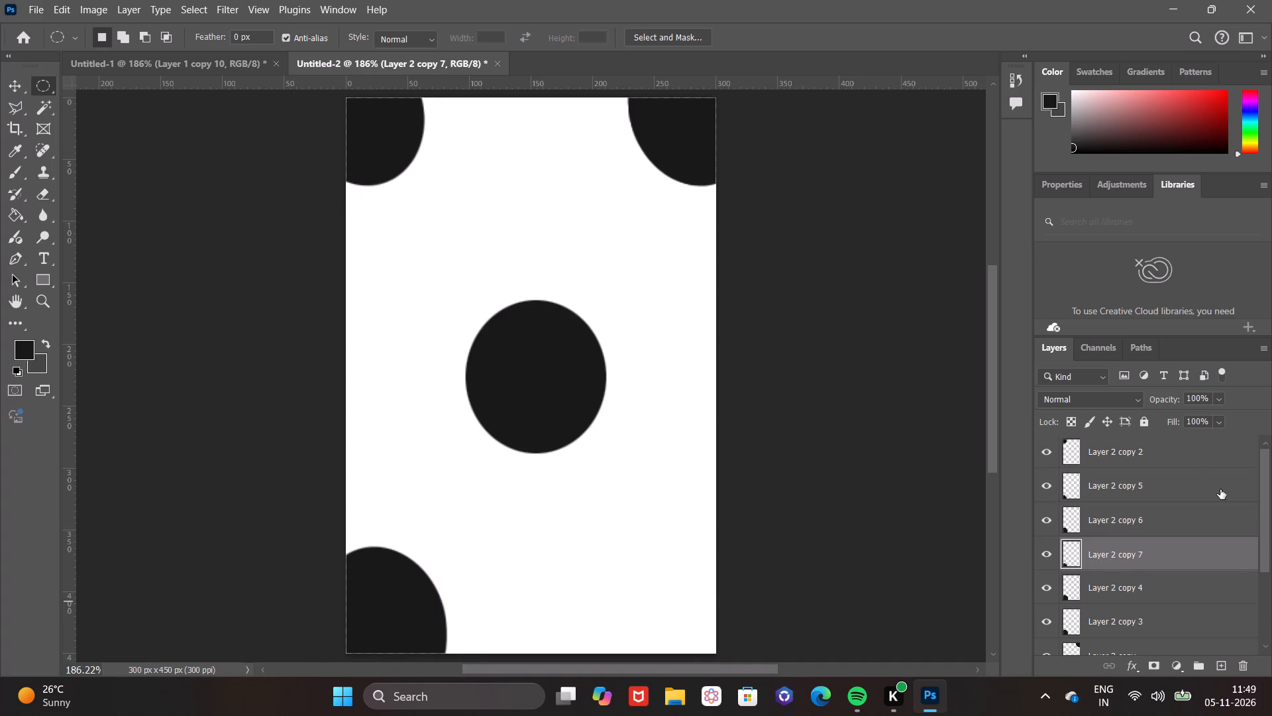
# Delete the surplus layer Layer 2 copy 6.
pyautogui.moveTo(1150, 522); pyautogui.dragTo(1178, 595, button='right')
pyautogui.moveTo(1150, 513); pyautogui.dragTo(1178, 595)
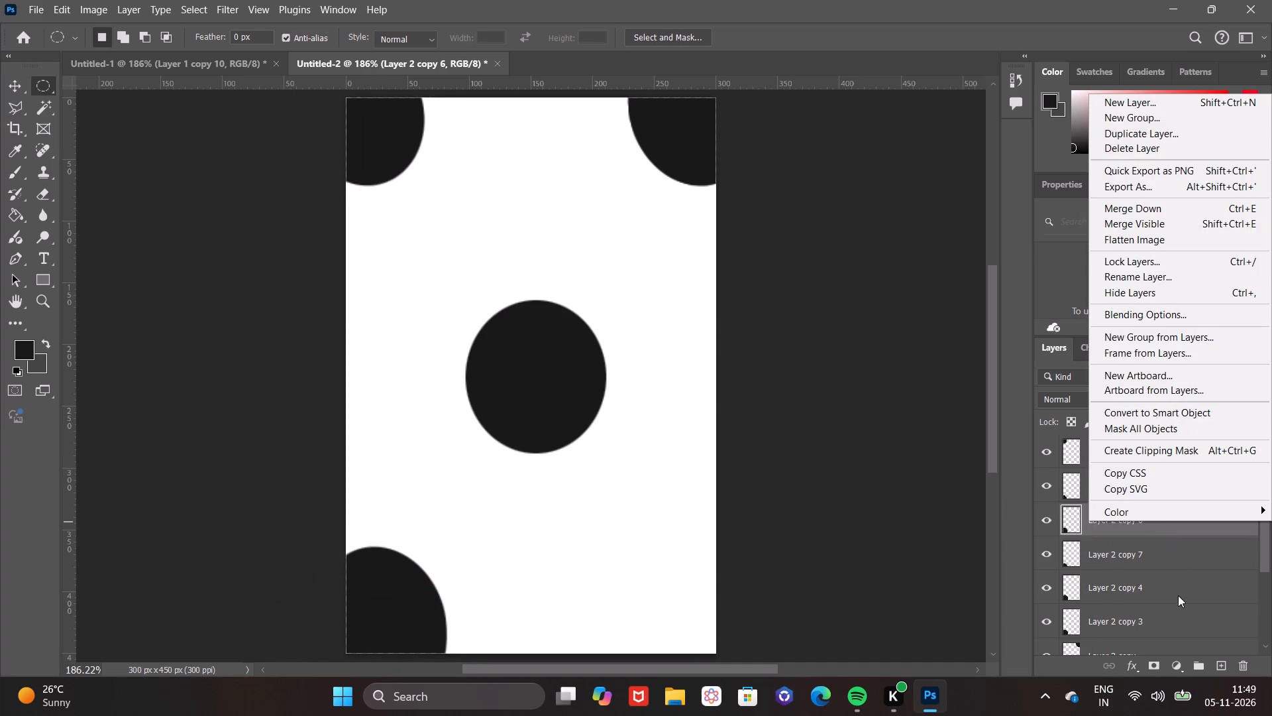
pyautogui.moveTo(1178, 595); pyautogui.dragTo(1248, 666)
pyautogui.moveTo(1178, 595); pyautogui.dragTo(1238, 664, button='right')
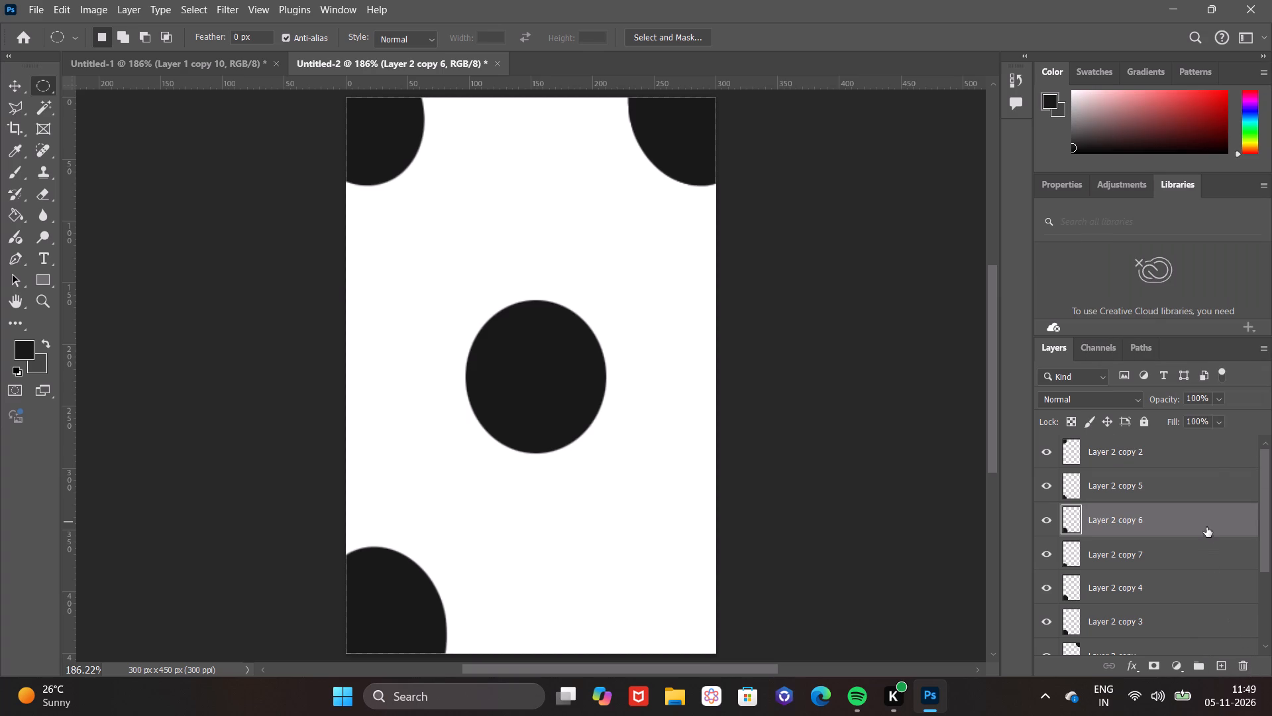
pyautogui.rightClick(1236, 664)
pyautogui.click(1236, 664)
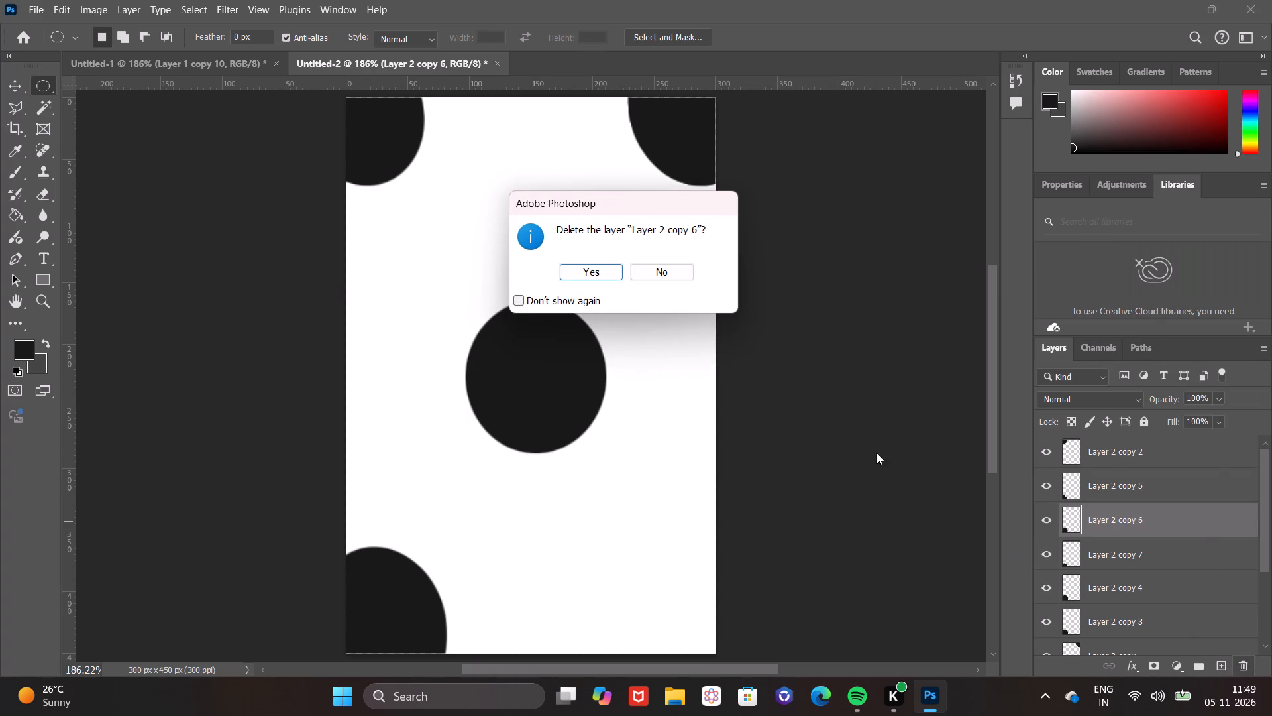
pyautogui.click(574, 261)
pyautogui.moveTo(574, 261); pyautogui.dragTo(574, 268, button='right')
pyautogui.click(574, 270)
pyautogui.rightClick(574, 270)
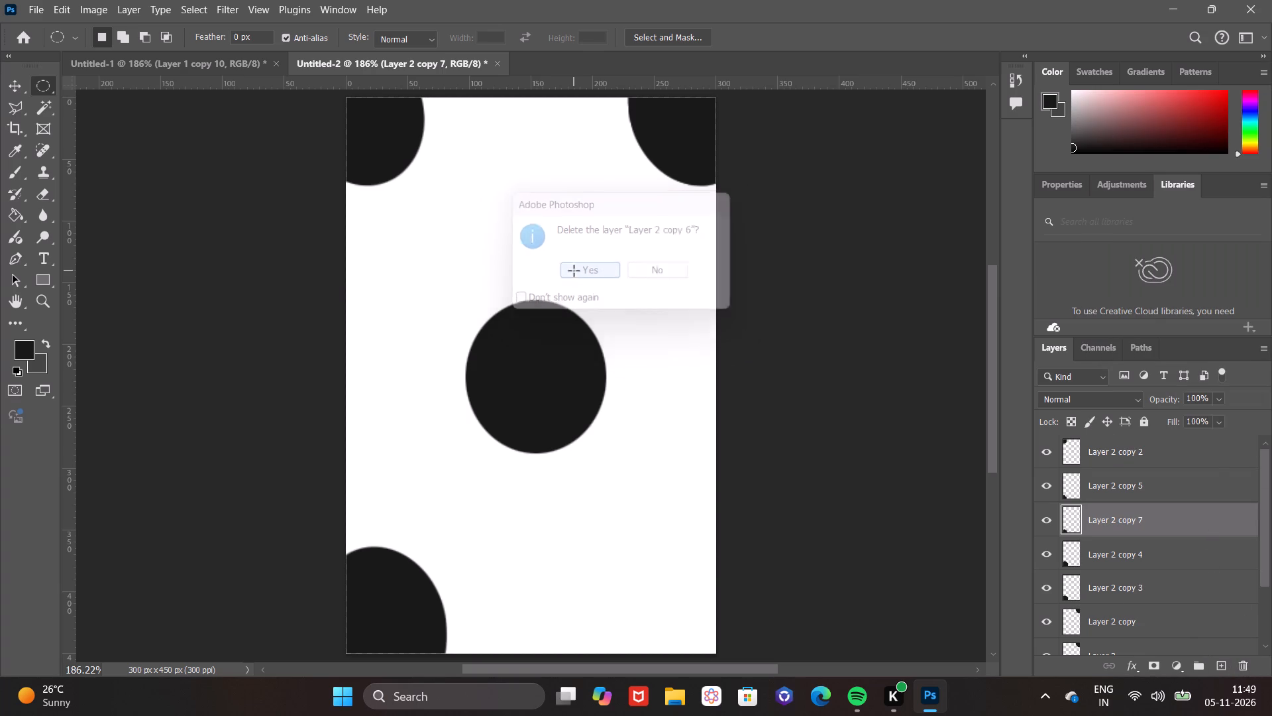
# Delete the surplus layer Layer 2 copy 4.
pyautogui.moveTo(1124, 551); pyautogui.dragTo(1126, 554, button='right')
pyautogui.moveTo(1124, 551); pyautogui.dragTo(1126, 554)
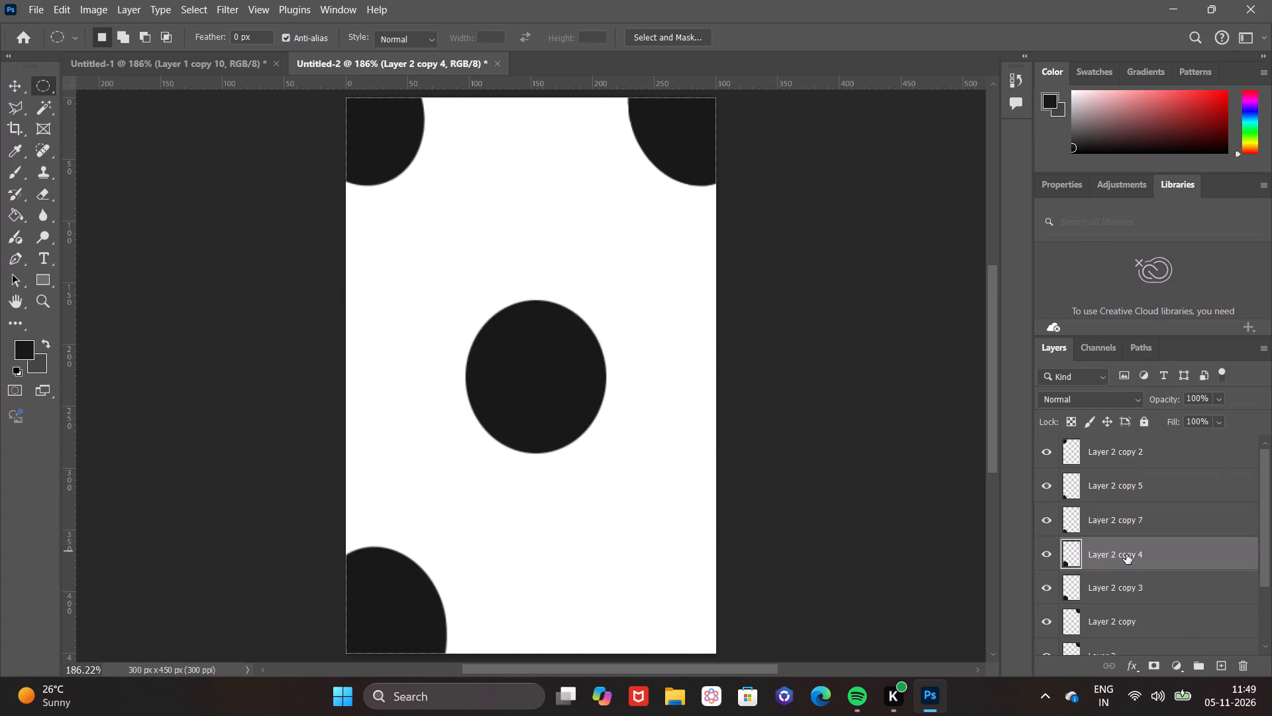
pyautogui.moveTo(1126, 554); pyautogui.dragTo(1245, 664)
pyautogui.moveTo(1126, 554); pyautogui.dragTo(1245, 664, button='right')
pyautogui.click(1244, 665)
pyautogui.rightClick(1244, 665)
pyautogui.click(586, 272)
pyautogui.rightClick(586, 272)
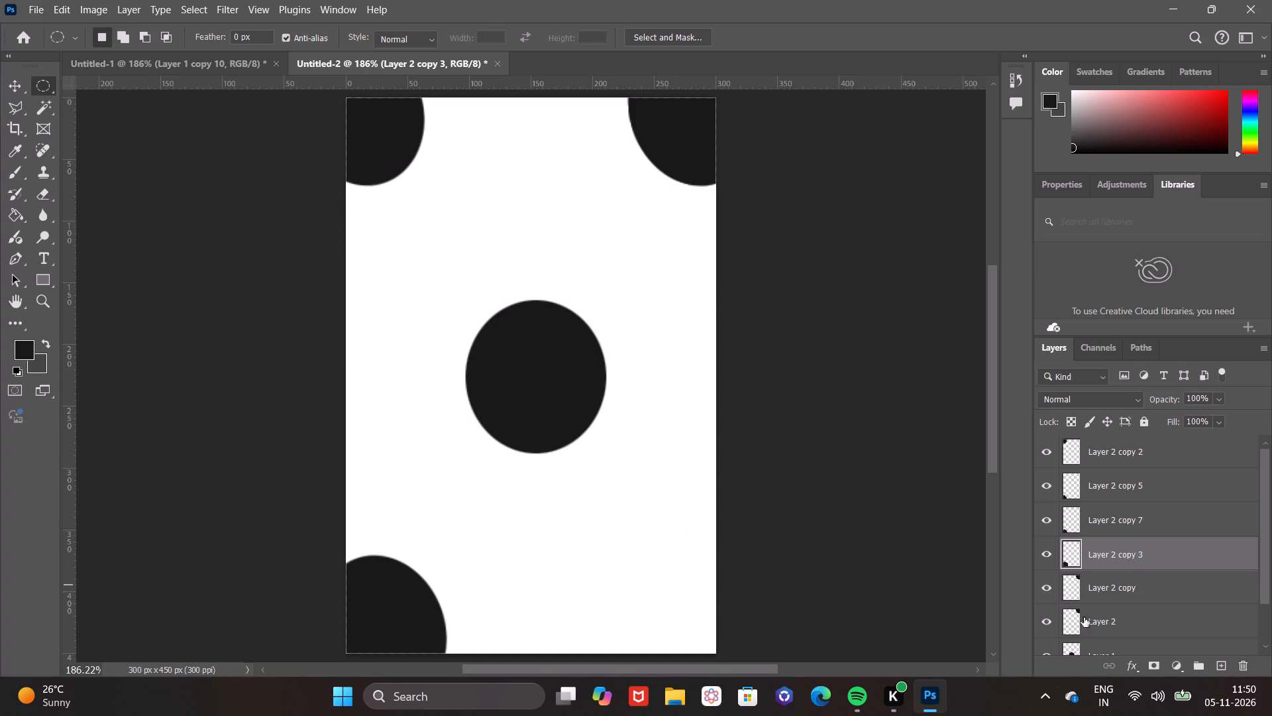
# Delete the surplus layers Layer 2 copy 7 and Layer 2 copy 5.
pyautogui.moveTo(1135, 514); pyautogui.dragTo(1220, 634)
pyautogui.moveTo(1135, 514); pyautogui.dragTo(1220, 634, button='right')
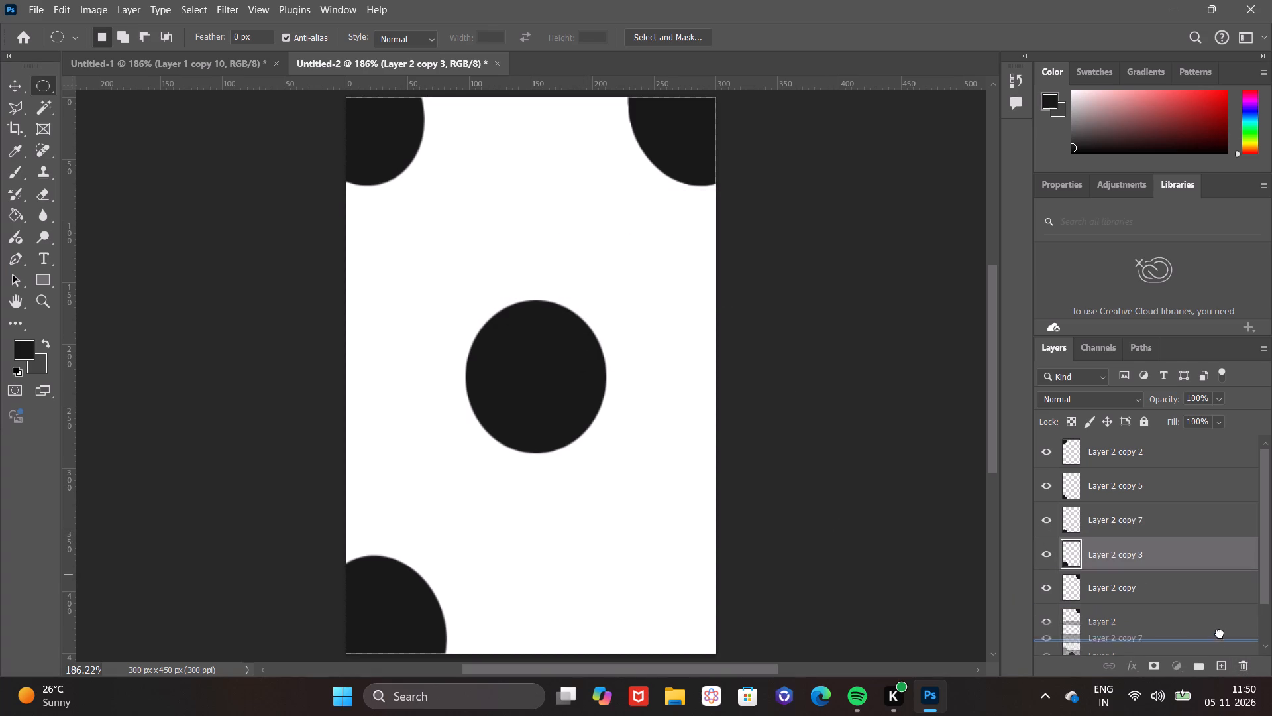
pyautogui.moveTo(1220, 634); pyautogui.dragTo(1245, 668)
pyautogui.moveTo(1220, 634); pyautogui.dragTo(1245, 668, button='right')
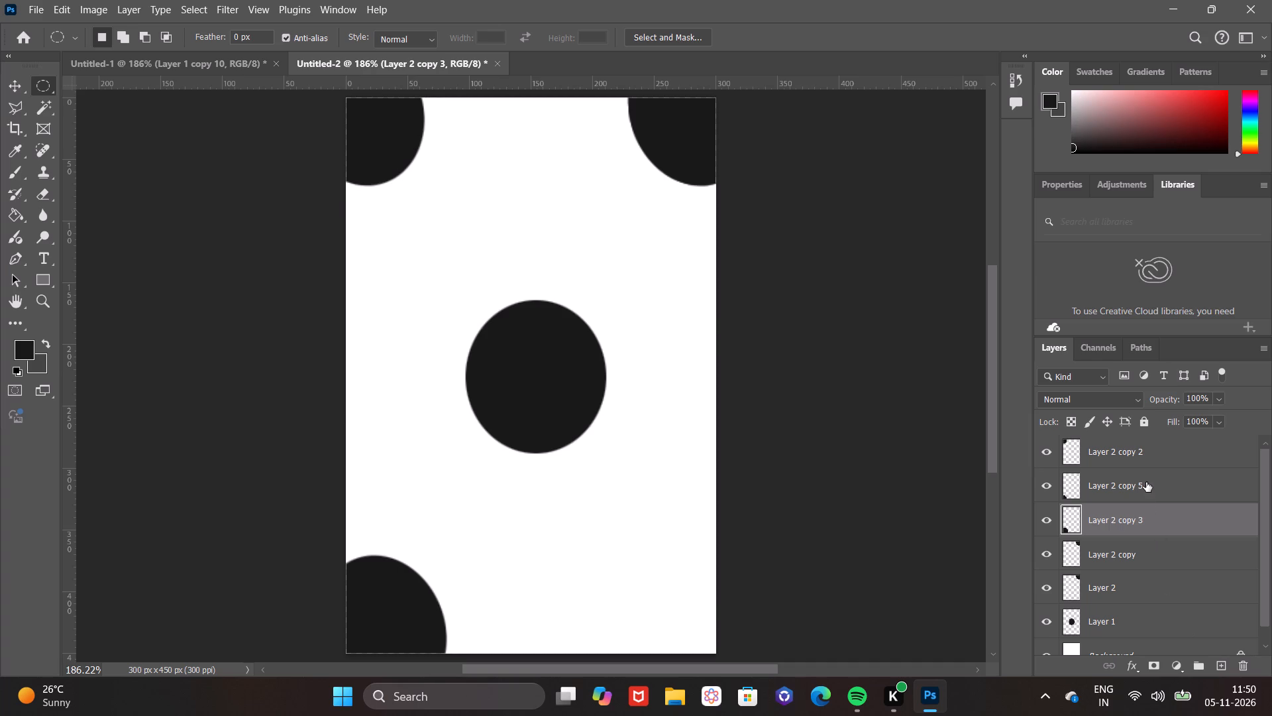
pyautogui.moveTo(1146, 481); pyautogui.dragTo(1247, 668)
pyautogui.moveTo(1146, 481); pyautogui.dragTo(1247, 668, button='right')
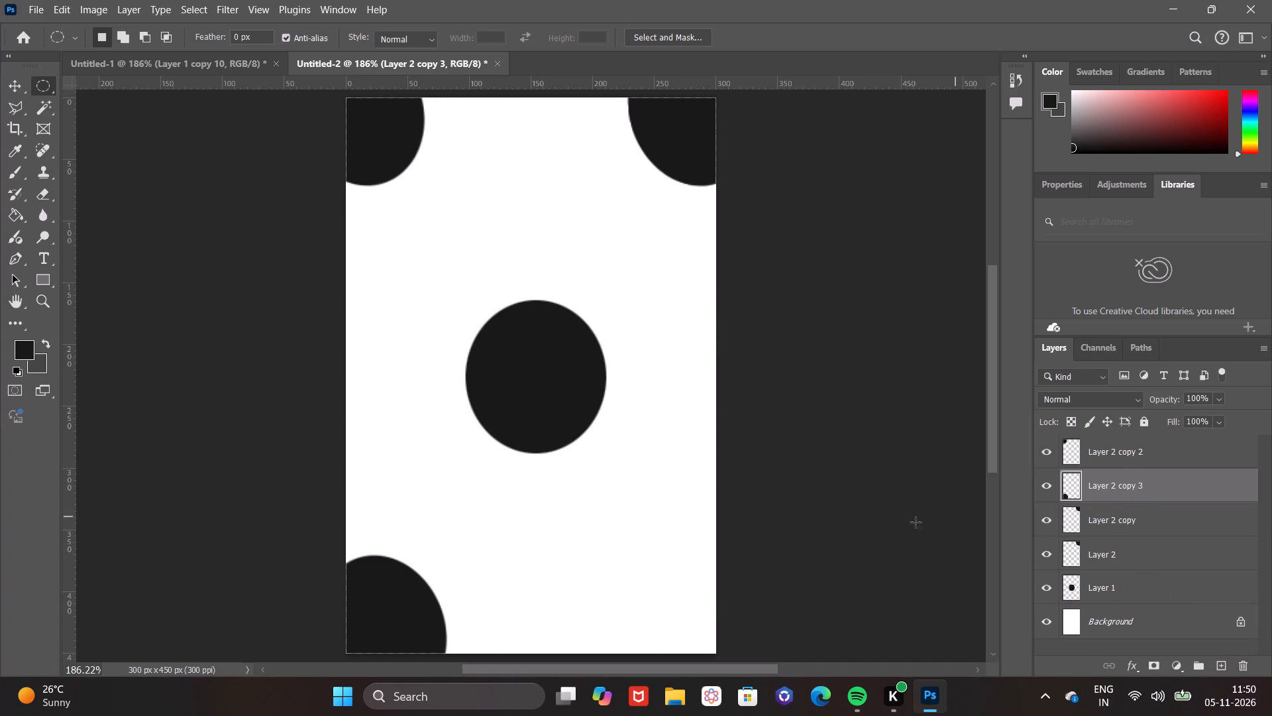
# Duplicate the central circle and place the copy, cropped by the canvas edges, in the lower-right corner.
pyautogui.moveTo(507, 402); pyautogui.dragTo(653, 661, button='right')
pyautogui.moveTo(507, 402); pyautogui.dragTo(653, 661)
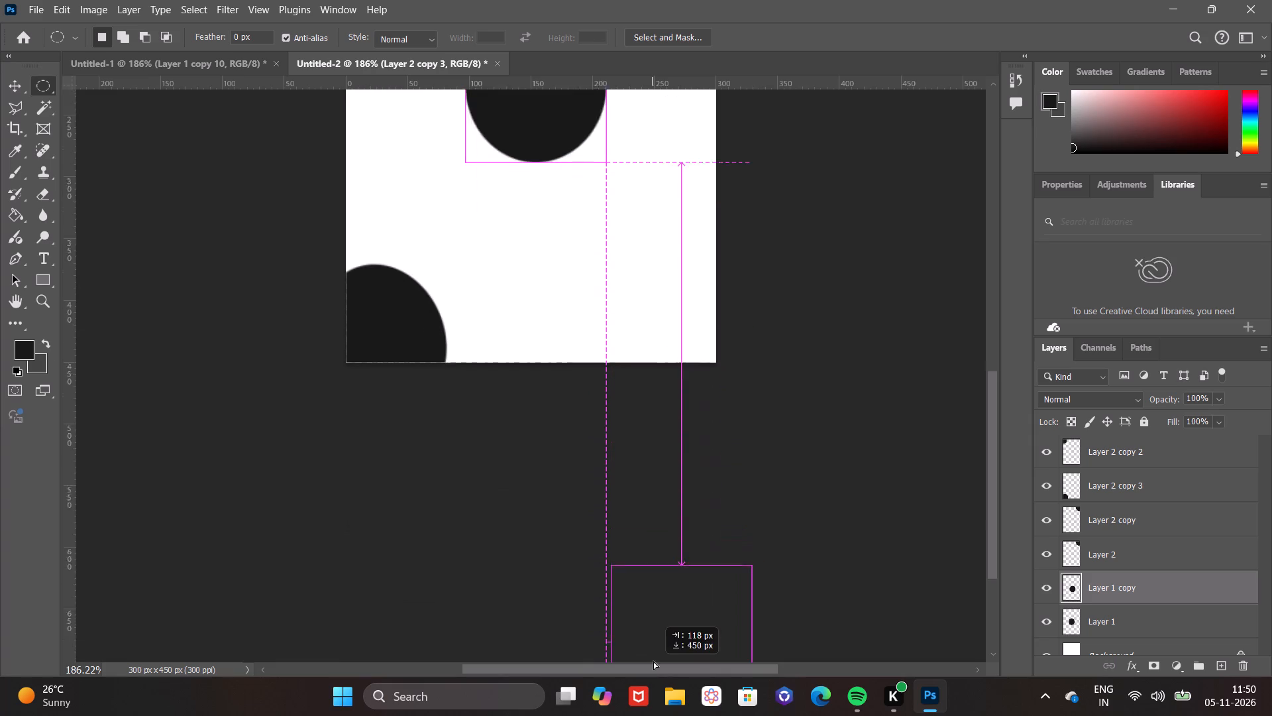
pyautogui.moveTo(653, 661); pyautogui.dragTo(647, 303, button='right')
pyautogui.moveTo(653, 661); pyautogui.dragTo(647, 303)
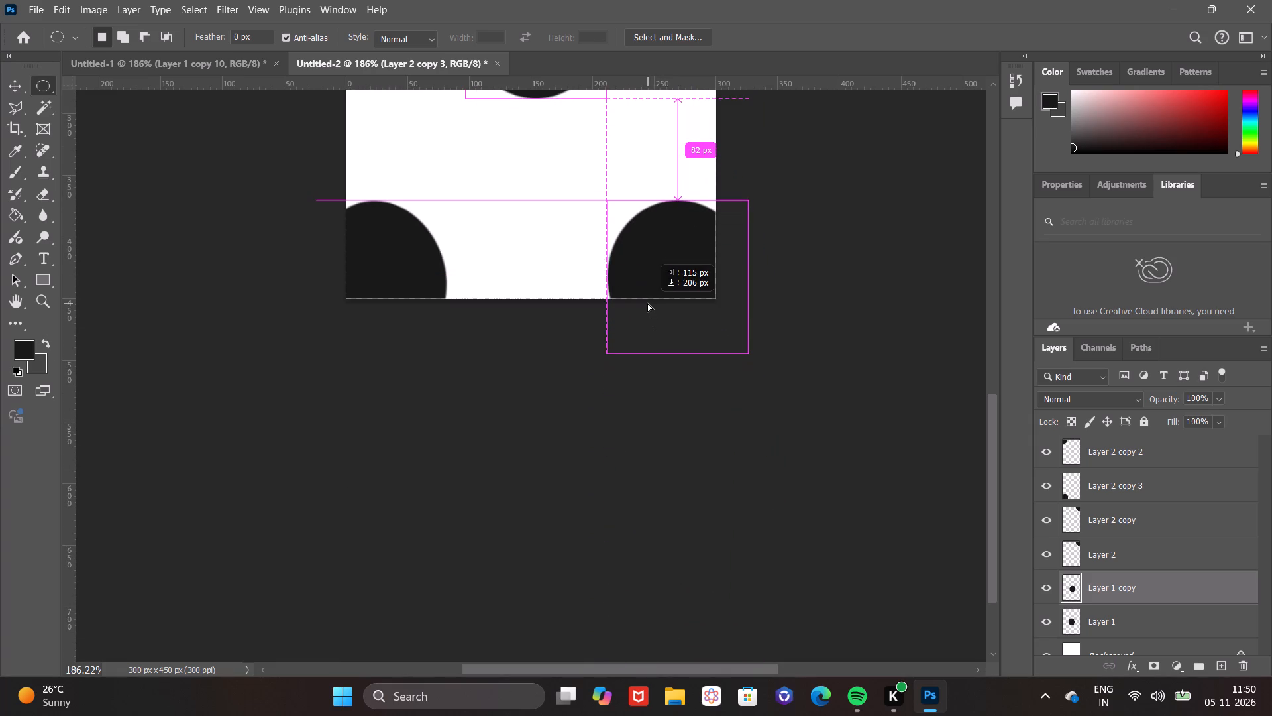
pyautogui.moveTo(647, 303); pyautogui.dragTo(647, 301)
pyautogui.moveTo(647, 303); pyautogui.dragTo(647, 301, button='right')
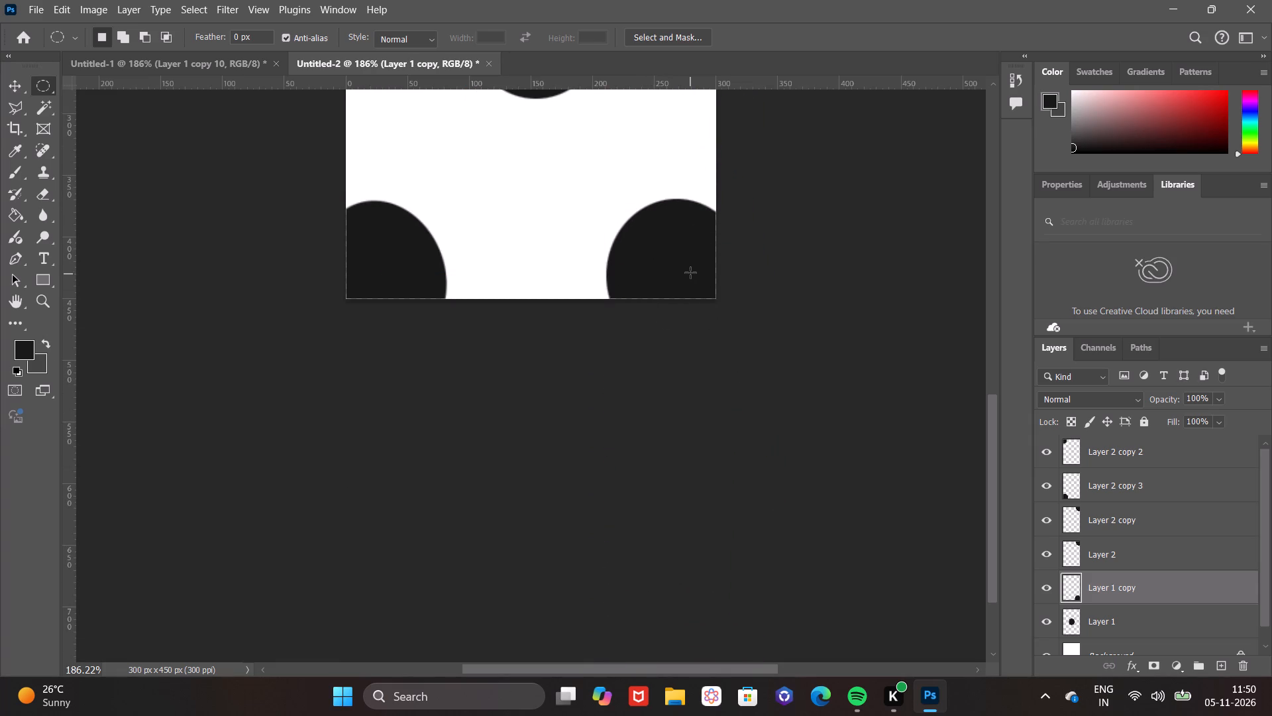
# Duplicate the lower-right corner circle with the copy offset slightly upward.
pyautogui.keyDown('alt'); pyautogui.moveTo(690, 270); pyautogui.dragTo(690, 259, button='right'); pyautogui.keyUp('alt')
pyautogui.keyDown('ctrl'); pyautogui.keyDown('alt'); pyautogui.click(690, 267); pyautogui.keyUp('alt'); pyautogui.keyUp('ctrl')
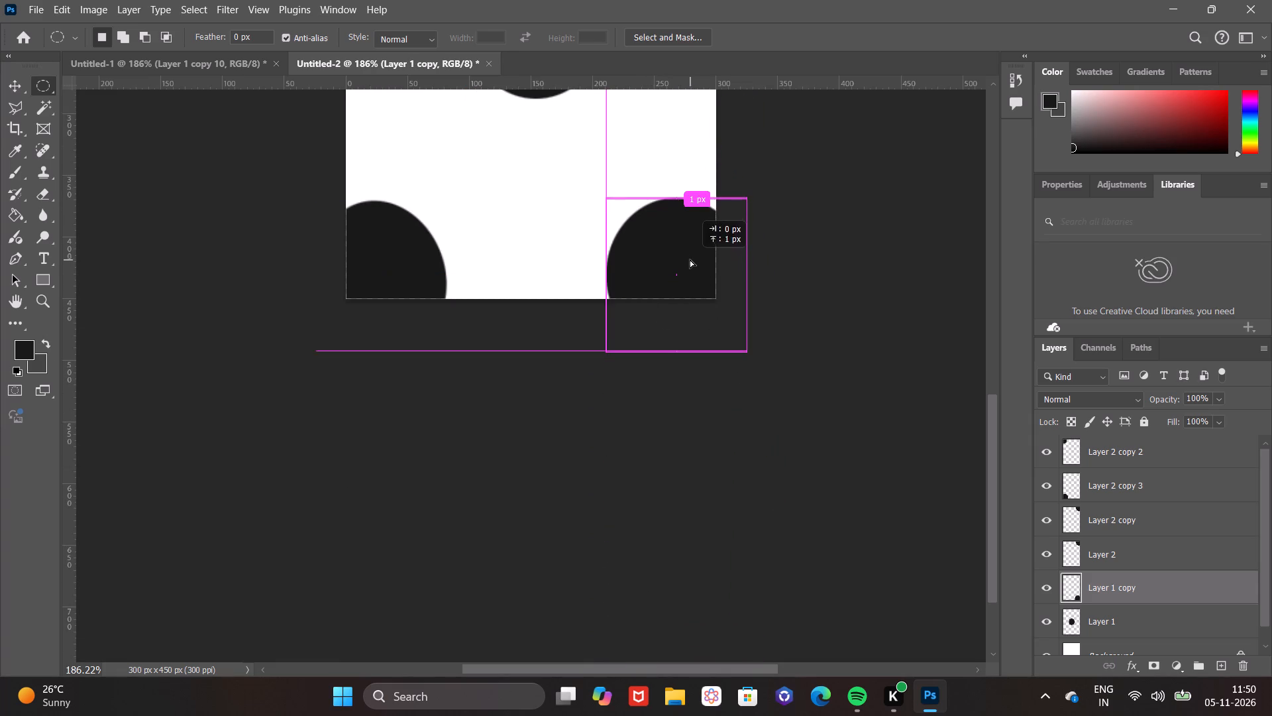
pyautogui.keyDown('alt'); pyautogui.moveTo(690, 259); pyautogui.dragTo(690, 258, button='right'); pyautogui.keyUp('alt')
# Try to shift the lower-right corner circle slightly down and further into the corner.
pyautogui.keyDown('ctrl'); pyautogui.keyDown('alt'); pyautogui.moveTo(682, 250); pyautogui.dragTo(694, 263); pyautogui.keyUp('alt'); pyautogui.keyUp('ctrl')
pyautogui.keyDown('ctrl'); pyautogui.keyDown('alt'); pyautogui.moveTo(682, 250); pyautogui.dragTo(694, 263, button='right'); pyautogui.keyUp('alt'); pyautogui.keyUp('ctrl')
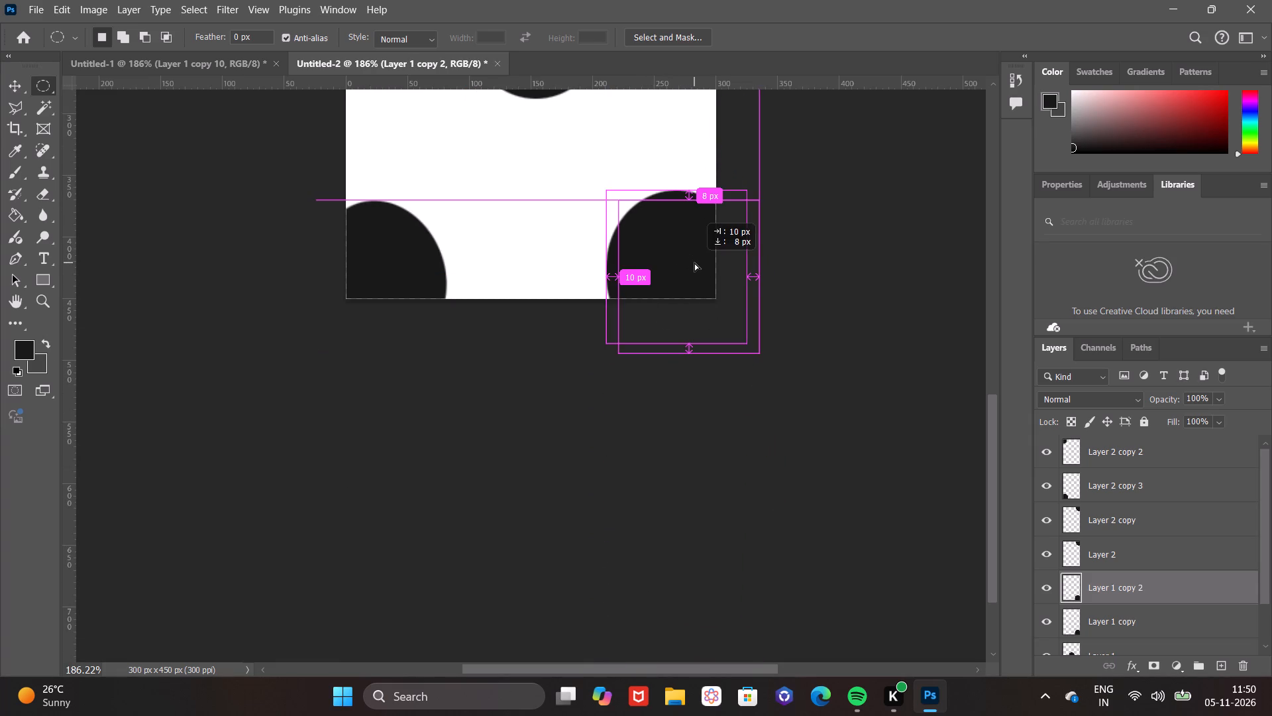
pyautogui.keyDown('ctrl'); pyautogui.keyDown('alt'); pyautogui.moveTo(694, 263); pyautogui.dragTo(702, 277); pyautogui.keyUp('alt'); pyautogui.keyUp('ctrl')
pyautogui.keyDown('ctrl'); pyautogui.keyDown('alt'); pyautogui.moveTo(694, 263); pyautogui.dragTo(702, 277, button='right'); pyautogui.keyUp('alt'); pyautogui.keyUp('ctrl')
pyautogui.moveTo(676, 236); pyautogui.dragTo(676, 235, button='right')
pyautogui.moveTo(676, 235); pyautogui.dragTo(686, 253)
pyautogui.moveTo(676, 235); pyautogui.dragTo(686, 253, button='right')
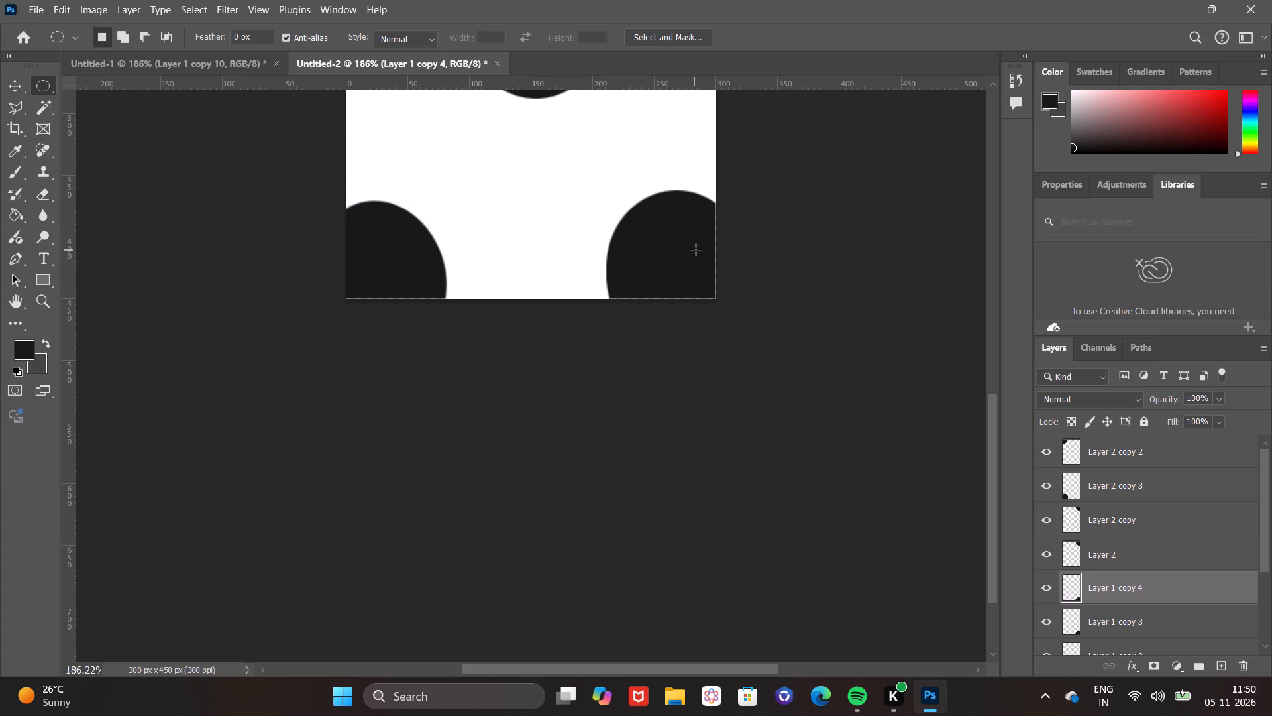
# Merge the central circle's layer, Layer 1, down into the Background layer.
pyautogui.press('0')
pyautogui.hotkey('ctrl', '0')
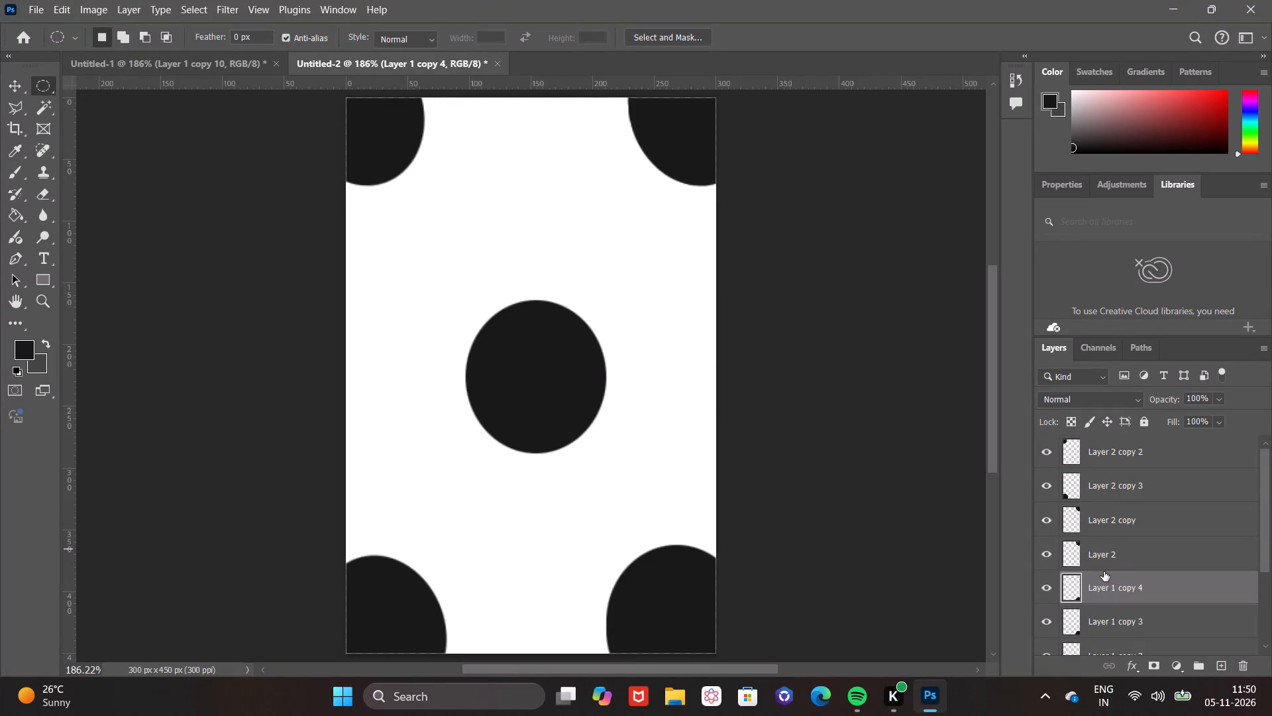
pyautogui.rightClick(1118, 446)
pyautogui.click(1118, 446)
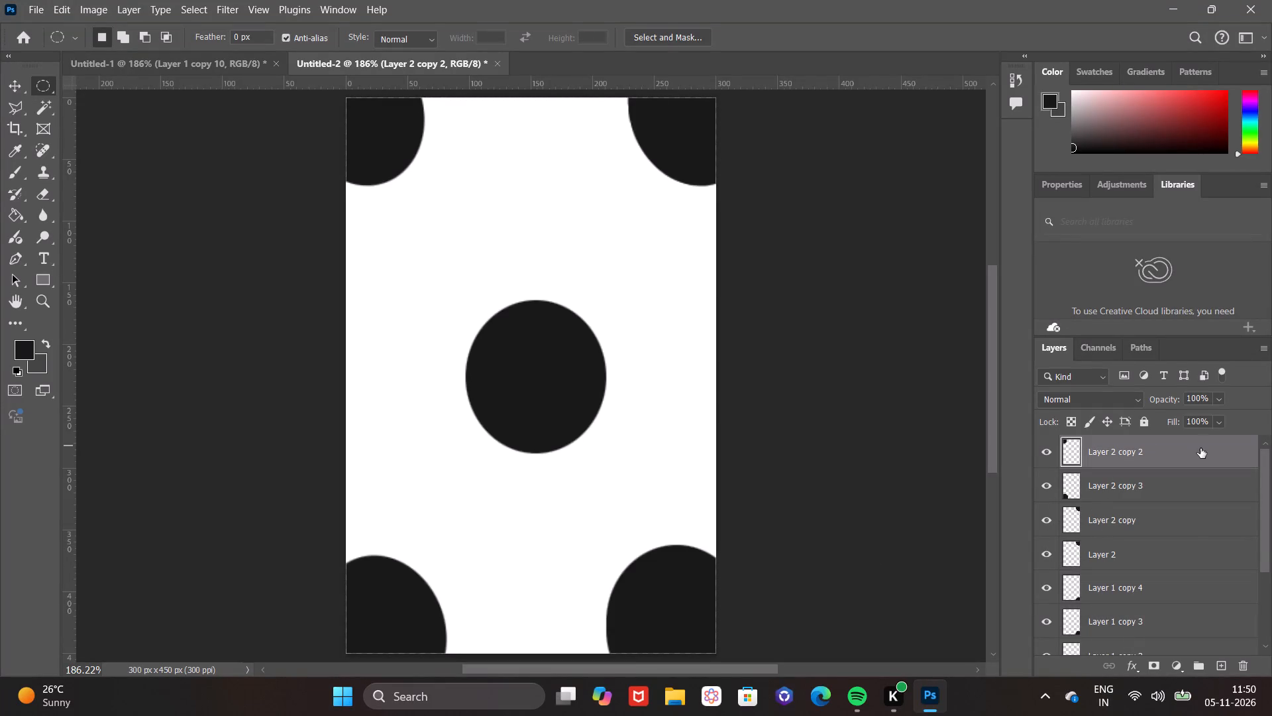
pyautogui.moveTo(1271, 541); pyautogui.dragTo(1271, 589)
pyautogui.moveTo(1271, 541); pyautogui.dragTo(1271, 589, button='right')
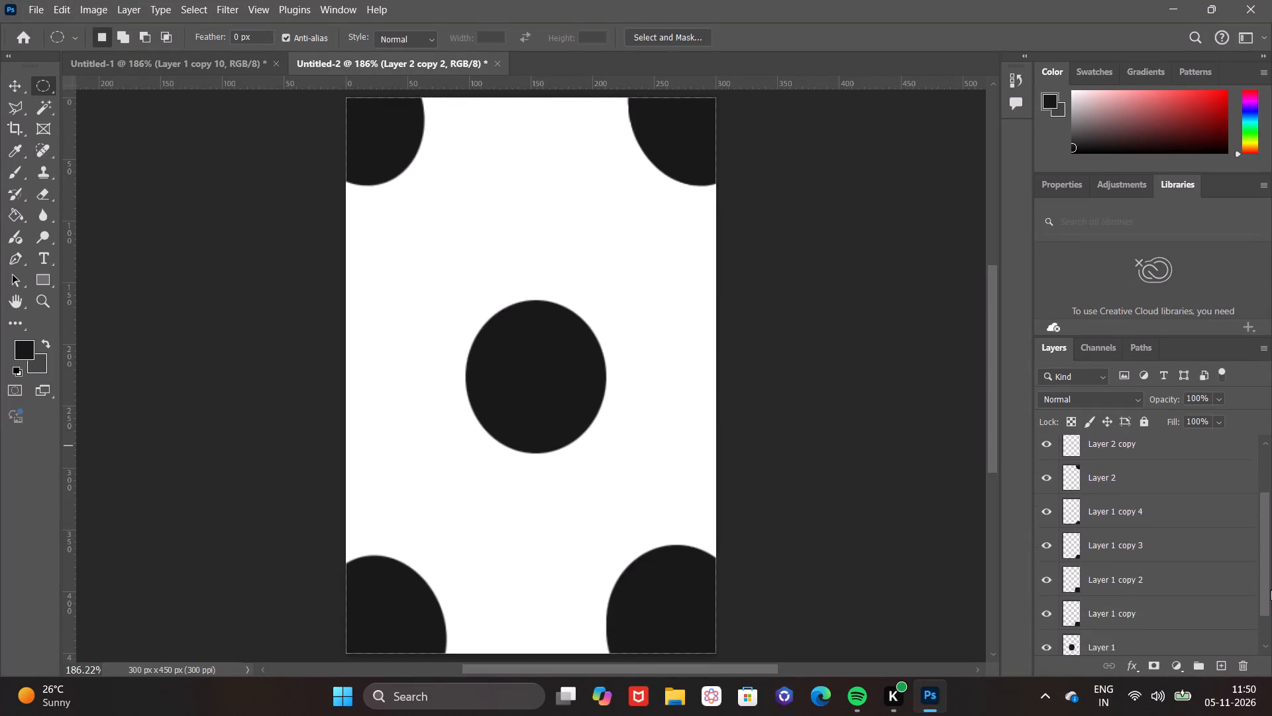
pyautogui.moveTo(1271, 589); pyautogui.dragTo(1266, 655)
pyautogui.moveTo(1271, 589); pyautogui.dragTo(1220, 605, button='right')
pyautogui.click(1220, 605)
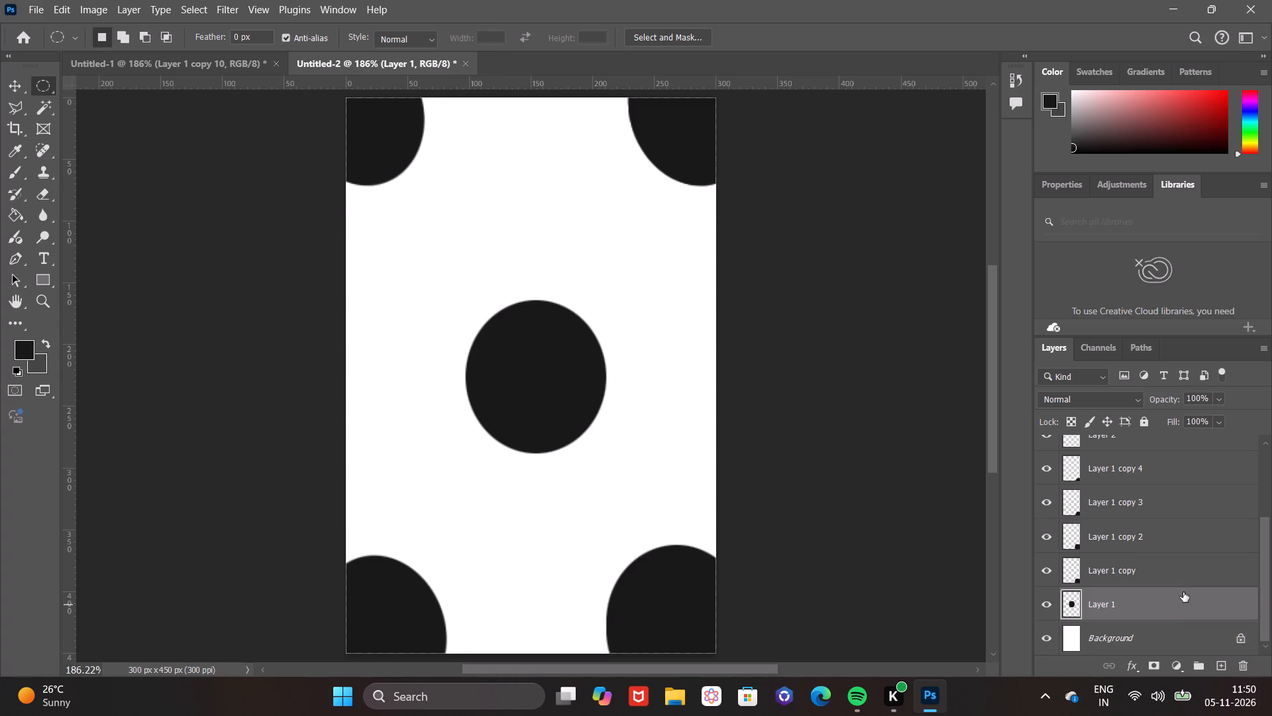
pyautogui.hotkey('ctrl', 'e')
pyautogui.write('eeee')
pyautogui.press('e')
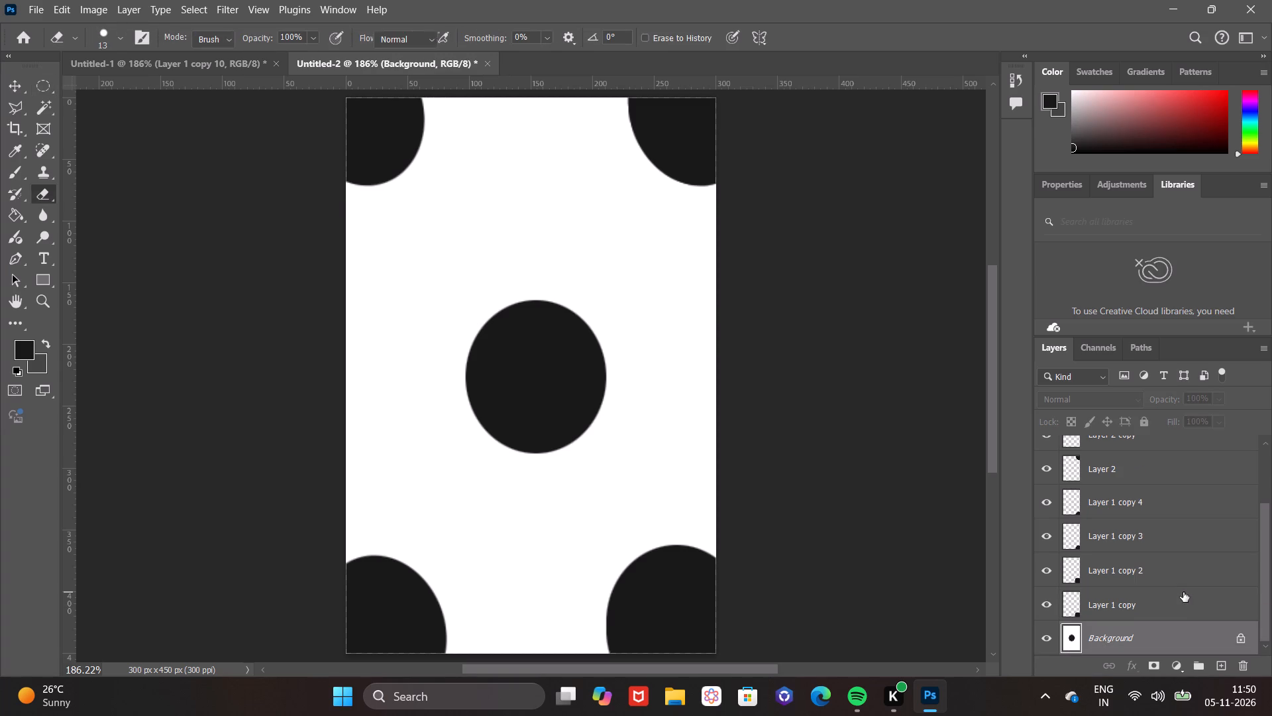
pyautogui.press('e')
pyautogui.press('e')
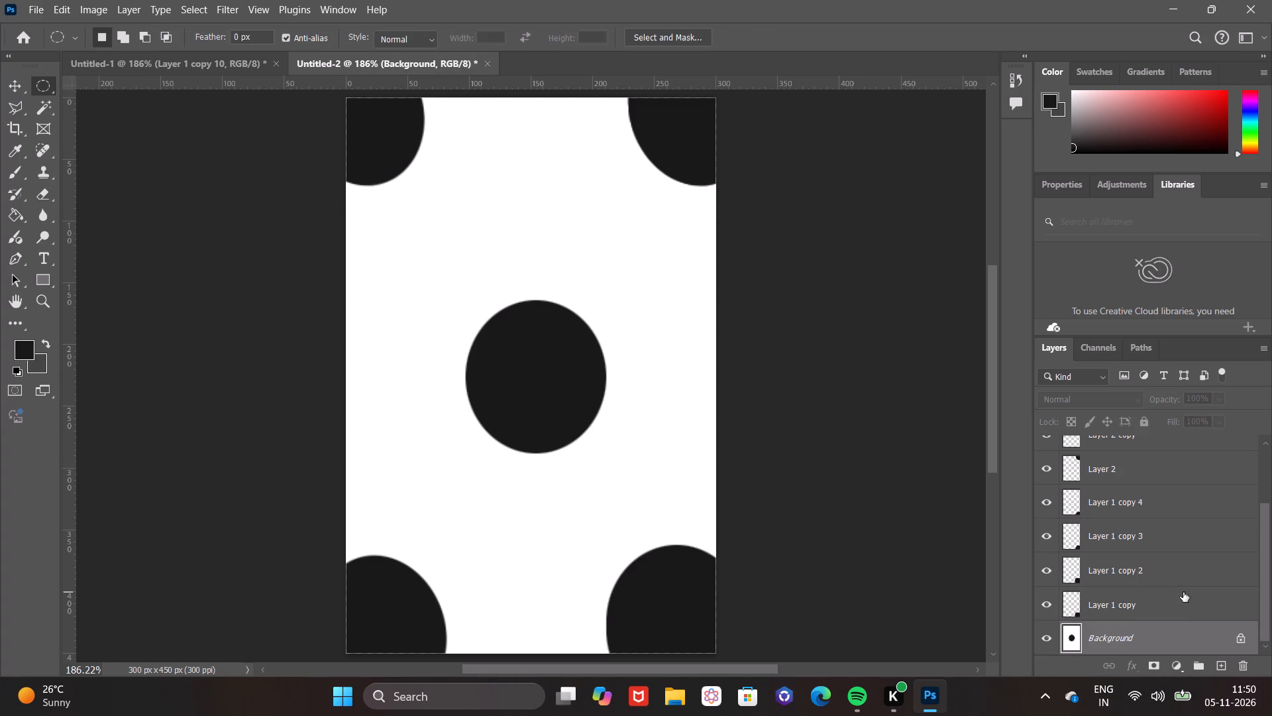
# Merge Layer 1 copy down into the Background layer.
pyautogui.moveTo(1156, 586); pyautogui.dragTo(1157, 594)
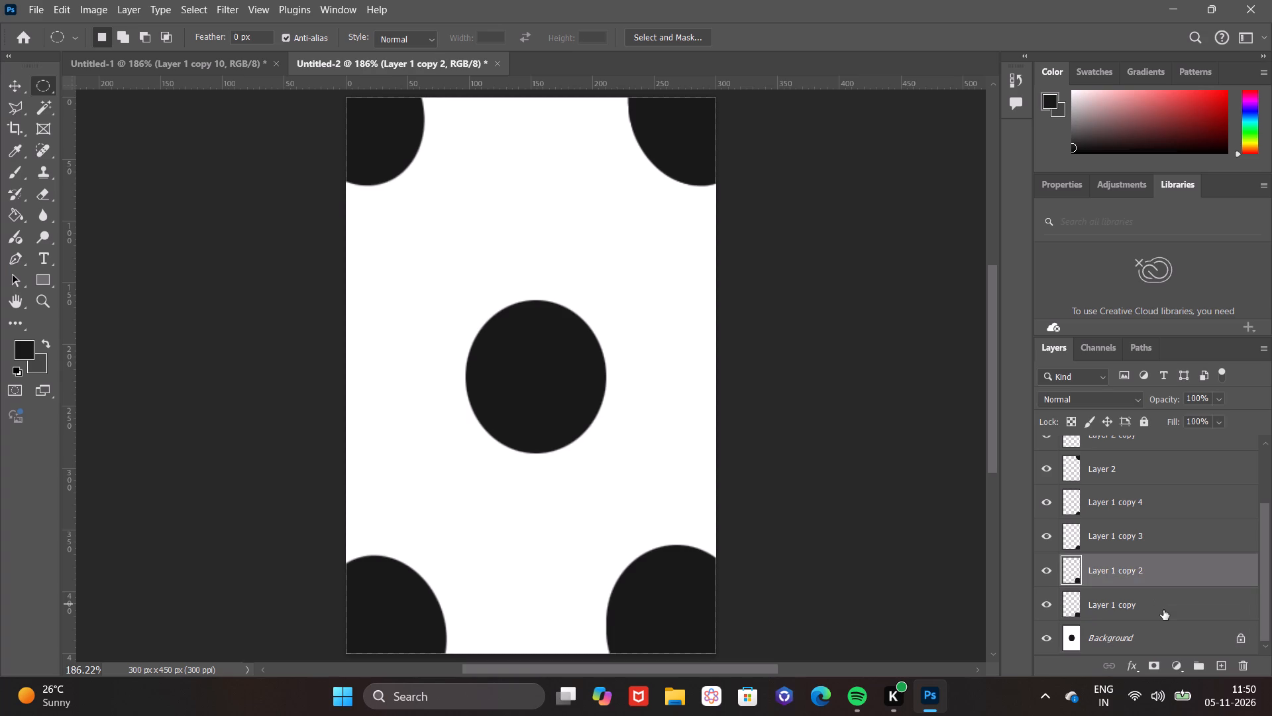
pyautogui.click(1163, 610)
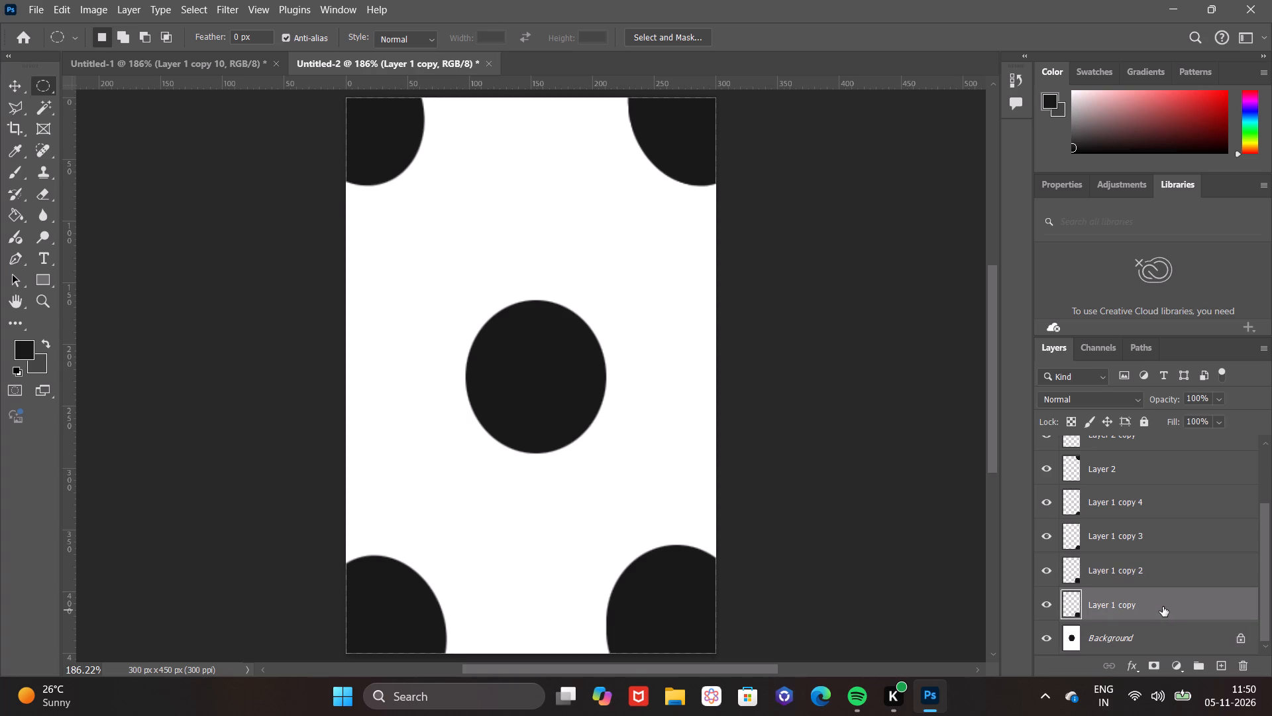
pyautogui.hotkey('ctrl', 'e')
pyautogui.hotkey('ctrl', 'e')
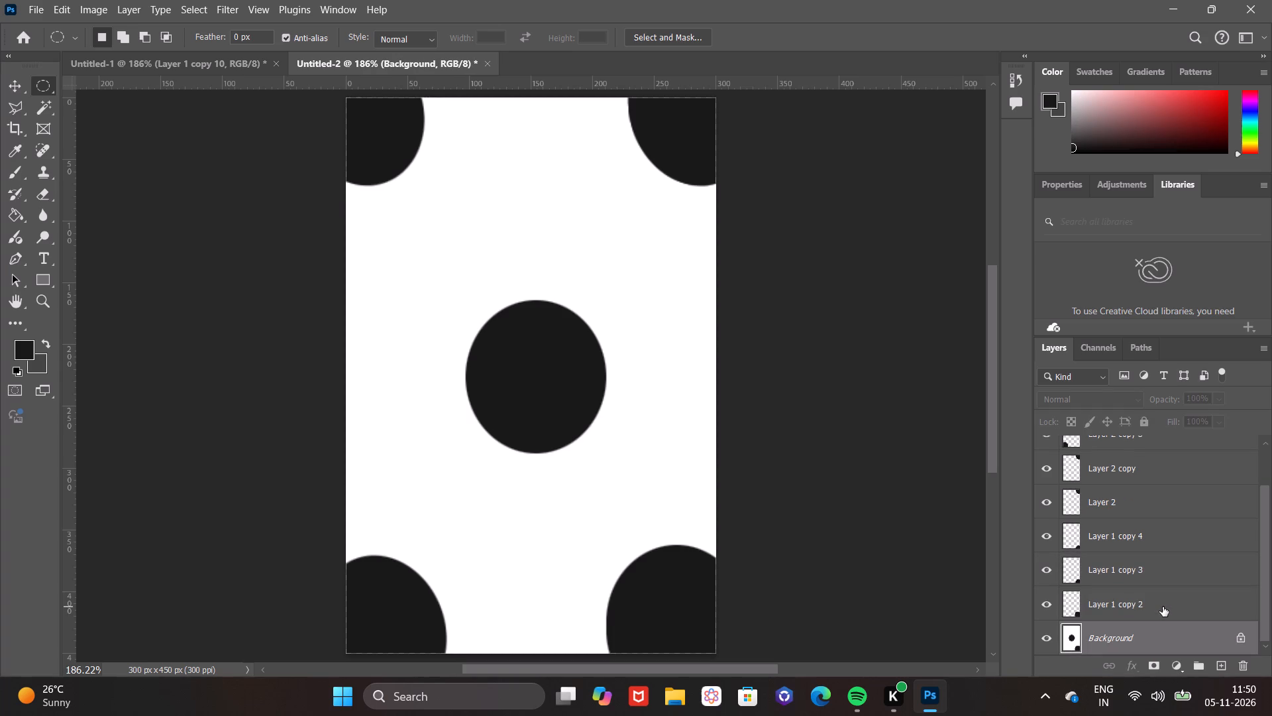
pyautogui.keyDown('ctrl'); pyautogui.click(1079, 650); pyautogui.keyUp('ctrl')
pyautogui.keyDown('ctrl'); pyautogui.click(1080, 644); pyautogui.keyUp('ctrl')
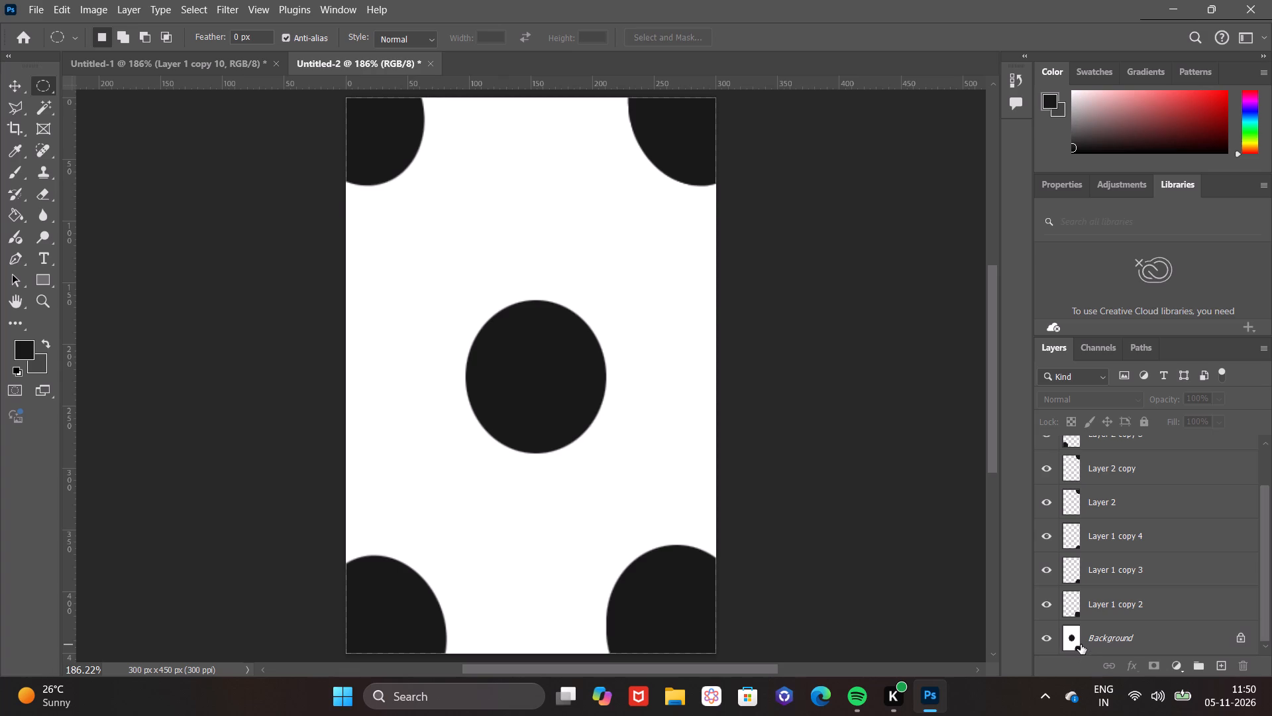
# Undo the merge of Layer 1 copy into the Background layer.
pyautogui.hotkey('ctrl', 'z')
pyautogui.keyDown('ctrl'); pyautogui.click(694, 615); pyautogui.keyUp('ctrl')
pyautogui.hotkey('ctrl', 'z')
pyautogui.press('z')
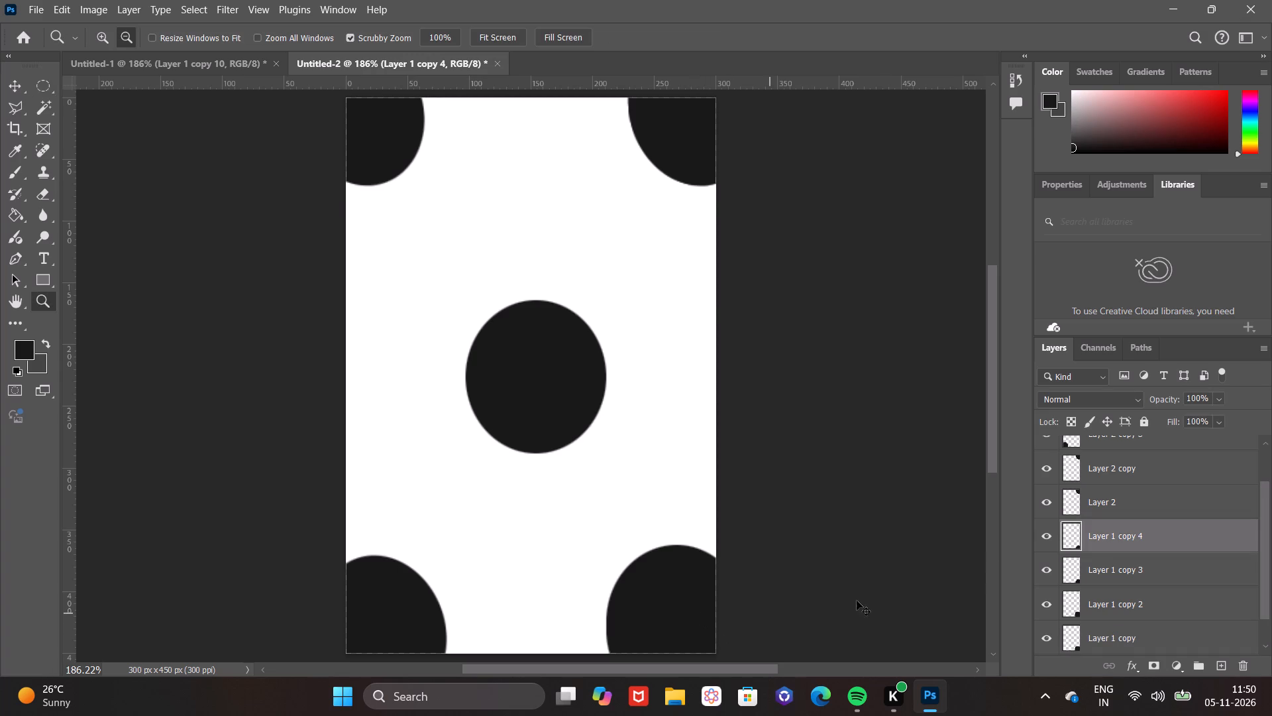
# Delete the surplus layers Layer 1 copy 4 and Layer 1 copy 3.
pyautogui.moveTo(1105, 537); pyautogui.dragTo(1247, 666)
pyautogui.moveTo(1105, 535); pyautogui.dragTo(1247, 666, button='right')
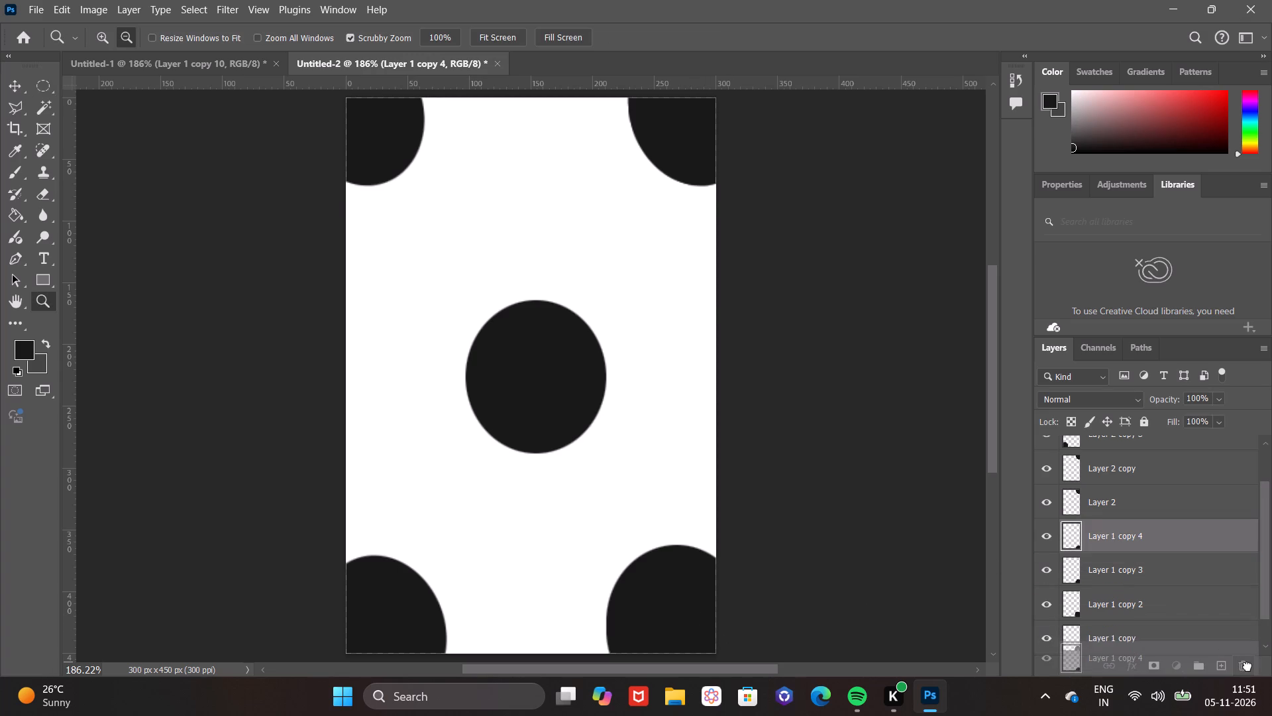
pyautogui.moveTo(1247, 666); pyautogui.dragTo(1249, 666)
pyautogui.moveTo(1247, 666); pyautogui.dragTo(1249, 666, button='right')
pyautogui.click(1240, 662)
pyautogui.rightClick(1242, 662)
pyautogui.click(1243, 662)
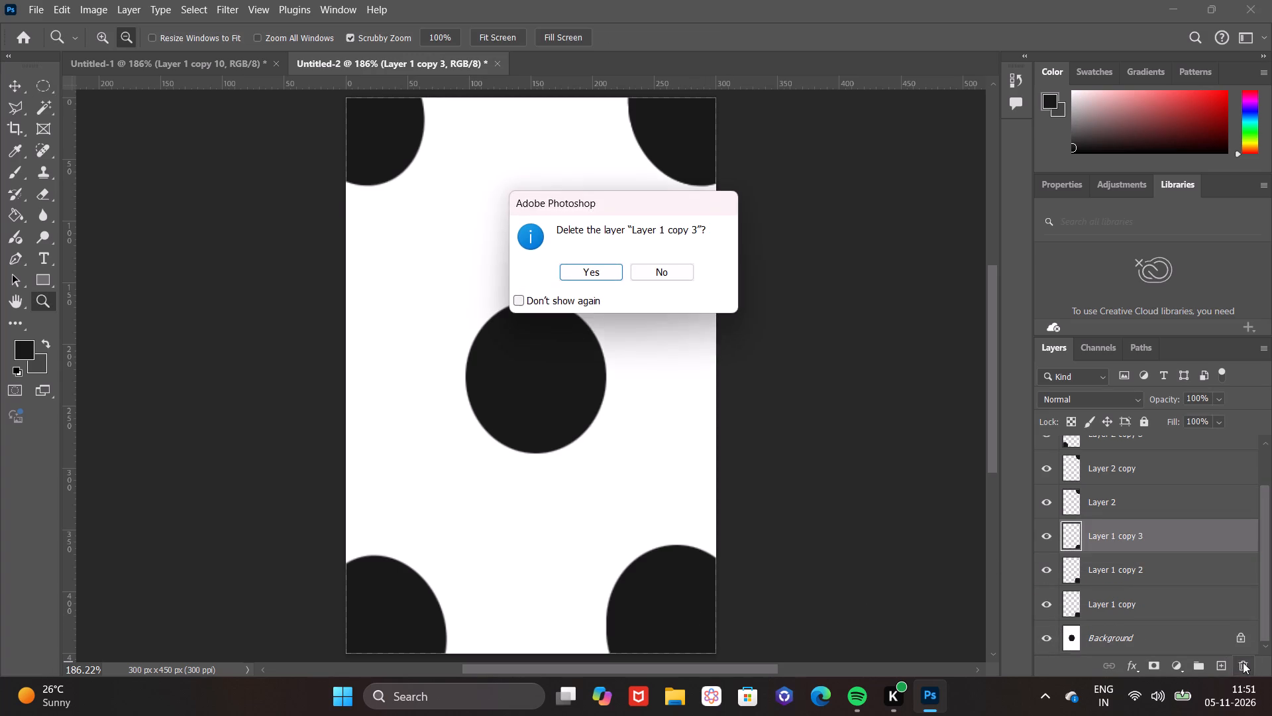
pyautogui.rightClick(1243, 662)
pyautogui.click(598, 270)
pyautogui.rightClick(598, 270)
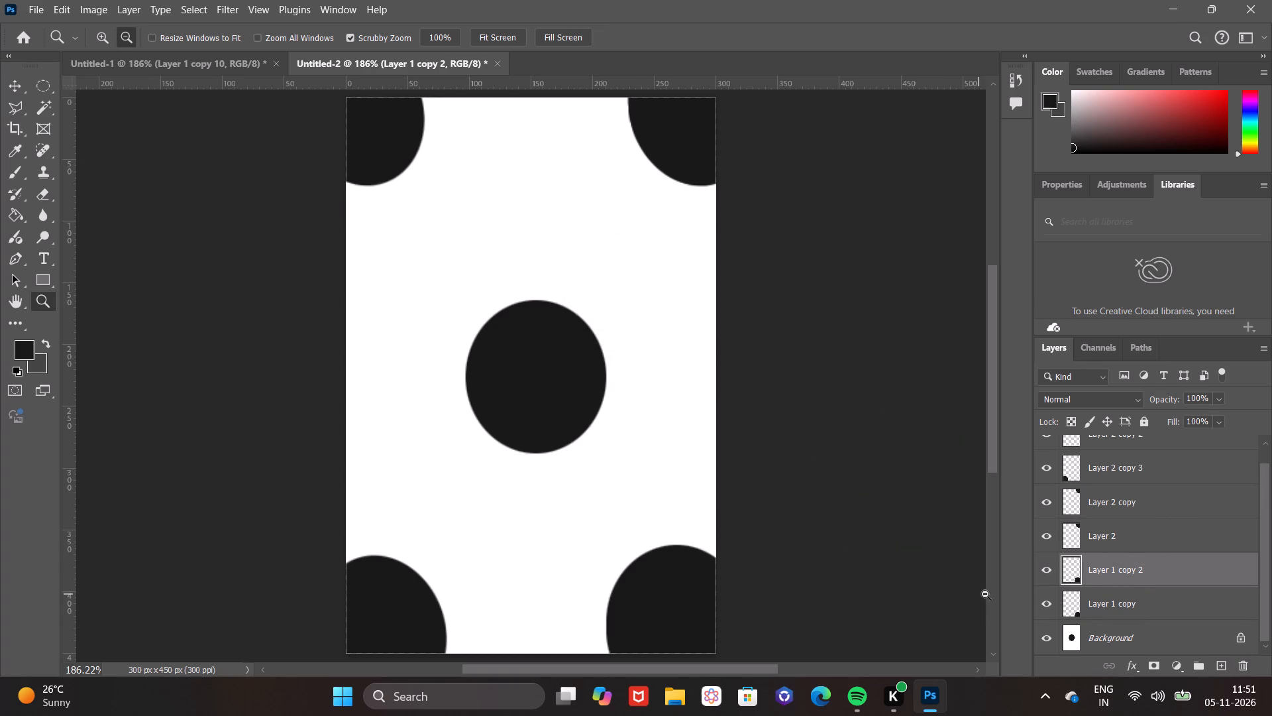
# Merge Layer 1 copy 2 down into Layer 1 copy.
pyautogui.hotkey('ctrl', 'e')
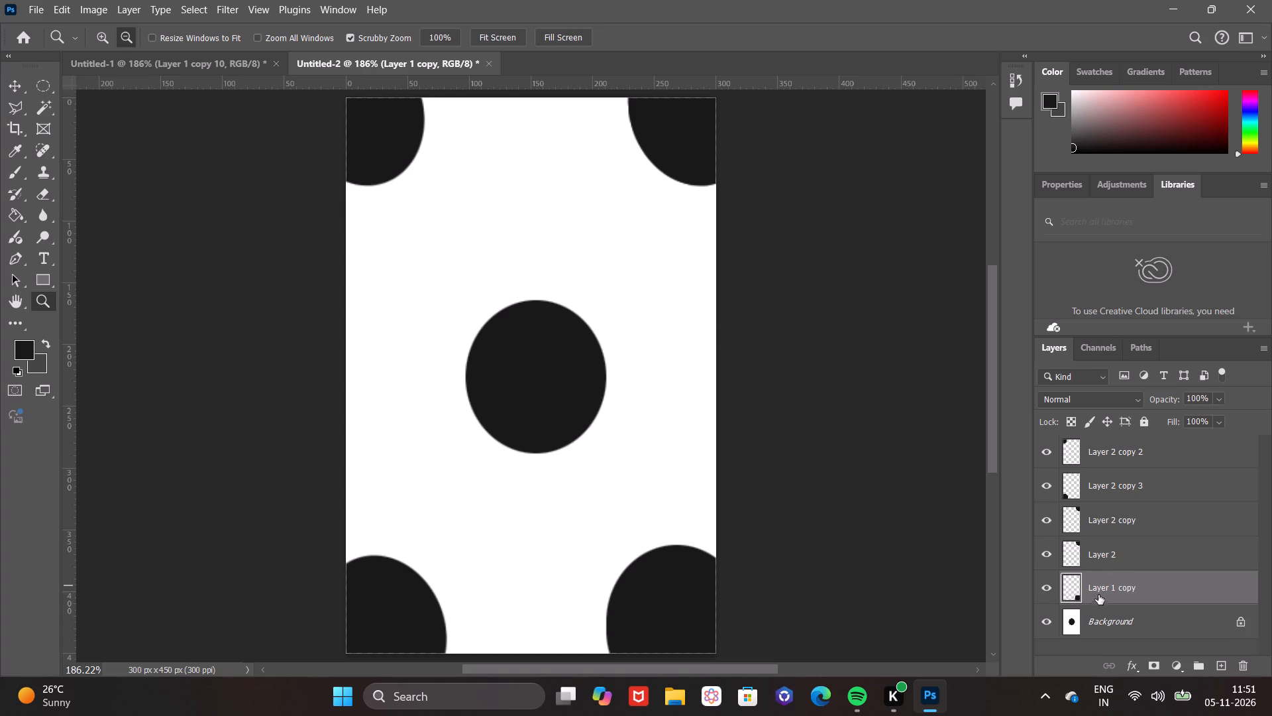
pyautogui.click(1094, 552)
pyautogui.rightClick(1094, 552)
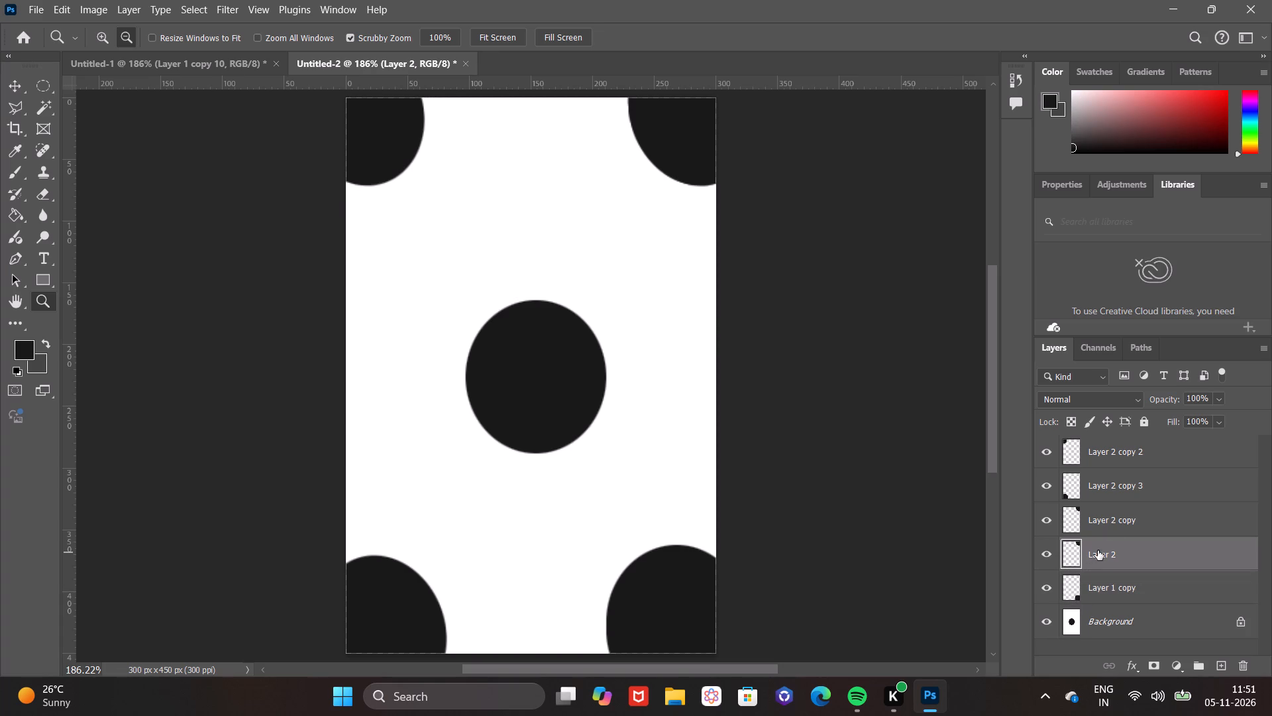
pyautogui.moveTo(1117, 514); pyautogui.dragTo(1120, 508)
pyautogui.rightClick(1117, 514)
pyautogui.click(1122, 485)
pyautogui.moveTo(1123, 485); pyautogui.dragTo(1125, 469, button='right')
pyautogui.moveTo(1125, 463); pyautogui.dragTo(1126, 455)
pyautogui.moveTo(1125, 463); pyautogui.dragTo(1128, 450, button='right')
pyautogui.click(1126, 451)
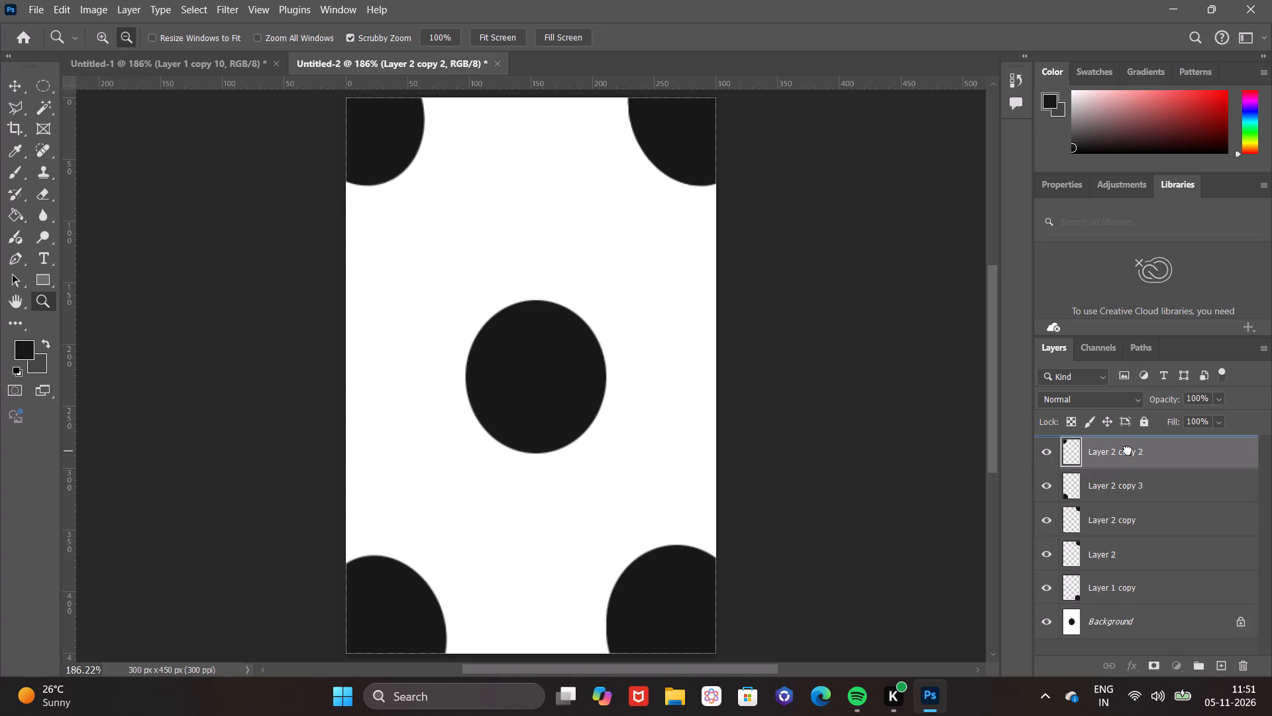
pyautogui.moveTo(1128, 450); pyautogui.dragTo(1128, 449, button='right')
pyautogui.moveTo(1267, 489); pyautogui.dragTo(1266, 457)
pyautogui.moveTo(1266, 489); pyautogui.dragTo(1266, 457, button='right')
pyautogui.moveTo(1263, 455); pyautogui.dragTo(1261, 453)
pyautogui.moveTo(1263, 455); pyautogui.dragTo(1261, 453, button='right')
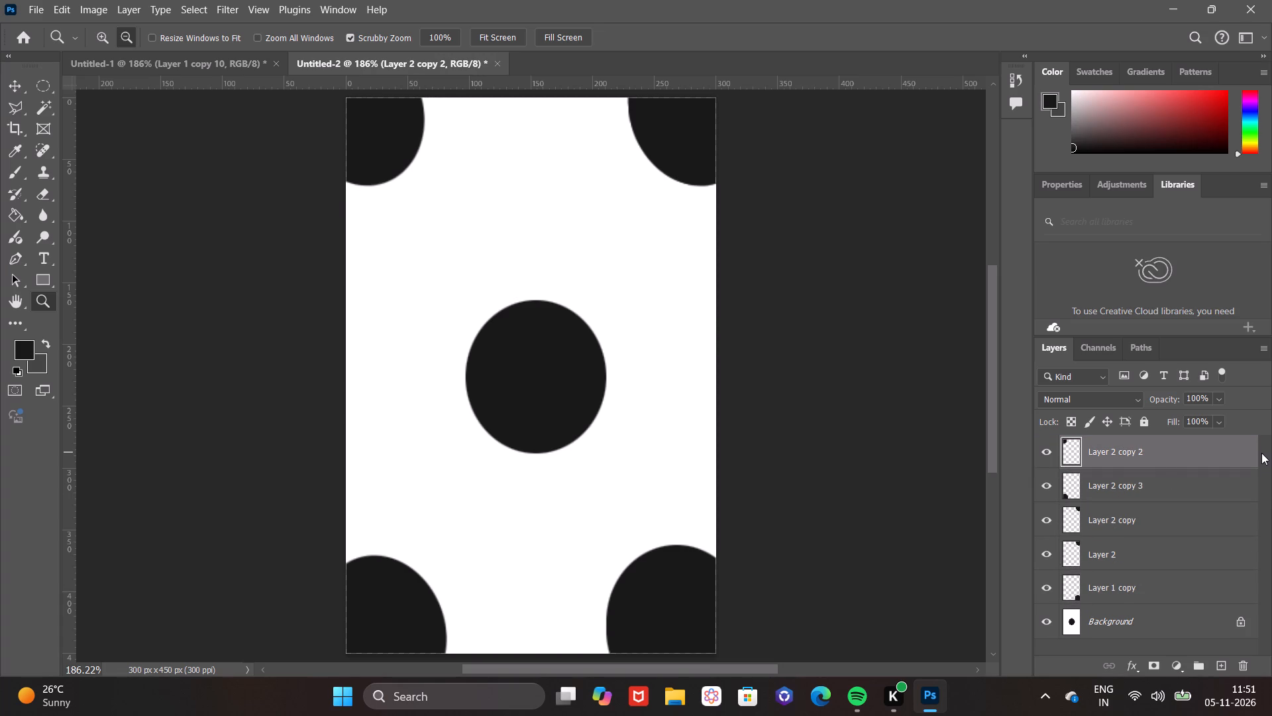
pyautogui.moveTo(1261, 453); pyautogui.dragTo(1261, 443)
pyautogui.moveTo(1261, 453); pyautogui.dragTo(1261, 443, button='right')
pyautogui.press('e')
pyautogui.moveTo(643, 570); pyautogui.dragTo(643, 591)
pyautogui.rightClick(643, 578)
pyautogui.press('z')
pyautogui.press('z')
# Duplicate Layer 1 copy, the layer holding the lower-right corner circle.
pyautogui.keyDown('ctrl'); pyautogui.click(655, 561); pyautogui.keyUp('ctrl')
pyautogui.keyDown('ctrl'); pyautogui.rightClick(655, 561); pyautogui.keyUp('ctrl')
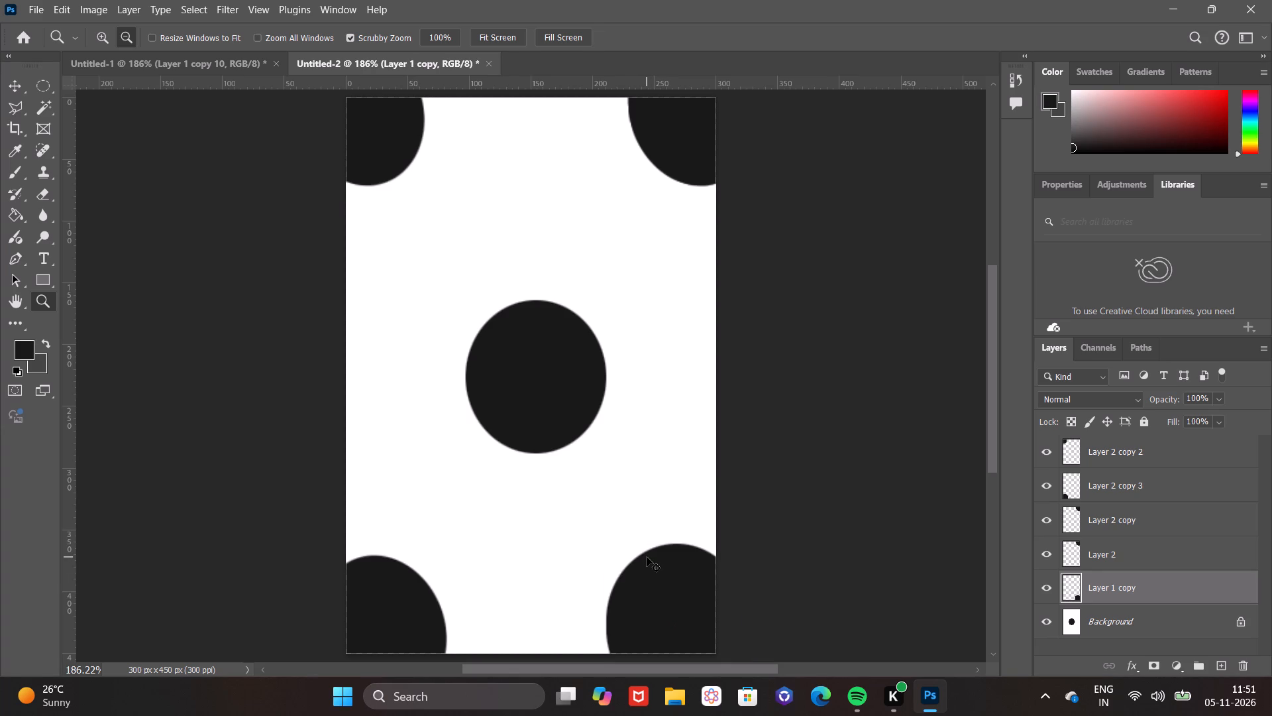
pyautogui.hotkey('ctrl', 'j')
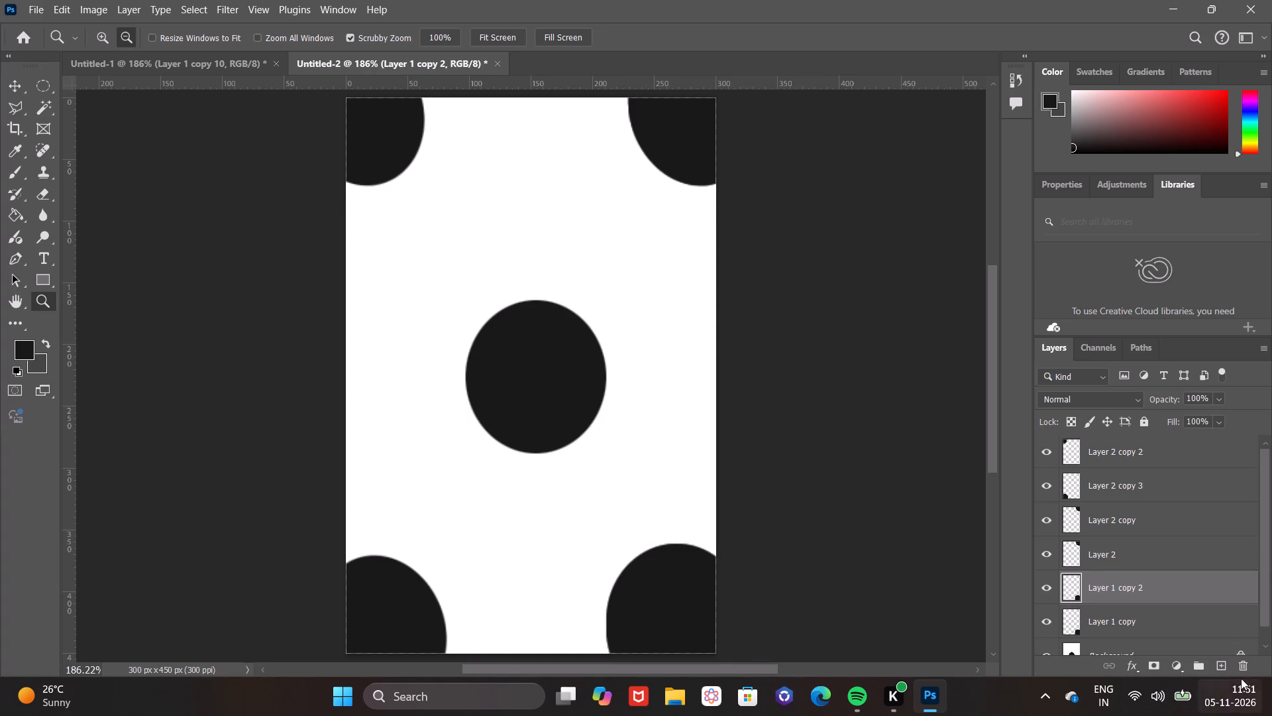
# Merge Layer 1 copy down into the Background layer.
pyautogui.click(1263, 438)
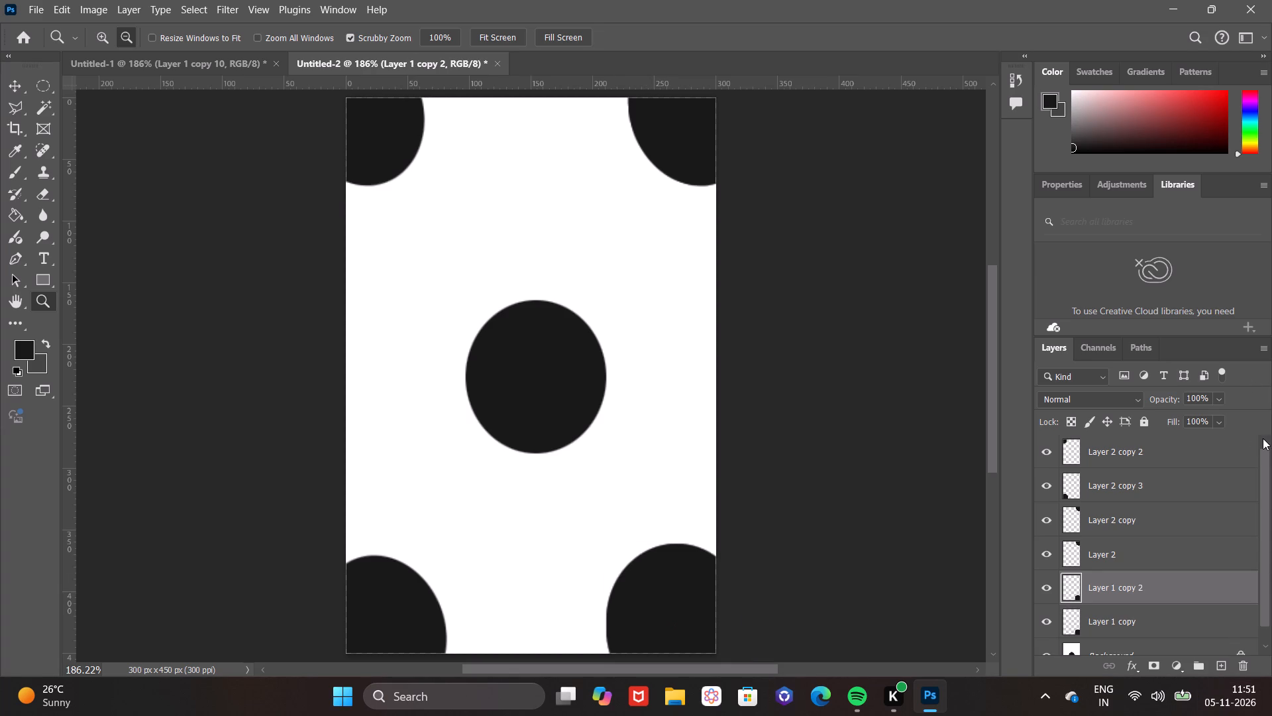
pyautogui.rightClick(1263, 438)
pyautogui.moveTo(1263, 437); pyautogui.dragTo(1266, 425)
pyautogui.moveTo(1263, 437); pyautogui.dragTo(1266, 425, button='right')
pyautogui.moveTo(1266, 425); pyautogui.dragTo(1263, 444, button='right')
pyautogui.moveTo(1266, 425); pyautogui.dragTo(1261, 446)
pyautogui.click(1261, 446)
pyautogui.rightClick(1261, 446)
pyautogui.moveTo(1267, 445); pyautogui.dragTo(1269, 442)
pyautogui.moveTo(1268, 442); pyautogui.dragTo(1269, 442, button='right')
pyautogui.moveTo(1269, 442); pyautogui.dragTo(1261, 646)
pyautogui.moveTo(1269, 442); pyautogui.dragTo(1261, 646, button='right')
pyautogui.click(1263, 646)
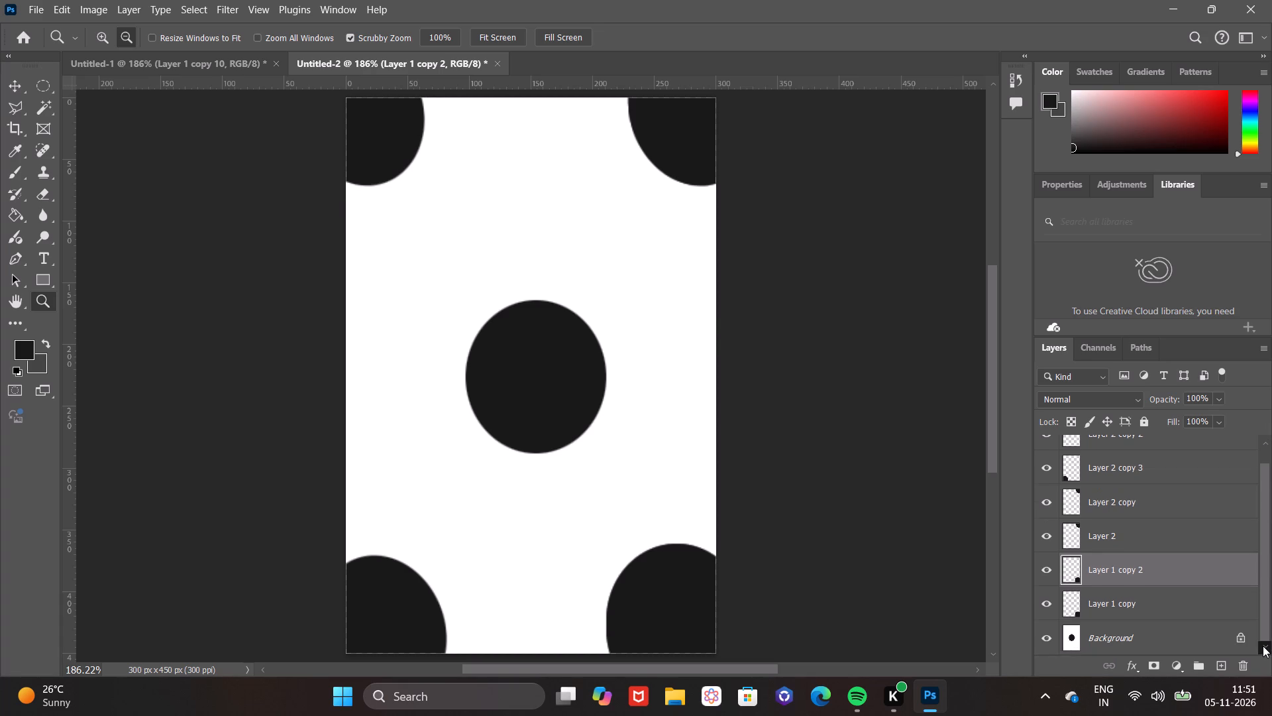
pyautogui.click(1234, 595)
pyautogui.hotkey('ctrl', 'e')
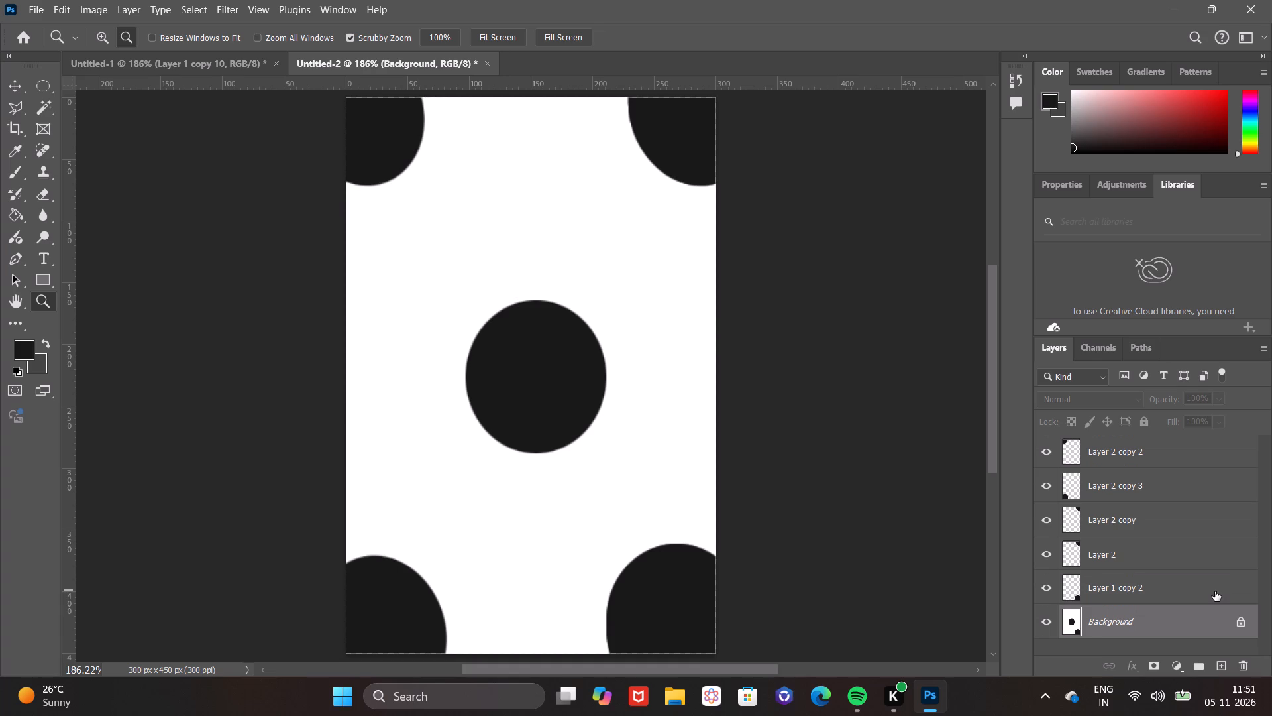
pyautogui.press('e')
pyautogui.hotkey('ctrl', 'e')
pyautogui.hotkey('ctrl', 'e')
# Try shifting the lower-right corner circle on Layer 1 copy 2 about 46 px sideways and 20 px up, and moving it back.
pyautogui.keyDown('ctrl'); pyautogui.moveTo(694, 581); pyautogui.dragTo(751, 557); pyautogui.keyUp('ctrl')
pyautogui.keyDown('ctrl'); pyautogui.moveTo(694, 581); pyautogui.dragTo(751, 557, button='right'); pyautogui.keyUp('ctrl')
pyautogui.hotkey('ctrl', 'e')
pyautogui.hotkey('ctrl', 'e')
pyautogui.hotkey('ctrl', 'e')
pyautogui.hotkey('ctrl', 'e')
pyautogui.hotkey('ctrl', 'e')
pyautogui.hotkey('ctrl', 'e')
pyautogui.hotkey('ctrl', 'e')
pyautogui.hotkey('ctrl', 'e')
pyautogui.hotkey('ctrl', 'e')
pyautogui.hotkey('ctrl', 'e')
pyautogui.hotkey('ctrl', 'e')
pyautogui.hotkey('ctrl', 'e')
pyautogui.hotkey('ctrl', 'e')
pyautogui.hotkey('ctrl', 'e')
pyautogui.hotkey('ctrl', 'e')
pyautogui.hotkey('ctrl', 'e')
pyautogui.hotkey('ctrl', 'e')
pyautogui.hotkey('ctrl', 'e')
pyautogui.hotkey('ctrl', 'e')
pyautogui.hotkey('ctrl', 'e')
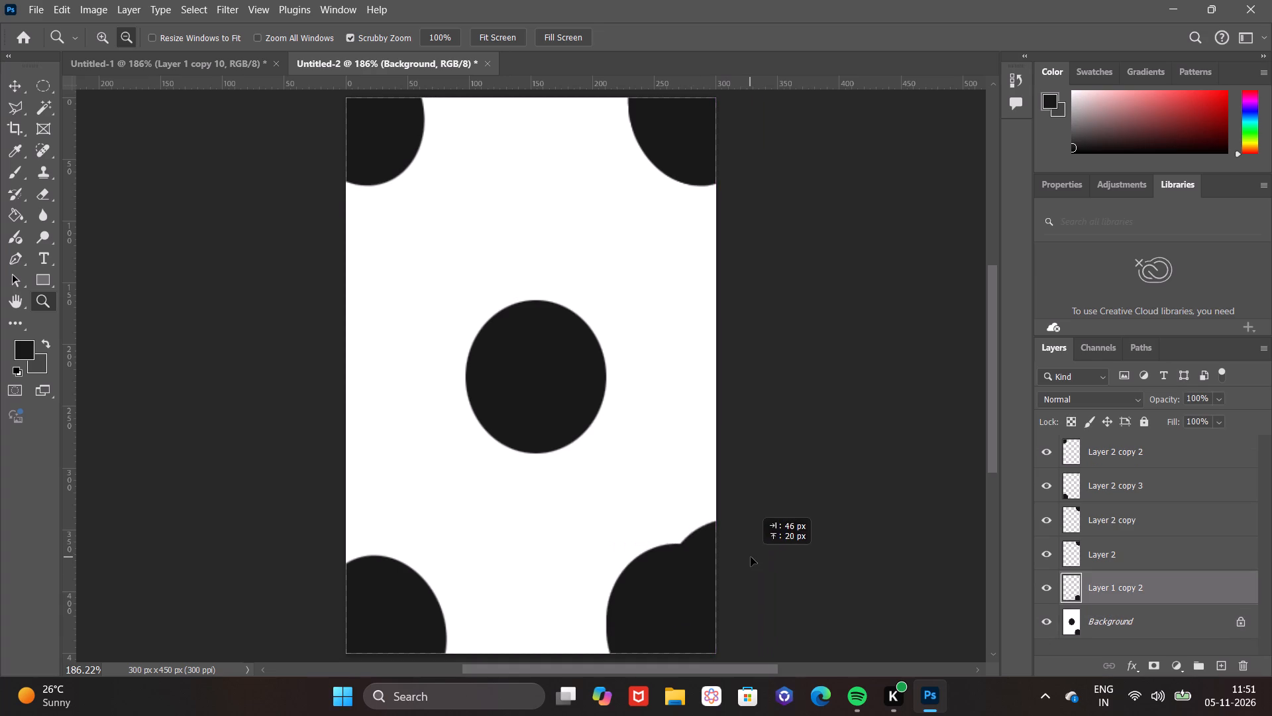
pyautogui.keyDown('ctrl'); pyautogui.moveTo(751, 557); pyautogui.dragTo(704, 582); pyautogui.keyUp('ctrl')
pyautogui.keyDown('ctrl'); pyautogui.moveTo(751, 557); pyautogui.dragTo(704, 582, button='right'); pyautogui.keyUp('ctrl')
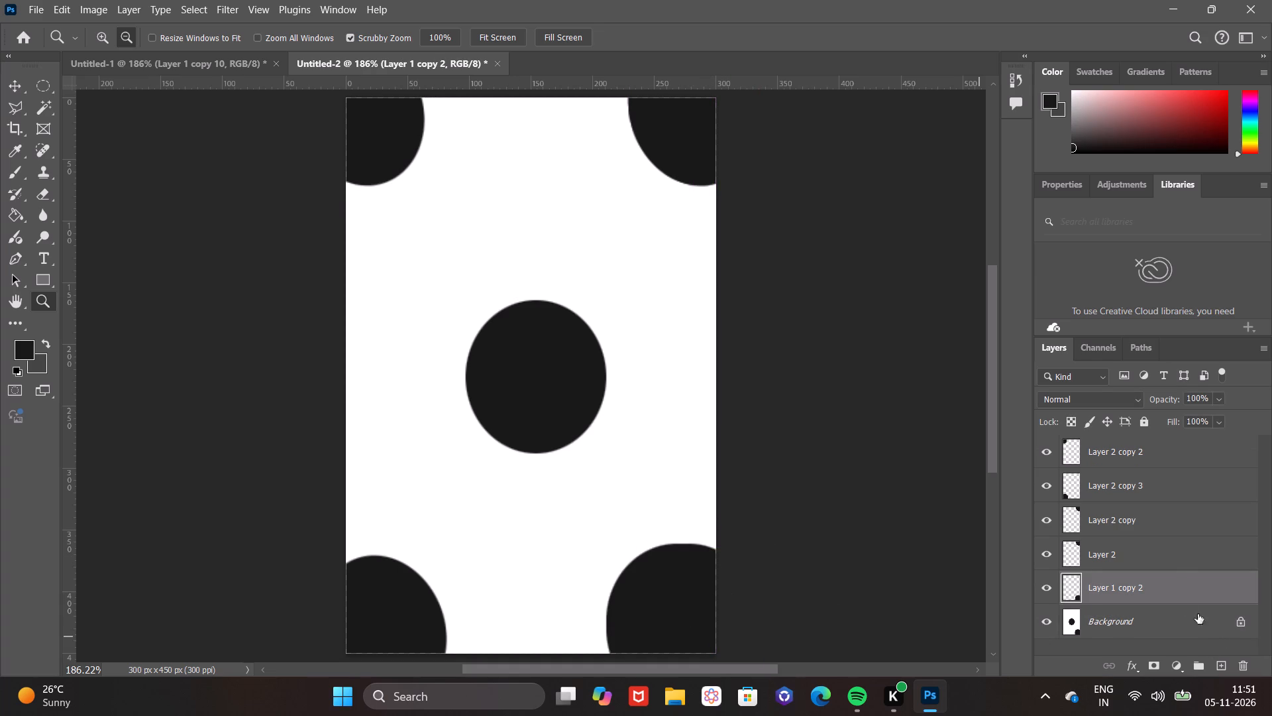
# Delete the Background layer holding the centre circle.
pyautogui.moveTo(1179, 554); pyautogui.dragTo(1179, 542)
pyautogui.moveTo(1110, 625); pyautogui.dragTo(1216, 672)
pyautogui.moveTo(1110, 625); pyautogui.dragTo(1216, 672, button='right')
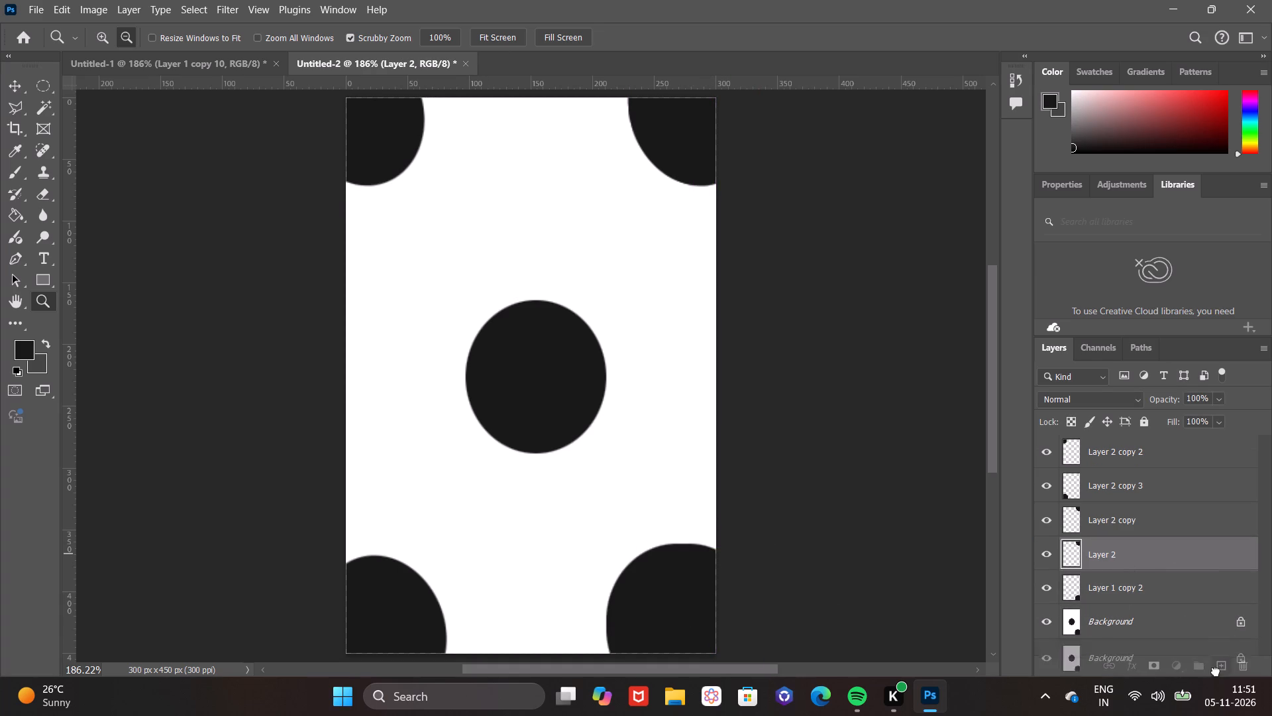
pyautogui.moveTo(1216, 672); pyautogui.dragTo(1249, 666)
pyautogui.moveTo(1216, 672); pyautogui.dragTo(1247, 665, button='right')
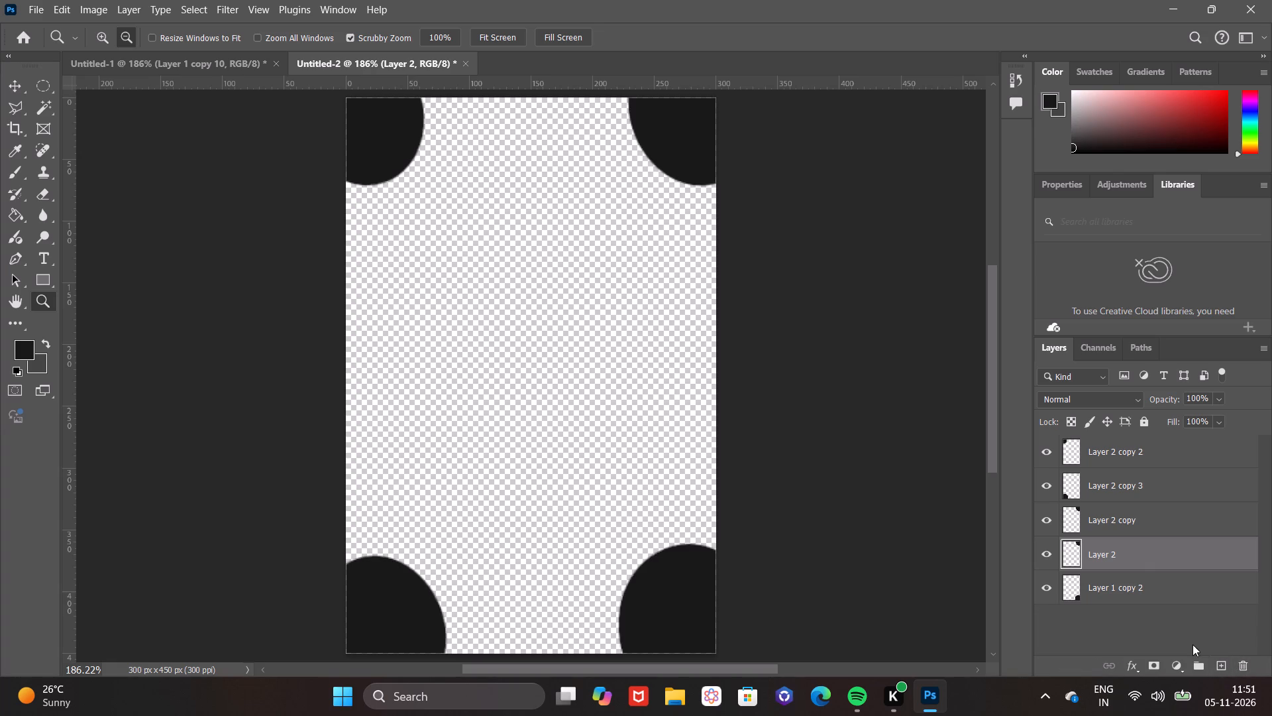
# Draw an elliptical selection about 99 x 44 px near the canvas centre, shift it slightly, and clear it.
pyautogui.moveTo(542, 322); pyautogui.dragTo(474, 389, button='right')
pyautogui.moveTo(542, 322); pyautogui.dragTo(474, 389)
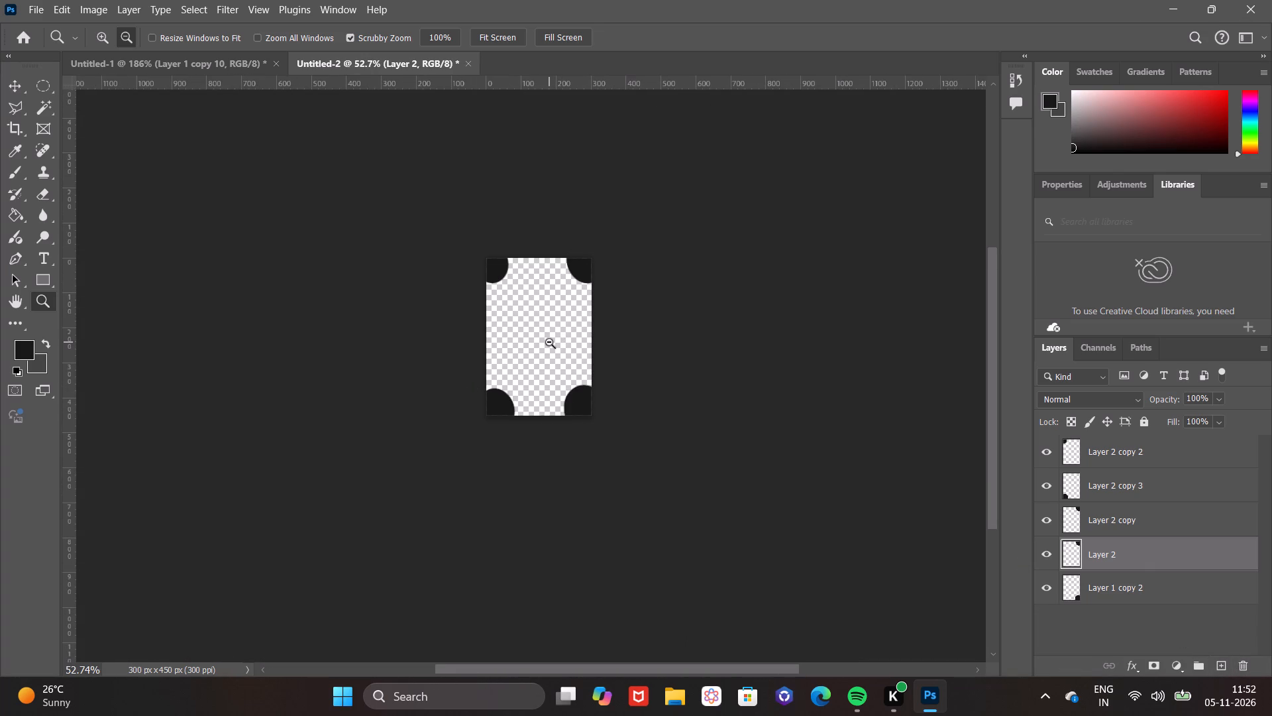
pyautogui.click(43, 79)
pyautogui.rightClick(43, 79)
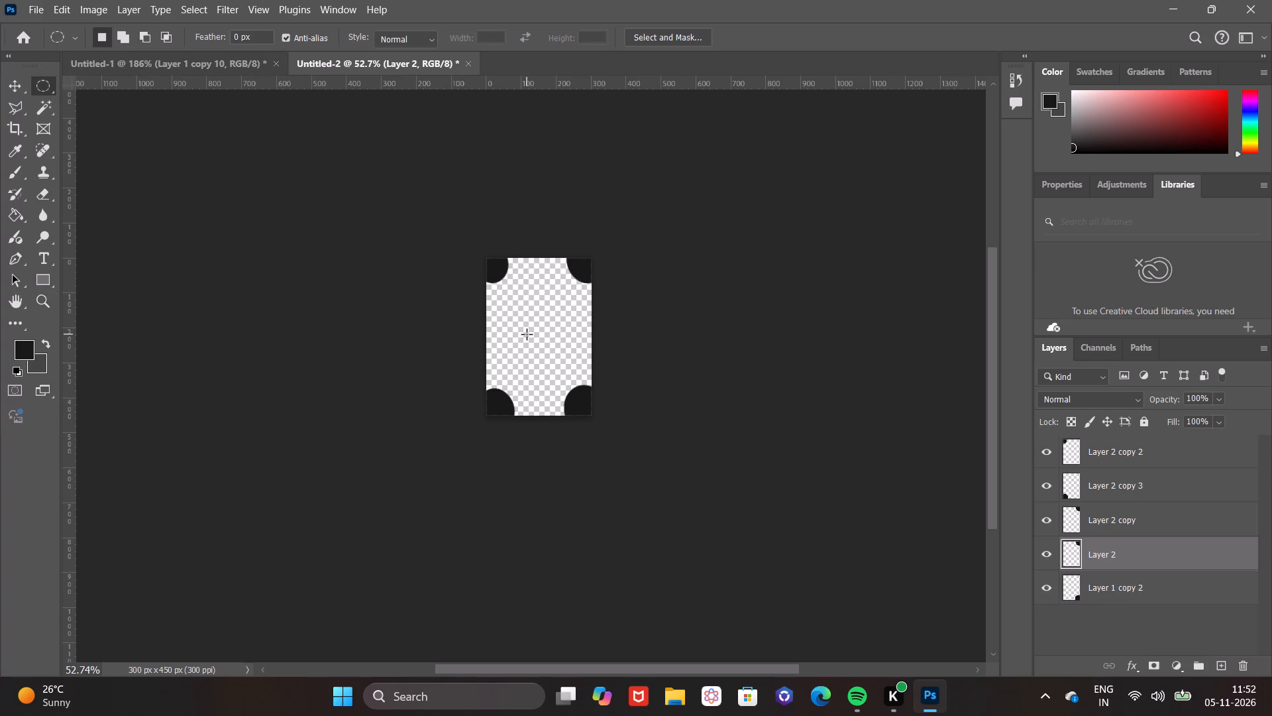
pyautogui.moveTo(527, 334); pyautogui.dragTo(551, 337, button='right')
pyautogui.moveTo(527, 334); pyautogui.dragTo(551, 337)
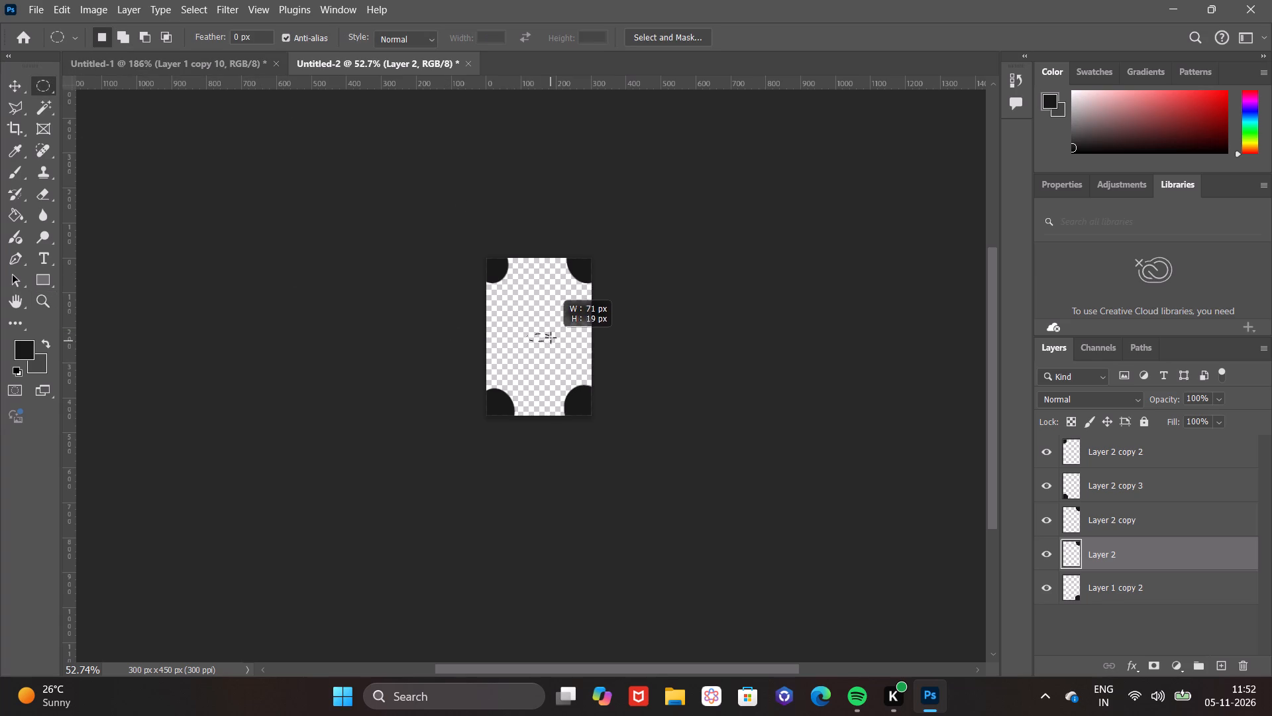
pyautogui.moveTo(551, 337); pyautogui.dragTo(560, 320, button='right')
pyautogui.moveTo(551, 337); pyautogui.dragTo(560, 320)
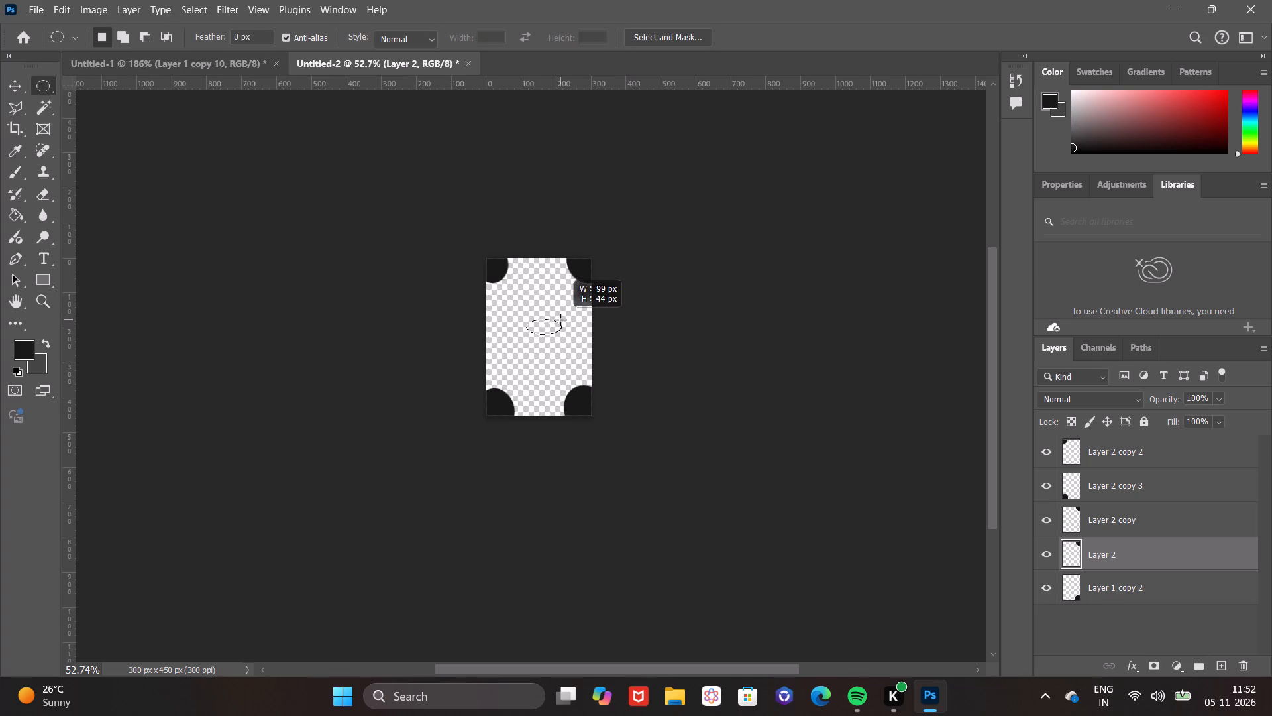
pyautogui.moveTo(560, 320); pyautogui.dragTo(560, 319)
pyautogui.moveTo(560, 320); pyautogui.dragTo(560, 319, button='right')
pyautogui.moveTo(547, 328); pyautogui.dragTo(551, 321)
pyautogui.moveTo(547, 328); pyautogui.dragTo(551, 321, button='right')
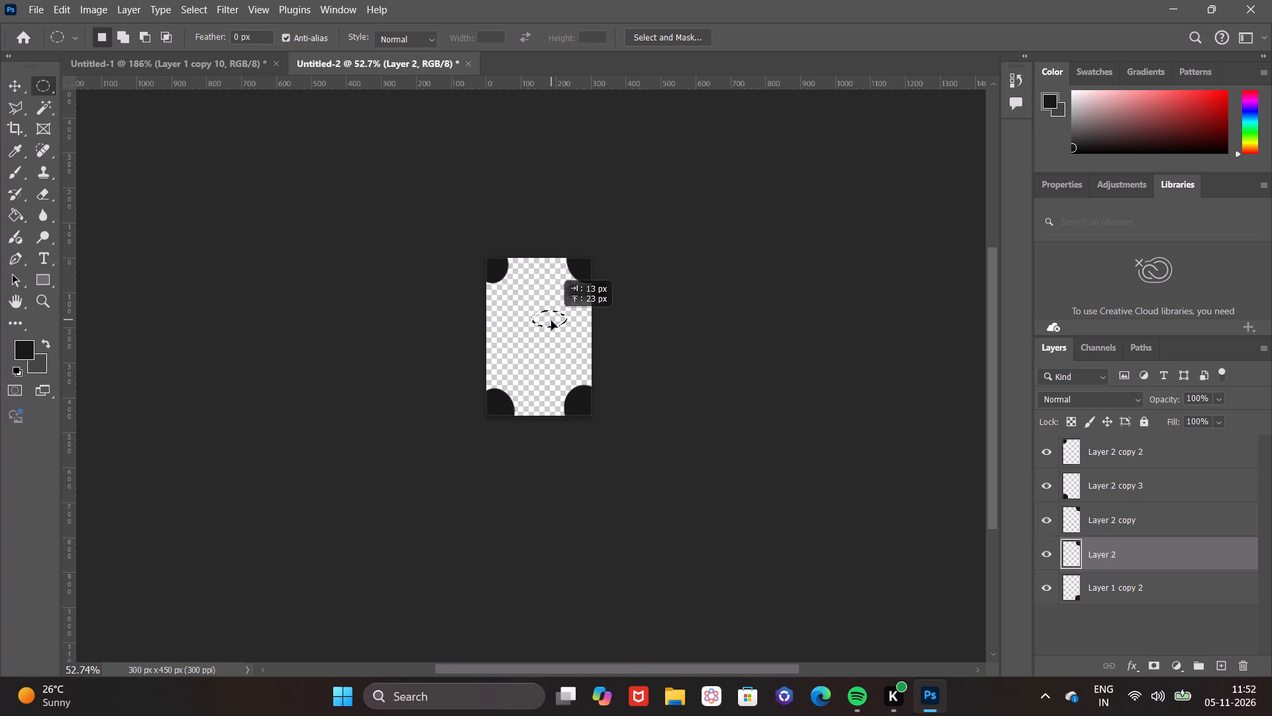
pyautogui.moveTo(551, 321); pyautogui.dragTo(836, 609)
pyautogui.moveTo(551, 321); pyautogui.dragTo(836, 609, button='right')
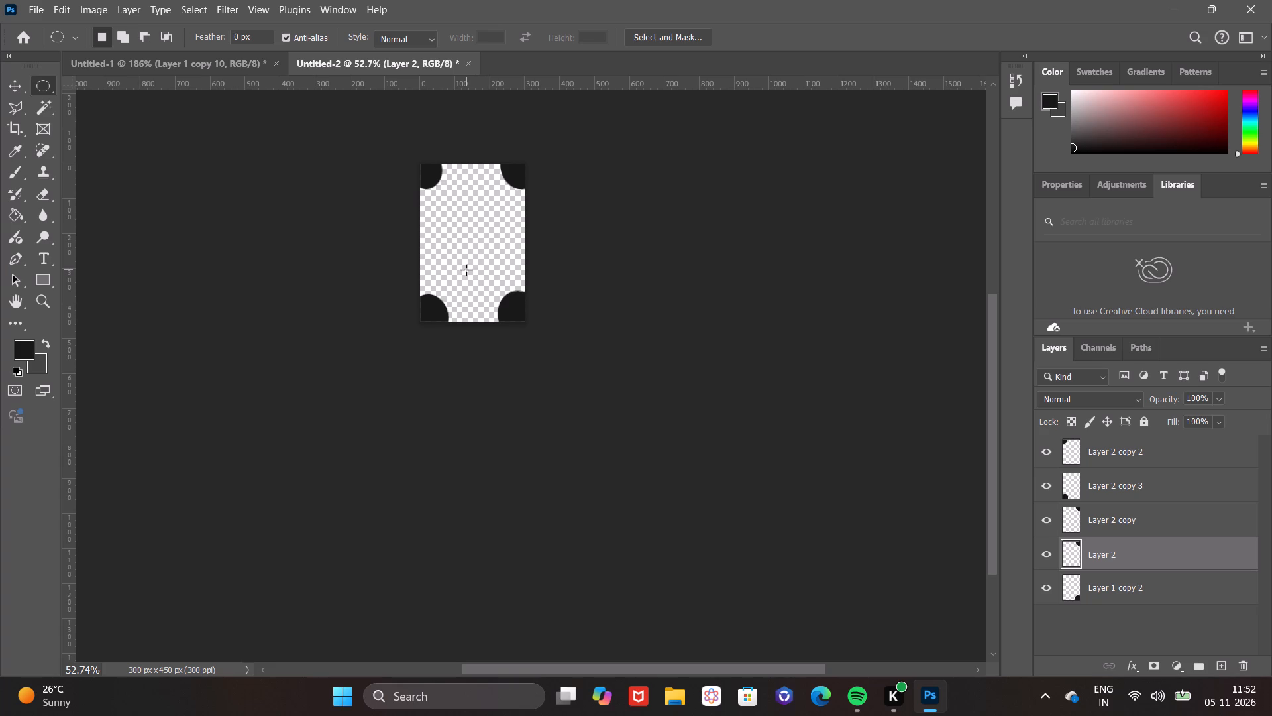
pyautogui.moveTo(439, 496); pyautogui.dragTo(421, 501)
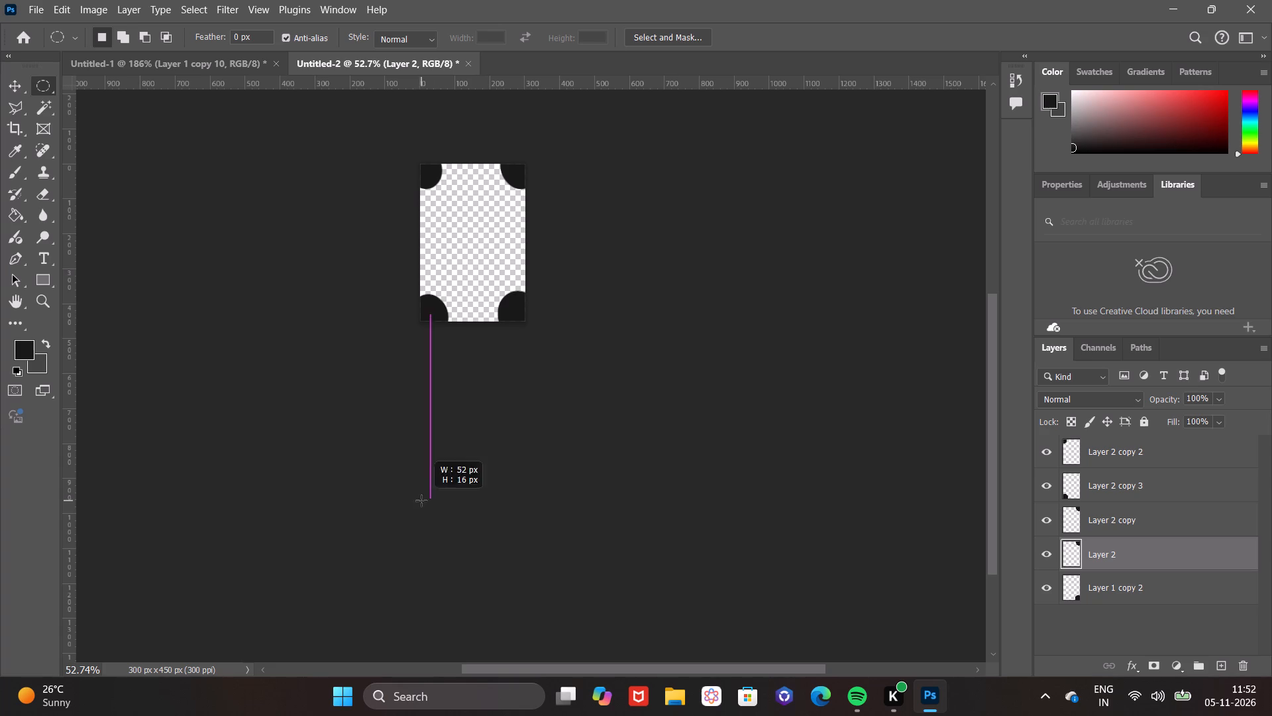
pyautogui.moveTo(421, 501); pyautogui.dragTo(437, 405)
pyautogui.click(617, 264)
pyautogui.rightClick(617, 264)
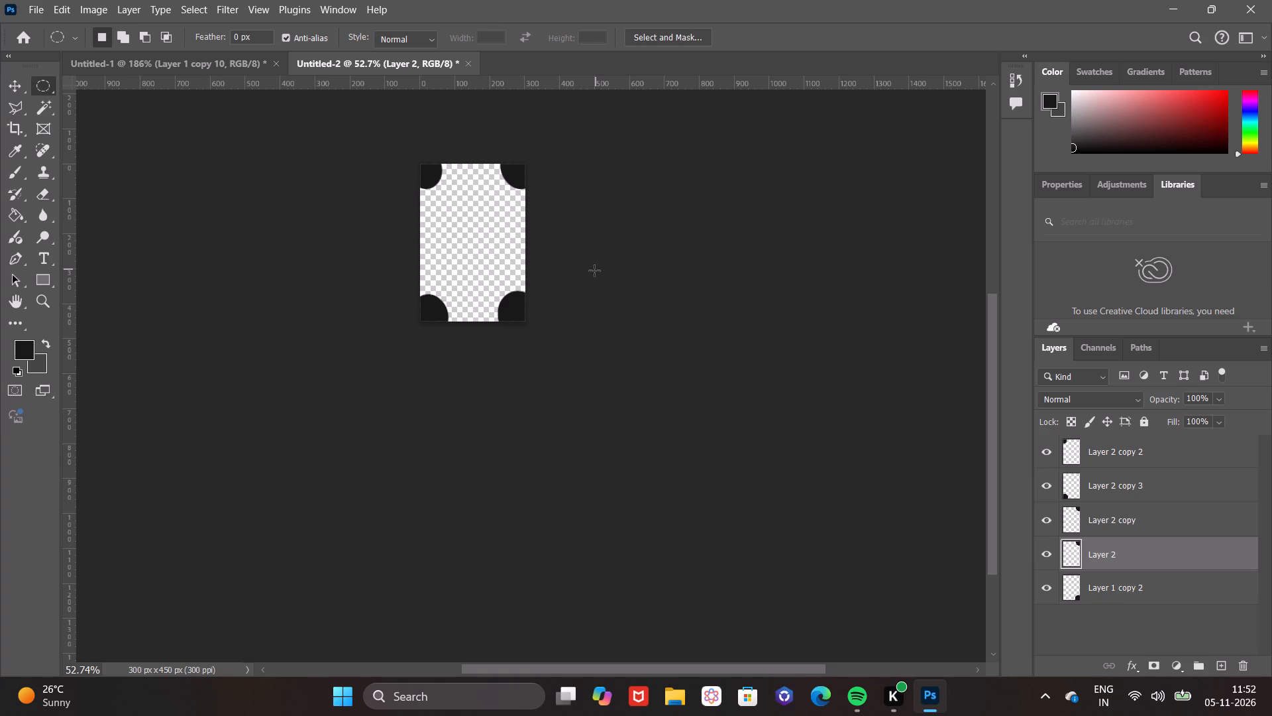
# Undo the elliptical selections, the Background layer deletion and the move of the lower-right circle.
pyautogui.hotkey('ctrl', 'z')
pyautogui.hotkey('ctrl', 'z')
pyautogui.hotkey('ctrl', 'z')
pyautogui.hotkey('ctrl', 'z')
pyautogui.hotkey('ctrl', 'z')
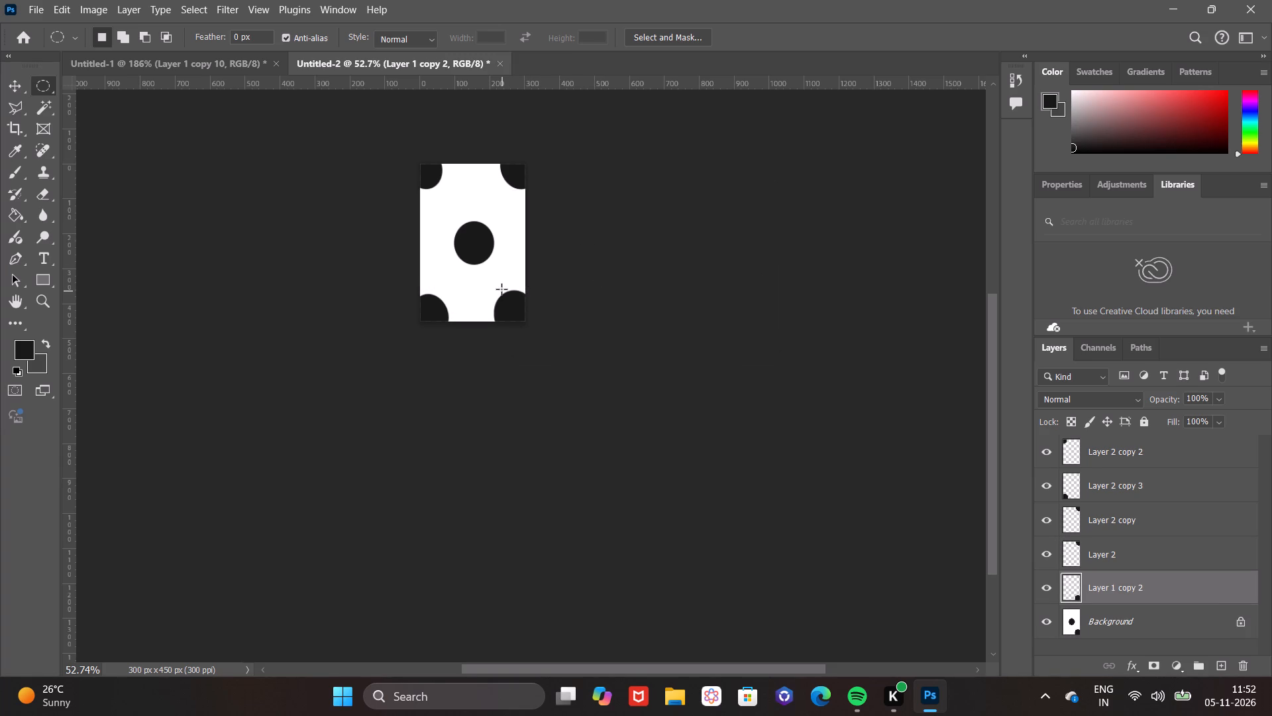
# Delete the layer Layer 2 copy.
pyautogui.press('0')
pyautogui.hotkey('ctrl', '0')
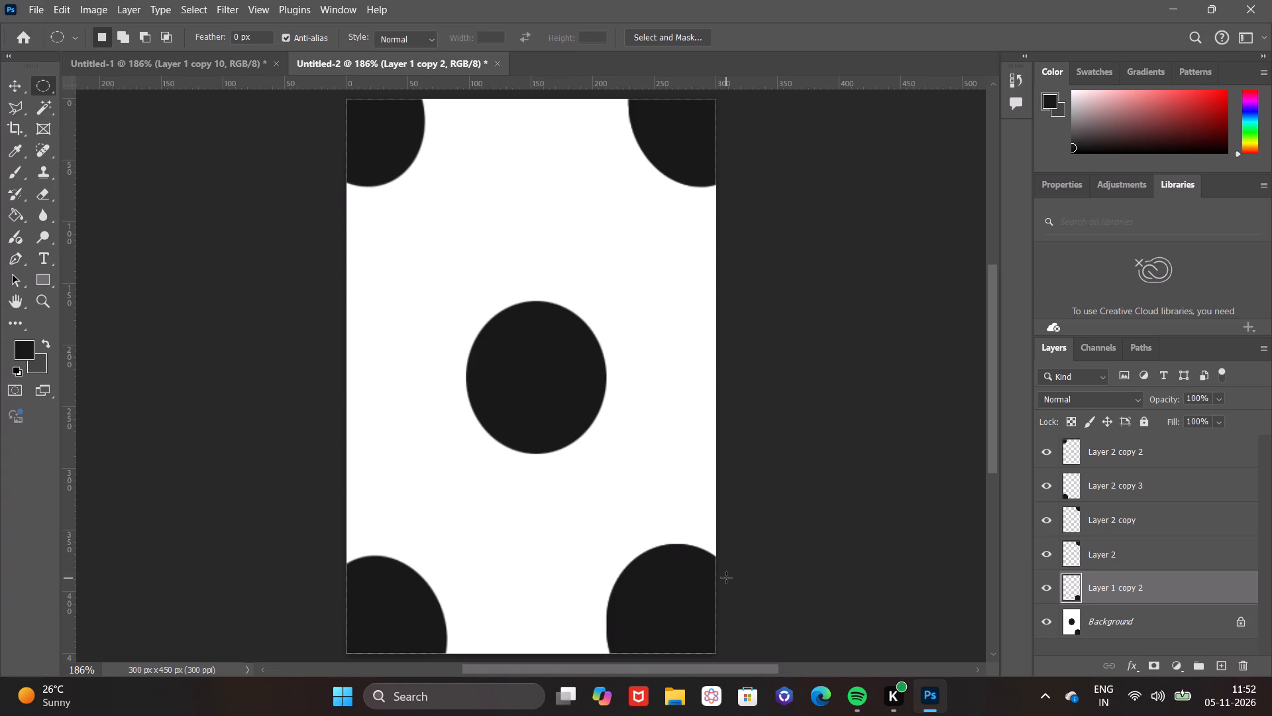
pyautogui.rightClick(1081, 632)
pyautogui.rightClick(1075, 631)
pyautogui.click(1075, 631)
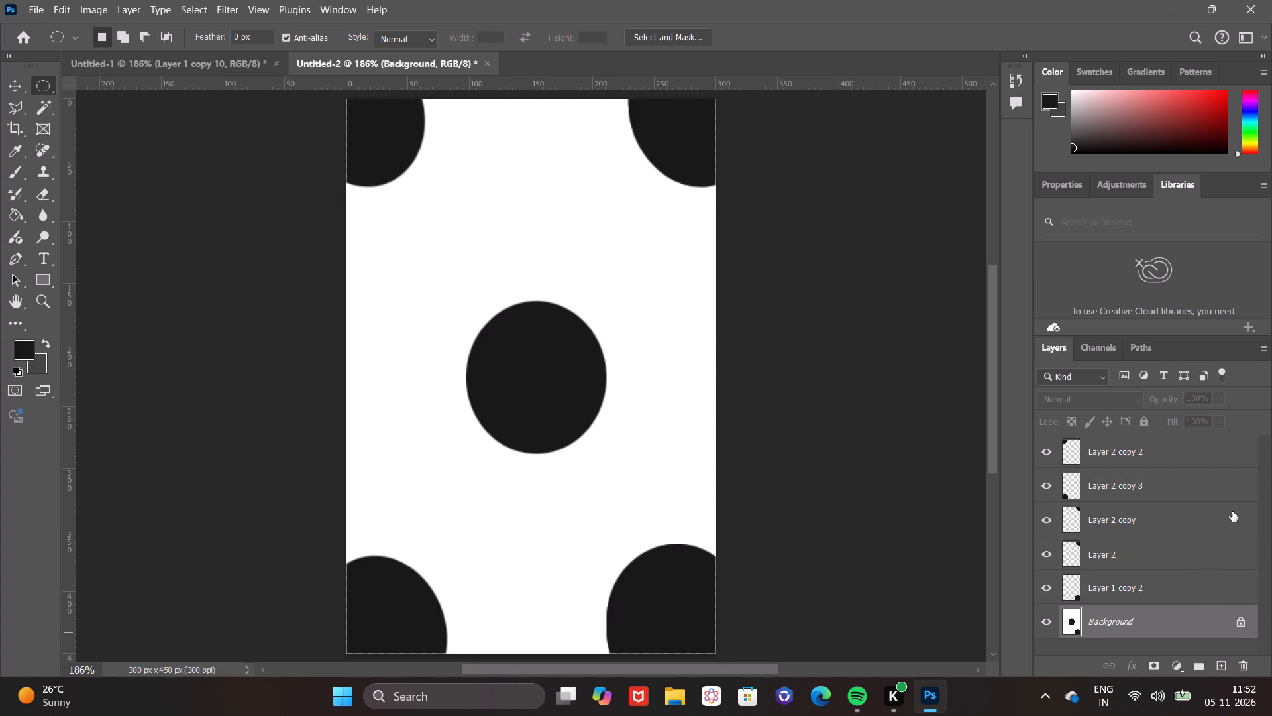
pyautogui.moveTo(1153, 525); pyautogui.dragTo(638, 82, button='right')
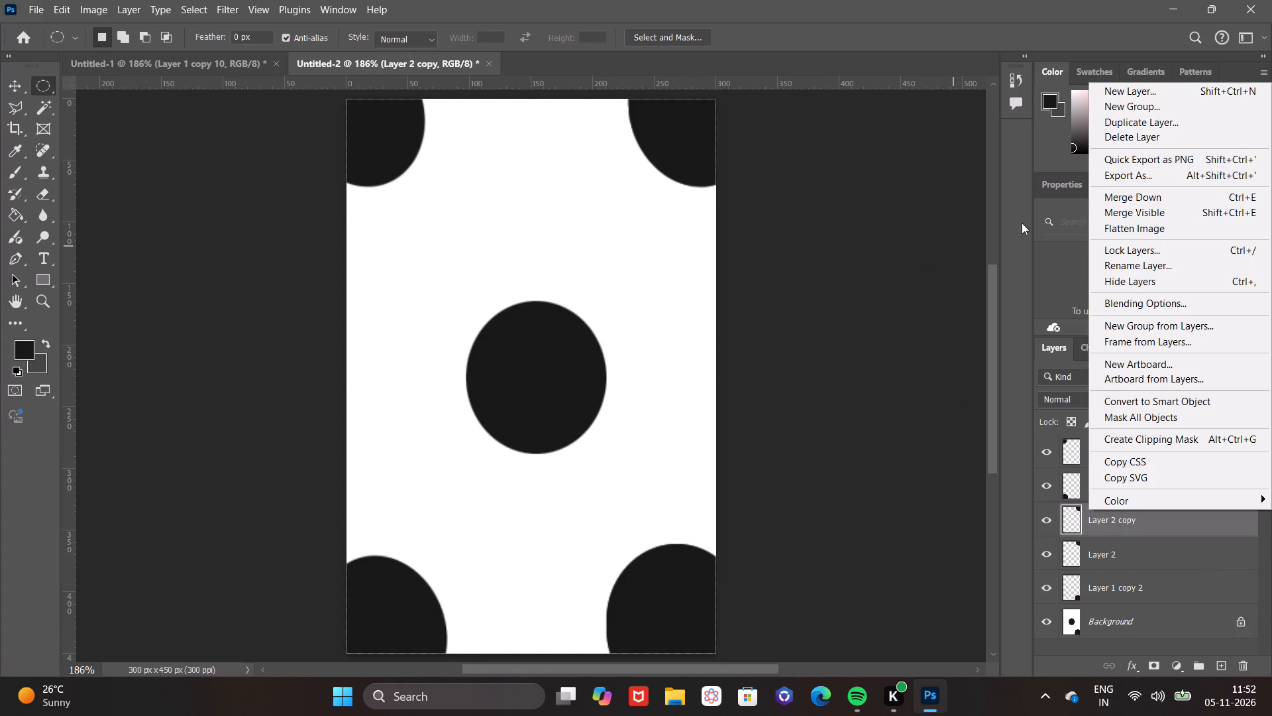
pyautogui.click(1134, 135)
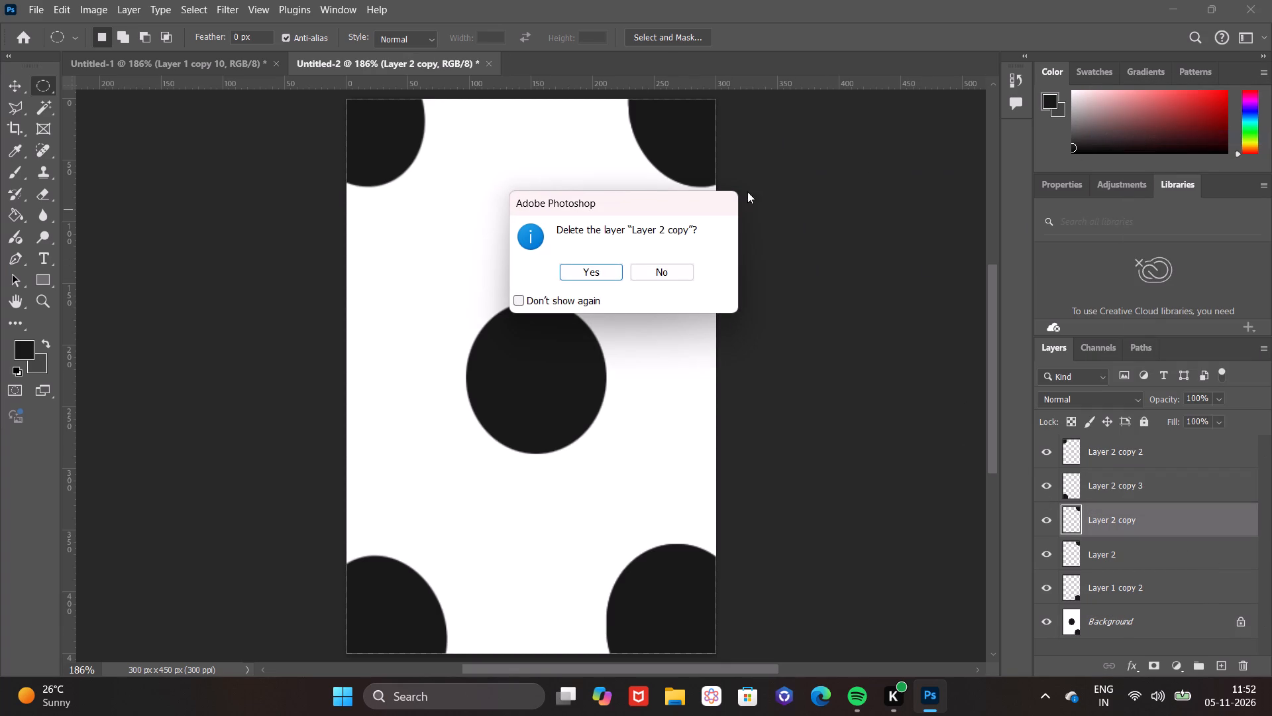
pyautogui.click(575, 267)
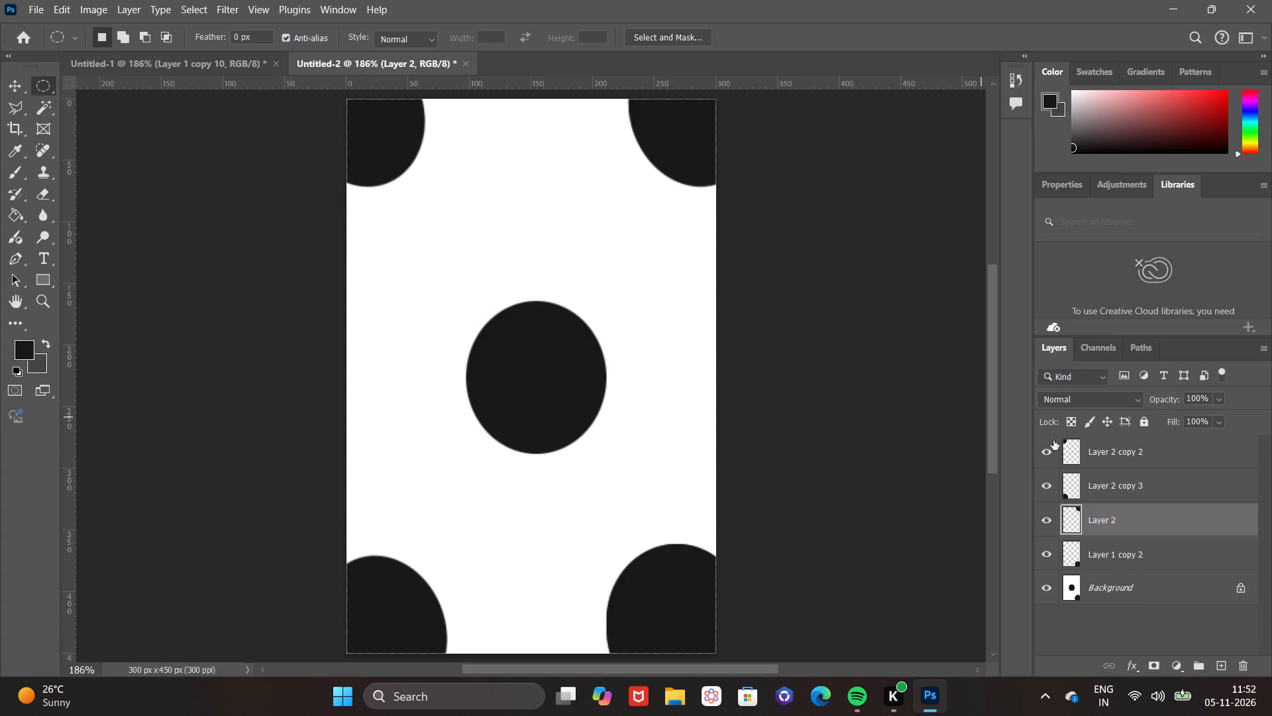
# Delete the layer Layer 1 copy 2.
pyautogui.click(1110, 447)
pyautogui.rightClick(1110, 447)
pyautogui.click(1118, 488)
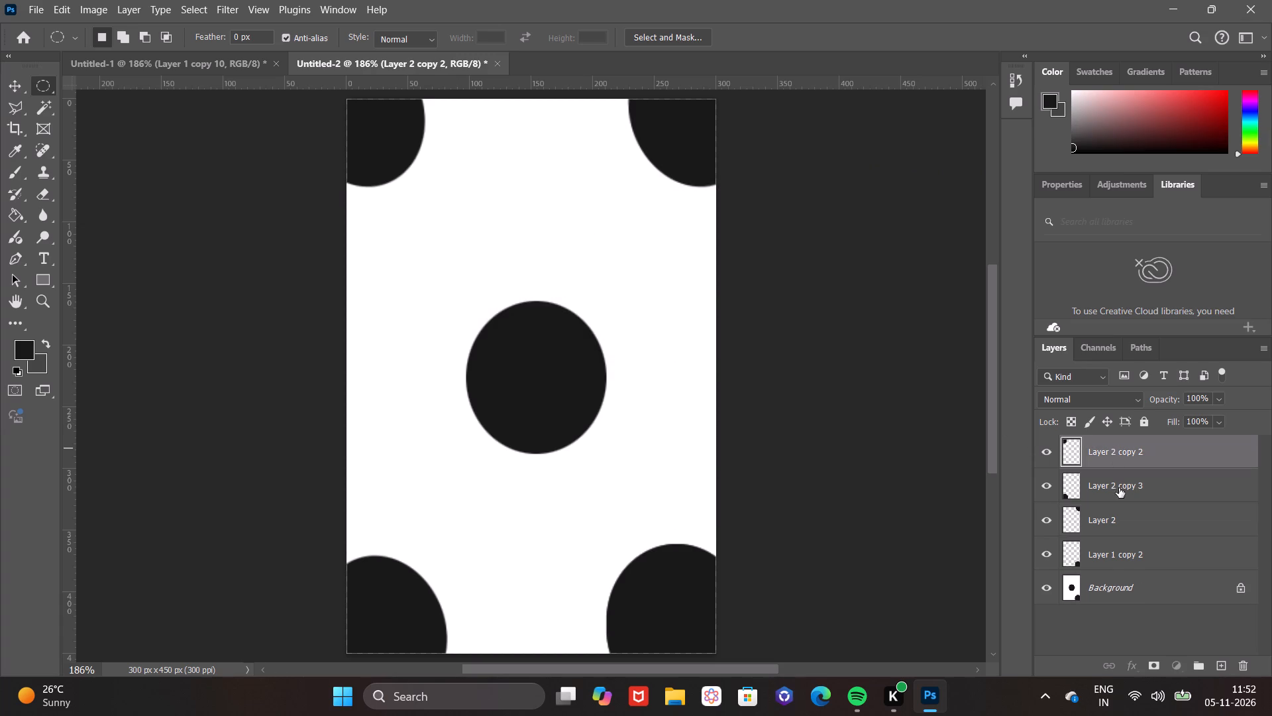
pyautogui.rightClick(1118, 488)
pyautogui.click(1115, 528)
pyautogui.click(1114, 542)
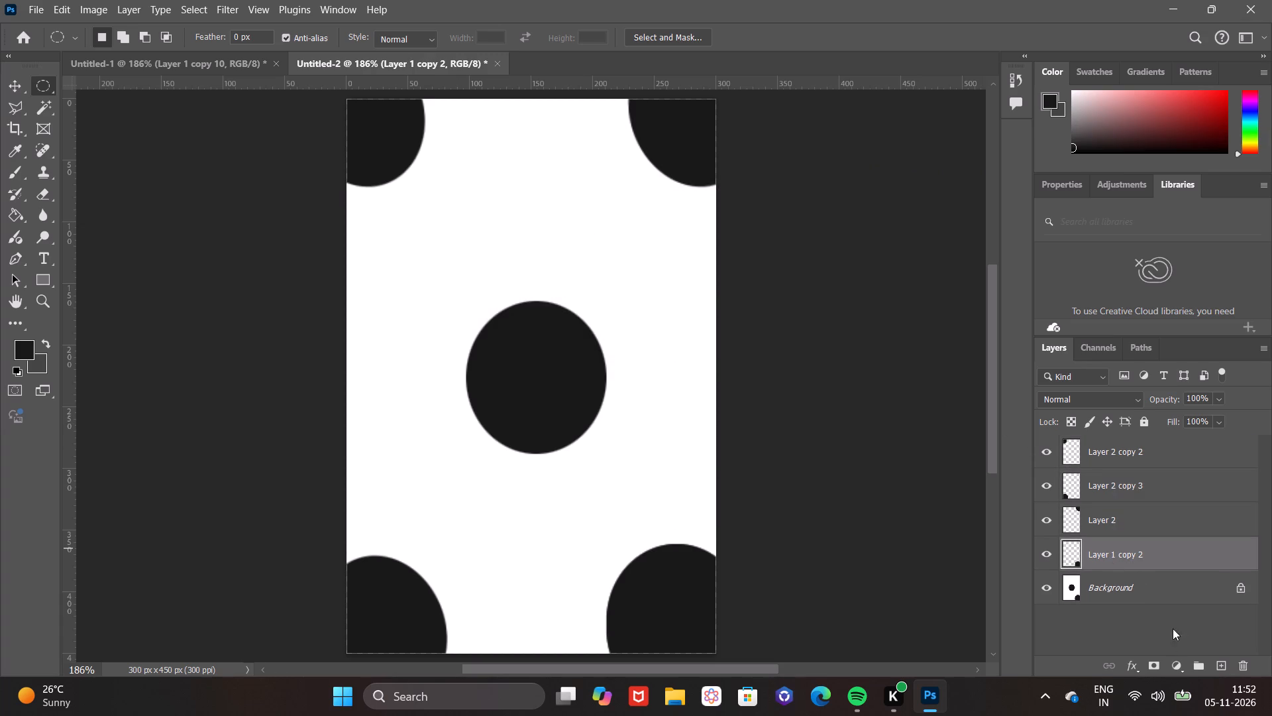
pyautogui.click(1239, 666)
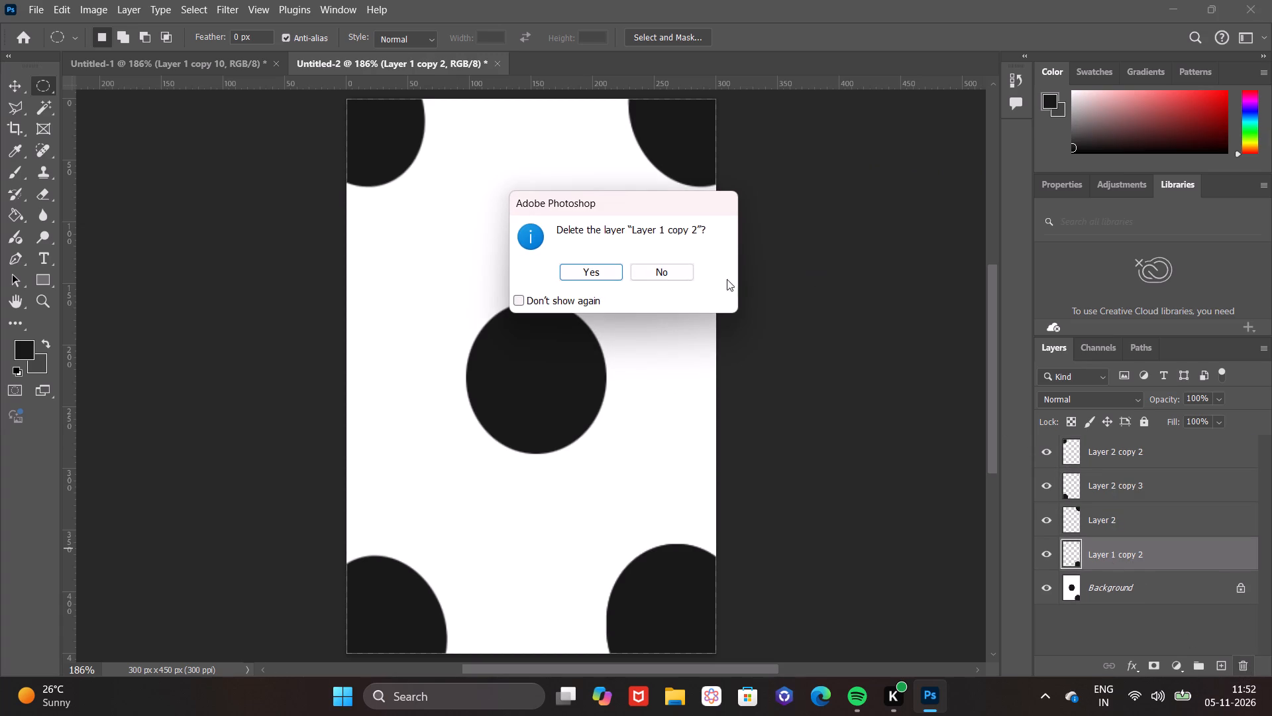
pyautogui.click(594, 267)
# Delete the remaining corner-circle layers Layer 2, Layer 2 copy 3 and Layer 2 copy 2.
pyautogui.click(1162, 512)
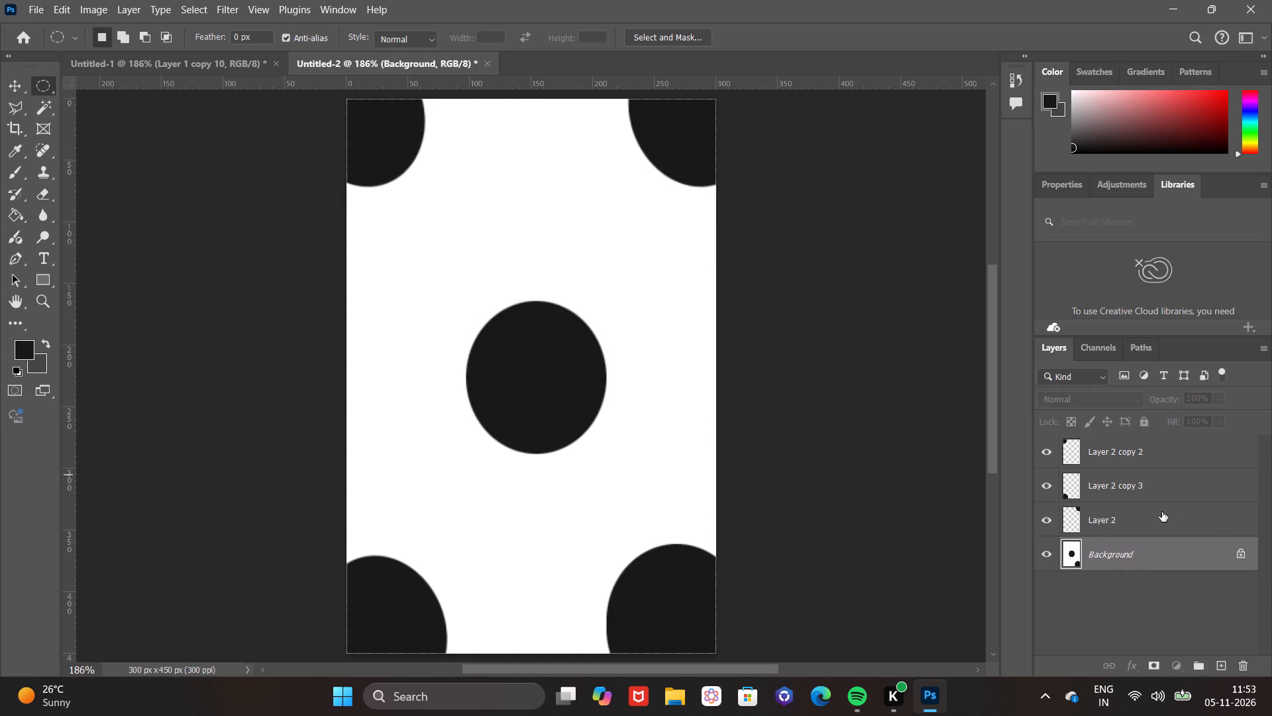
pyautogui.moveTo(1246, 662); pyautogui.dragTo(1244, 668)
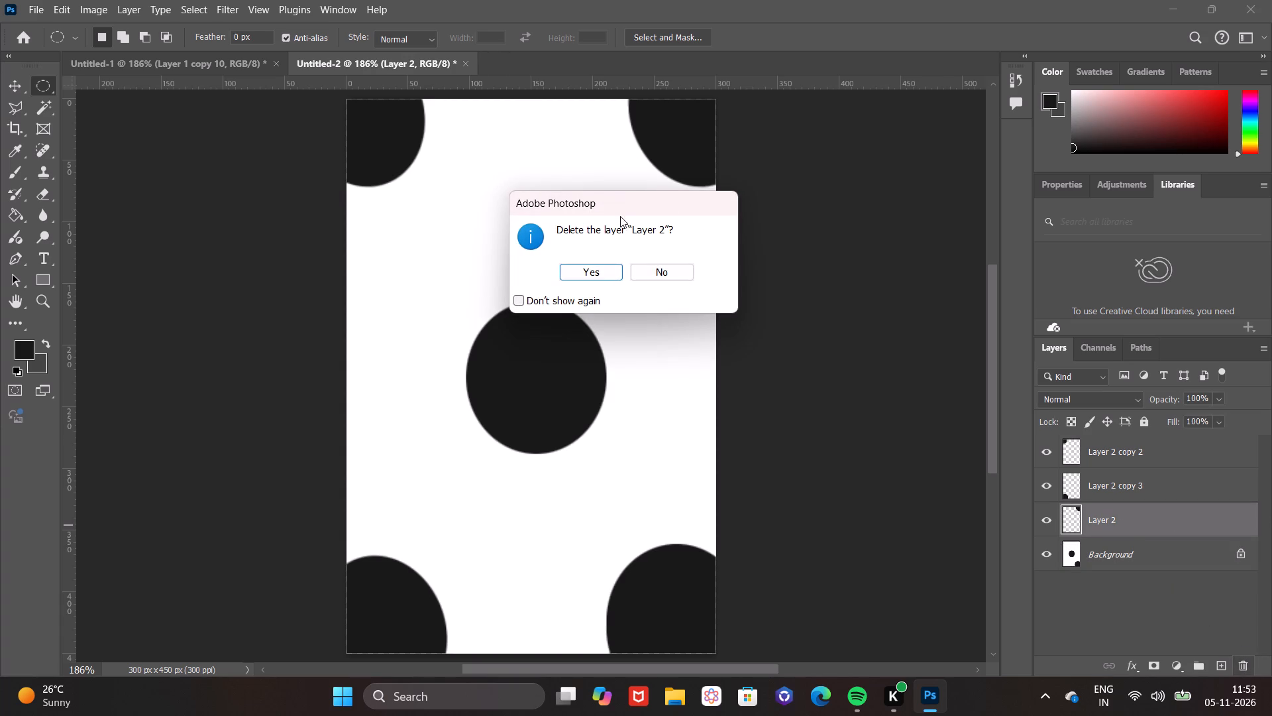
pyautogui.click(596, 267)
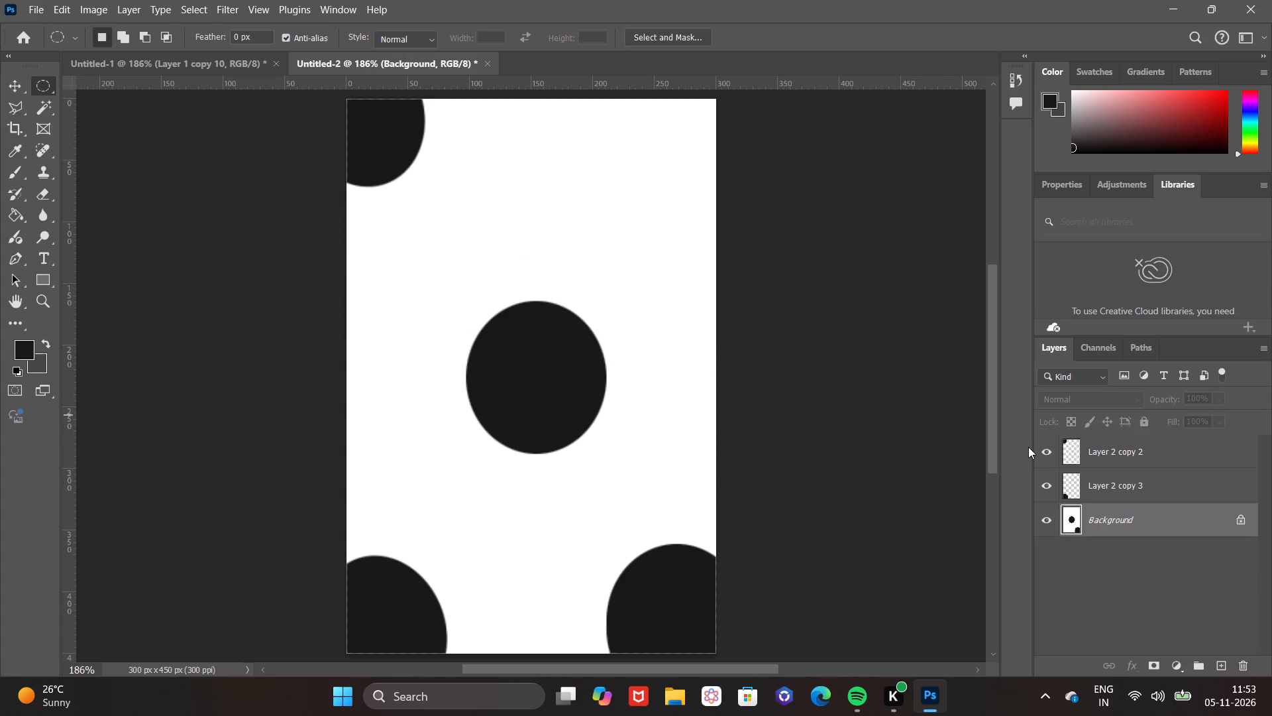
pyautogui.click(1087, 484)
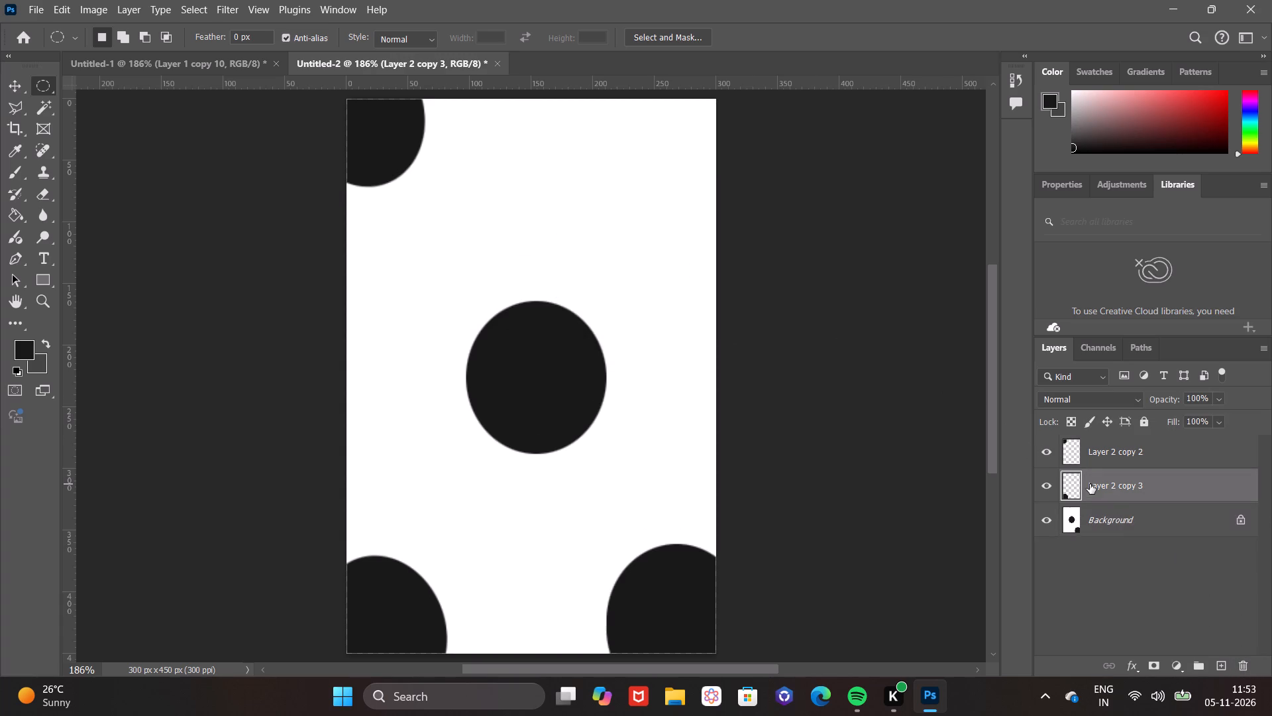
pyautogui.click(1244, 664)
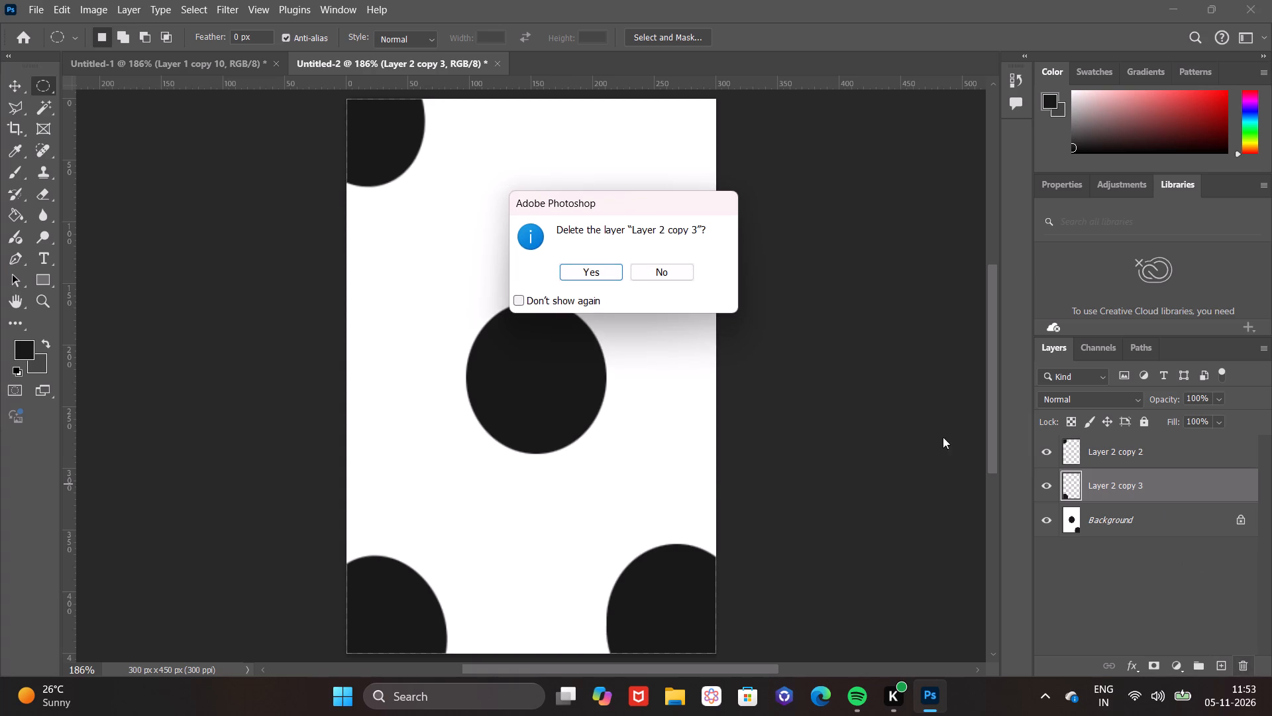
pyautogui.click(586, 278)
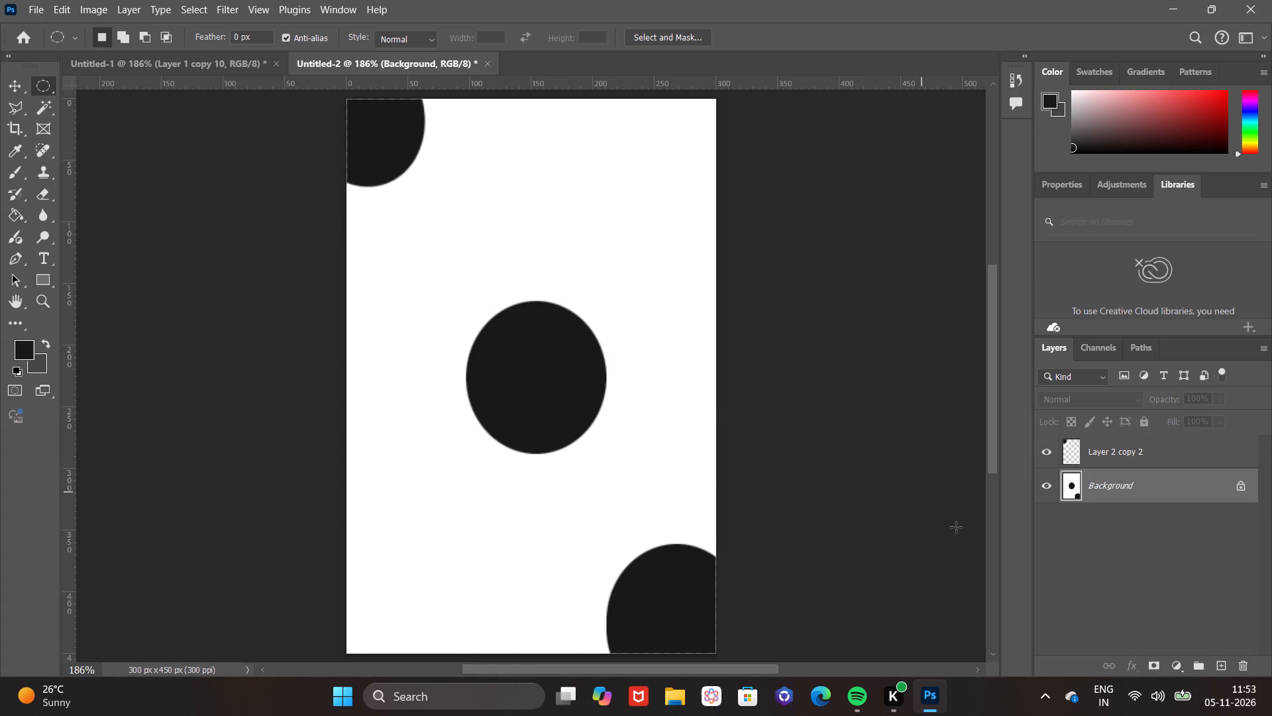
pyautogui.moveTo(1144, 449); pyautogui.dragTo(1197, 593)
pyautogui.moveTo(1171, 497); pyautogui.dragTo(1197, 593, button='right')
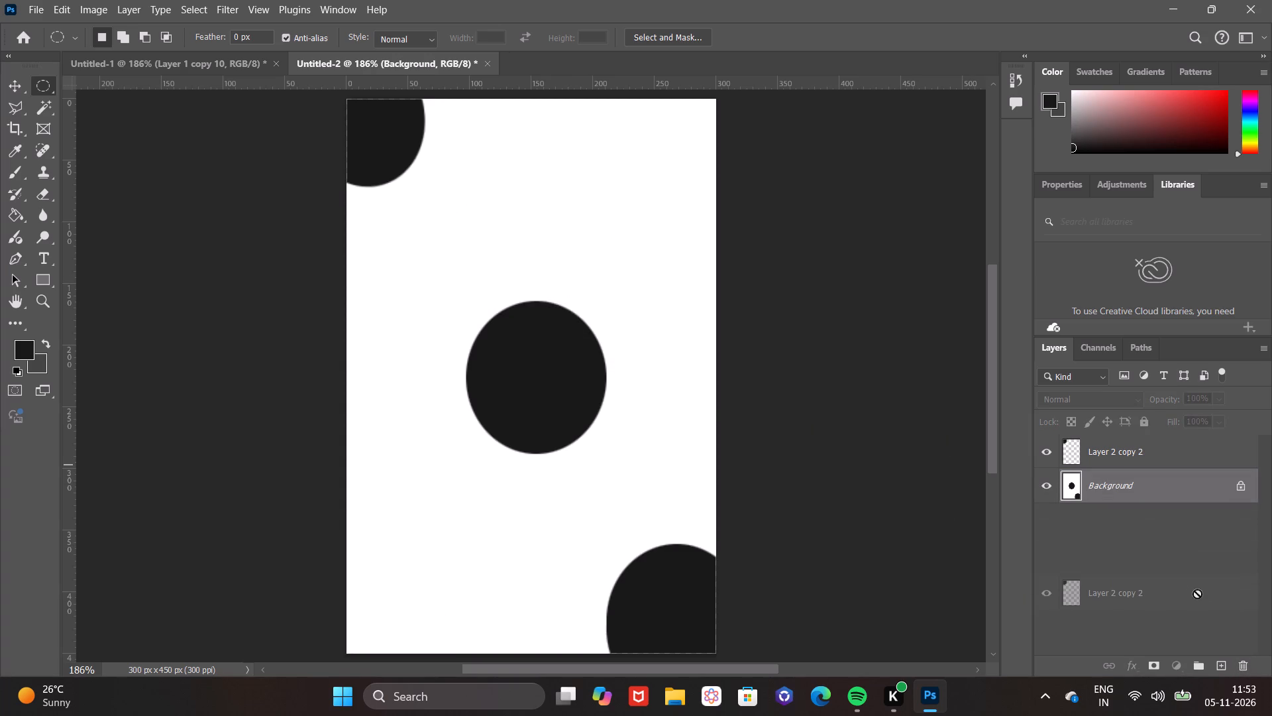
pyautogui.moveTo(1197, 593); pyautogui.dragTo(1242, 665, button='right')
pyautogui.moveTo(1197, 593); pyautogui.dragTo(1242, 665)
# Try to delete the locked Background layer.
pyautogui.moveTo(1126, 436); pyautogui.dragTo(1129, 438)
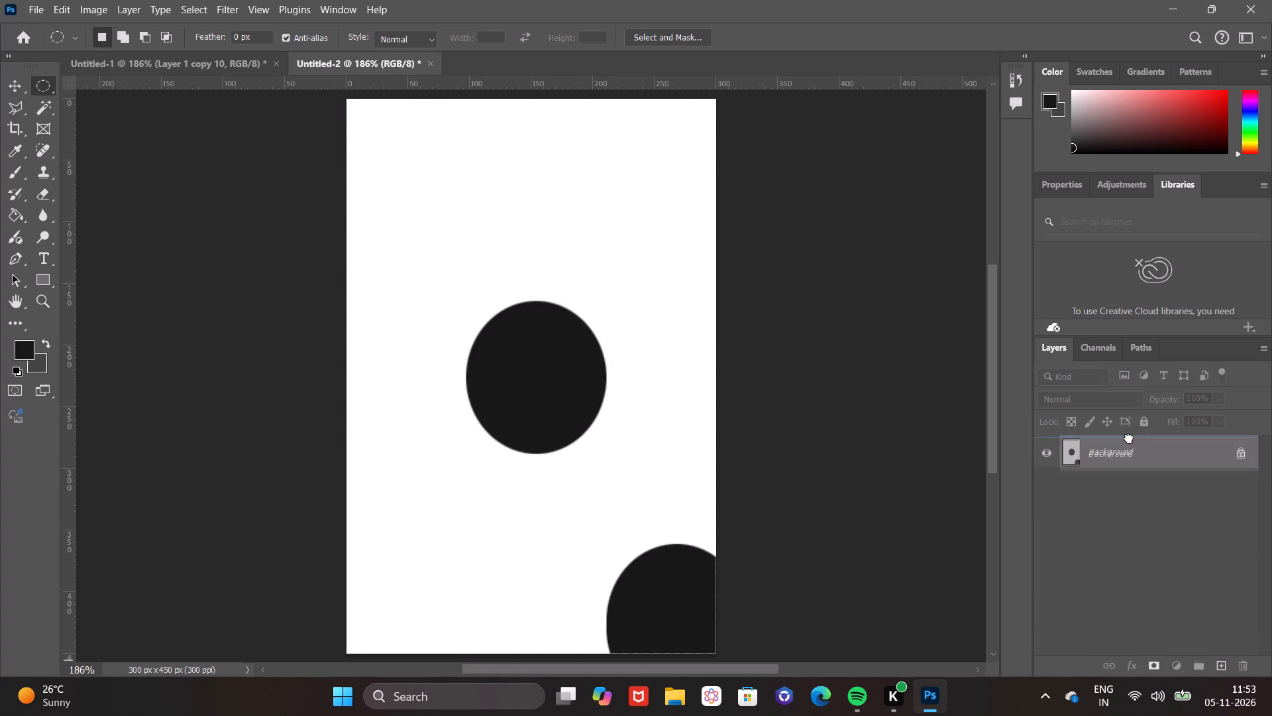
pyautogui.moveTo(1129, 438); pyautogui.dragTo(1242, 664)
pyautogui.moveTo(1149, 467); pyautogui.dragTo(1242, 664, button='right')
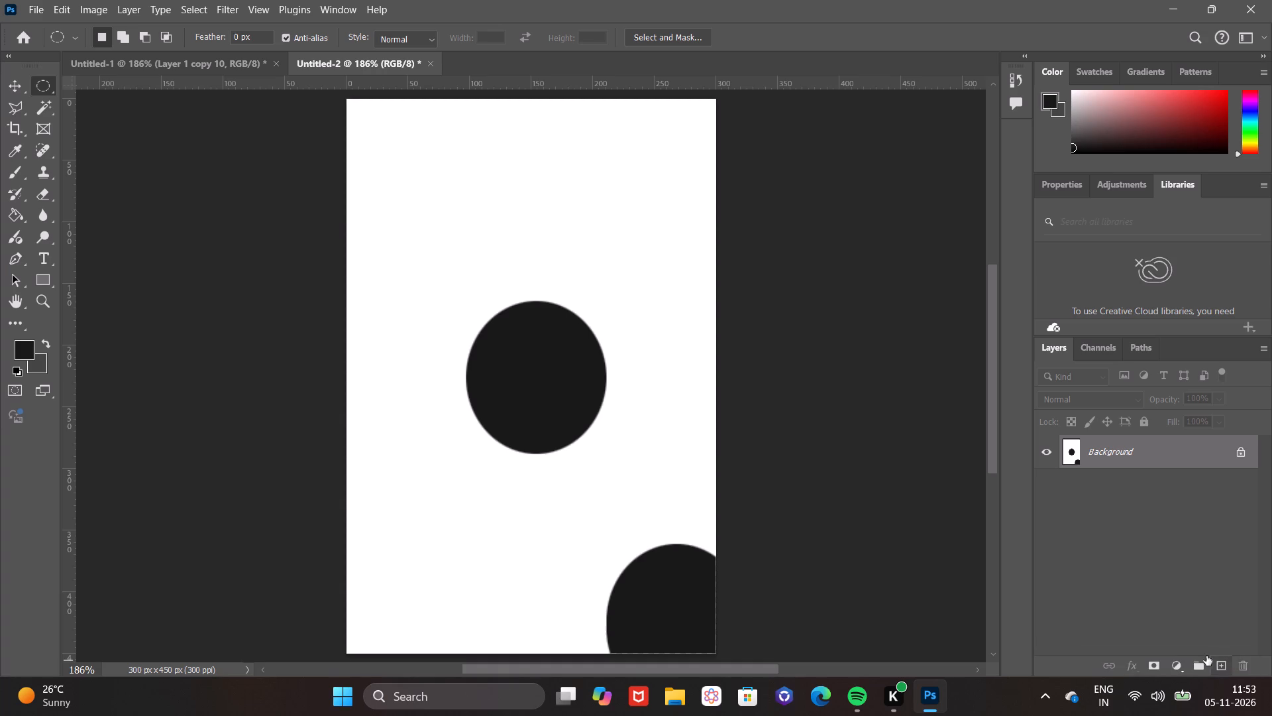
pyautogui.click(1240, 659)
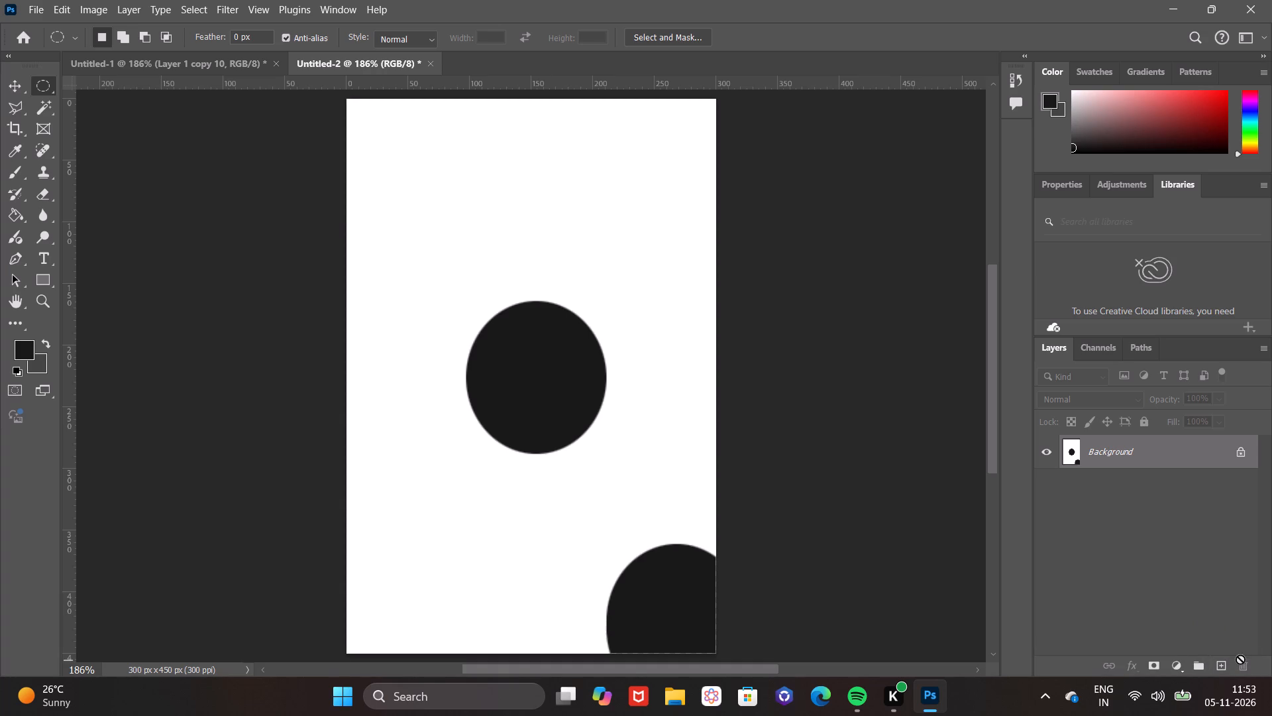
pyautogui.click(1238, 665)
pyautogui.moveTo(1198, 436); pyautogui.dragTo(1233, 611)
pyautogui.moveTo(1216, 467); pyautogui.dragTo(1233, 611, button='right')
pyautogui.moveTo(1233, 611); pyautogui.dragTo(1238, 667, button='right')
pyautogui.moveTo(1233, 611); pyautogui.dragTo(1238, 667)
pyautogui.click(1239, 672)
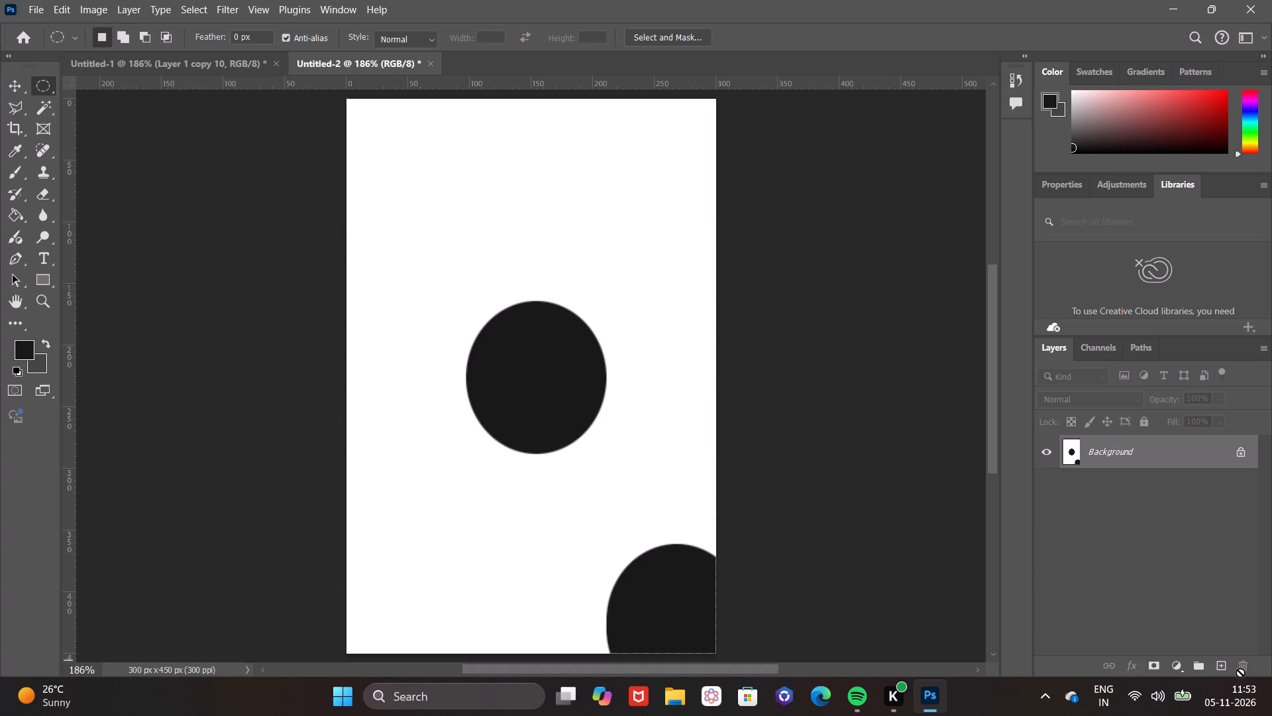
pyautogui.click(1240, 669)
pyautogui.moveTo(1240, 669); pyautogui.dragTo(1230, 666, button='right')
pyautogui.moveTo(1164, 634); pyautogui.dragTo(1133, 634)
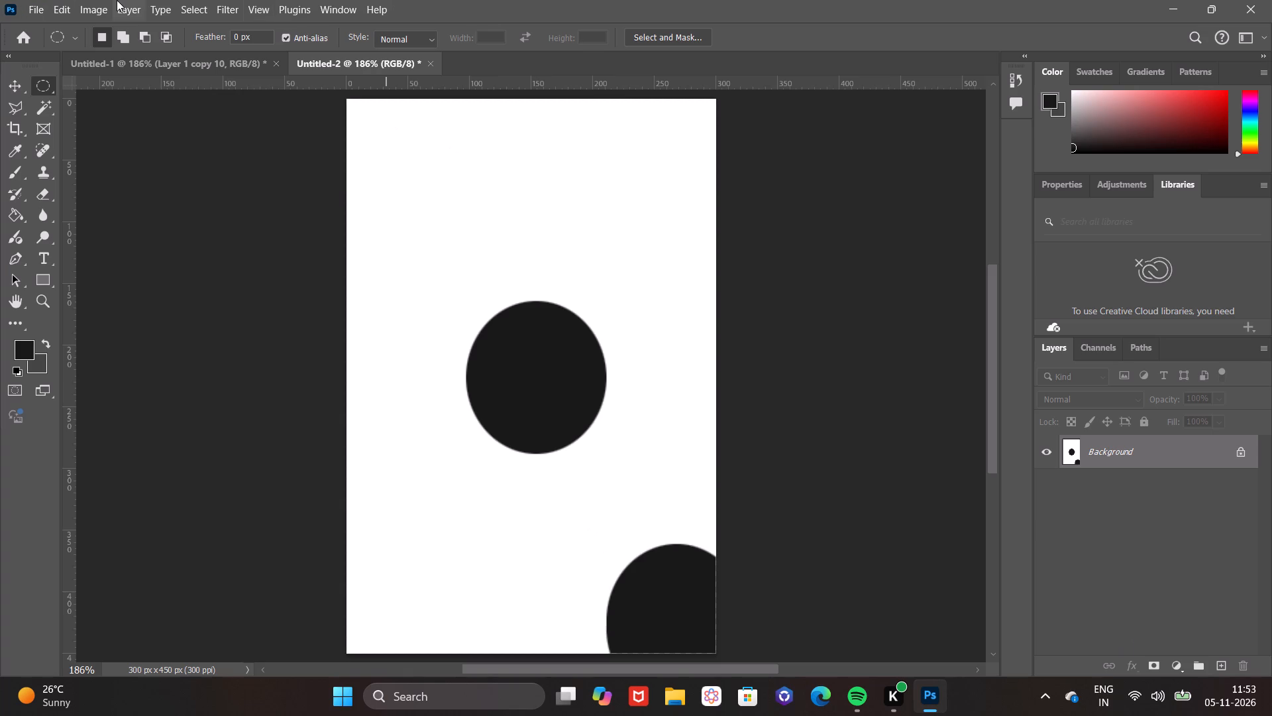
# Undo the layer deletions and the earlier corner-circle work back to only the selected central circle on Layer 1.
pyautogui.click(117, 0)
pyautogui.hotkey('ctrl', 'z')
pyautogui.hotkey('ctrl', 'z')
pyautogui.hotkey('ctrl', 'z')
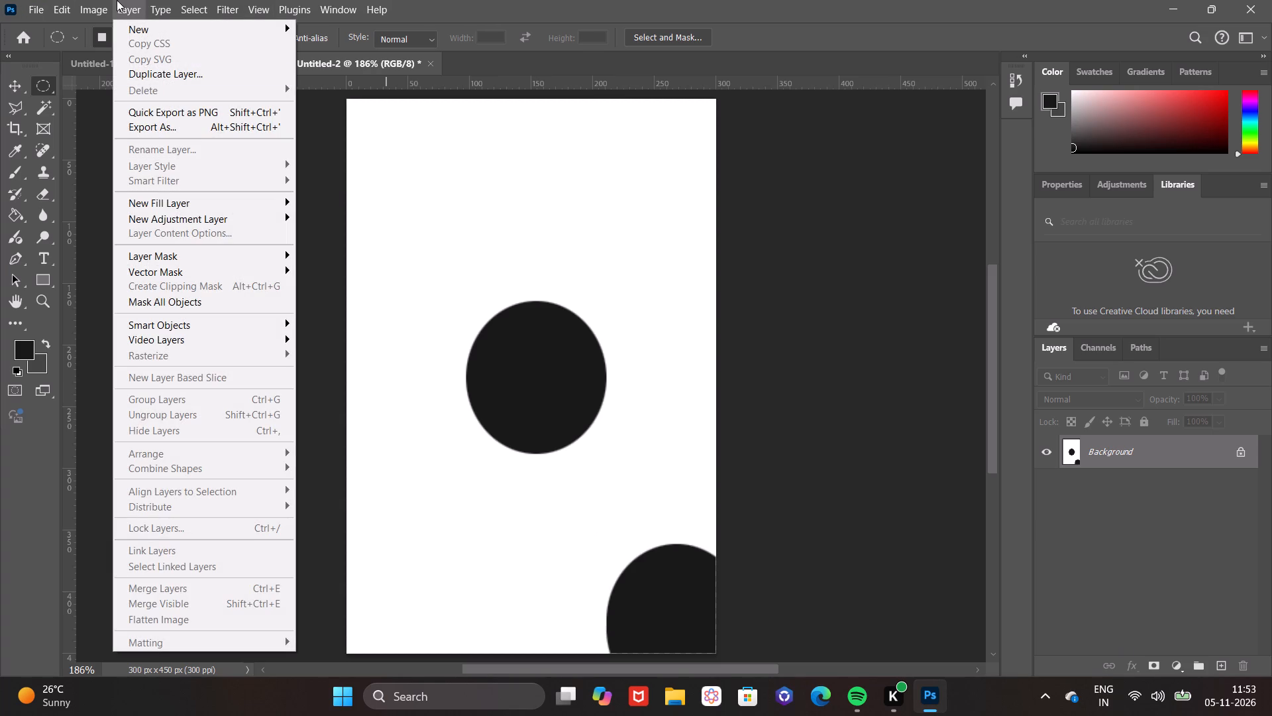
pyautogui.click(462, 188)
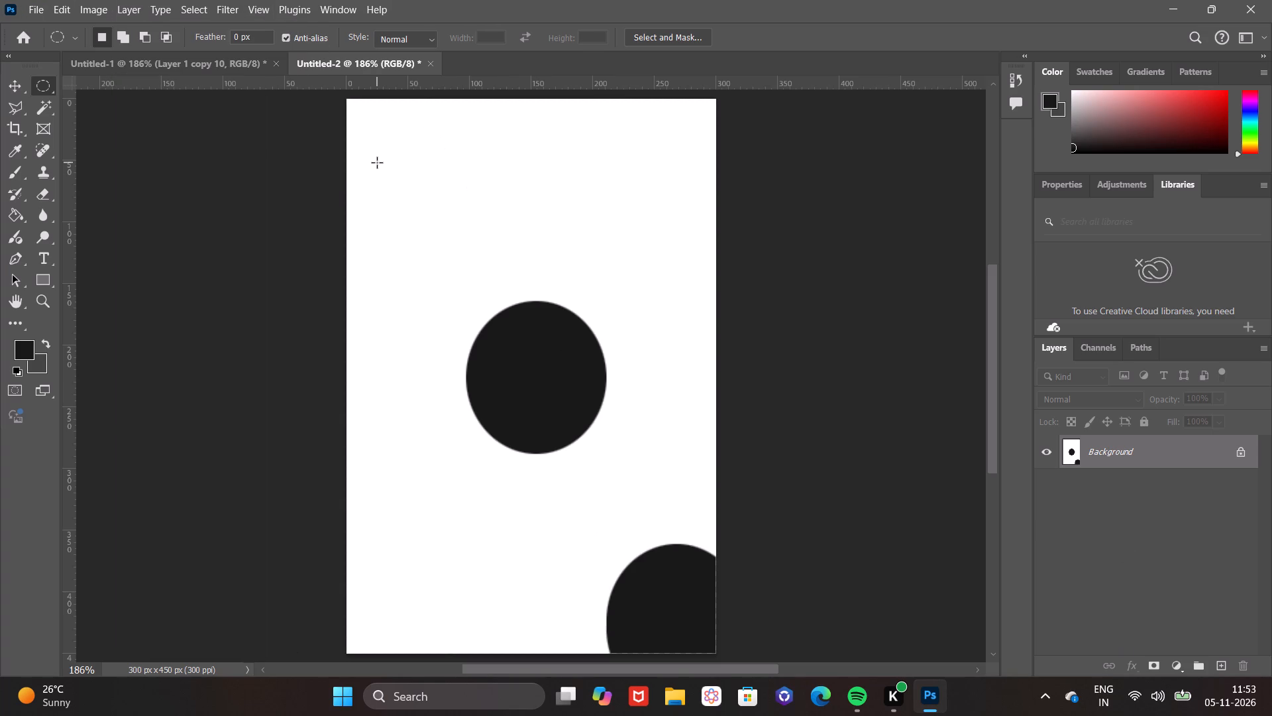
pyautogui.hotkey('ctrl', 'z')
pyautogui.hotkey('ctrl', 'z')
pyautogui.hotkey('ctrl', 'z')
pyautogui.hotkey('ctrl', 'z')
pyautogui.hotkey('ctrl', 'z')
pyautogui.hotkey('ctrl', 'z')
pyautogui.hotkey('ctrl', 'z')
pyautogui.hotkey('ctrl', 'z')
pyautogui.hotkey('ctrl', 'z')
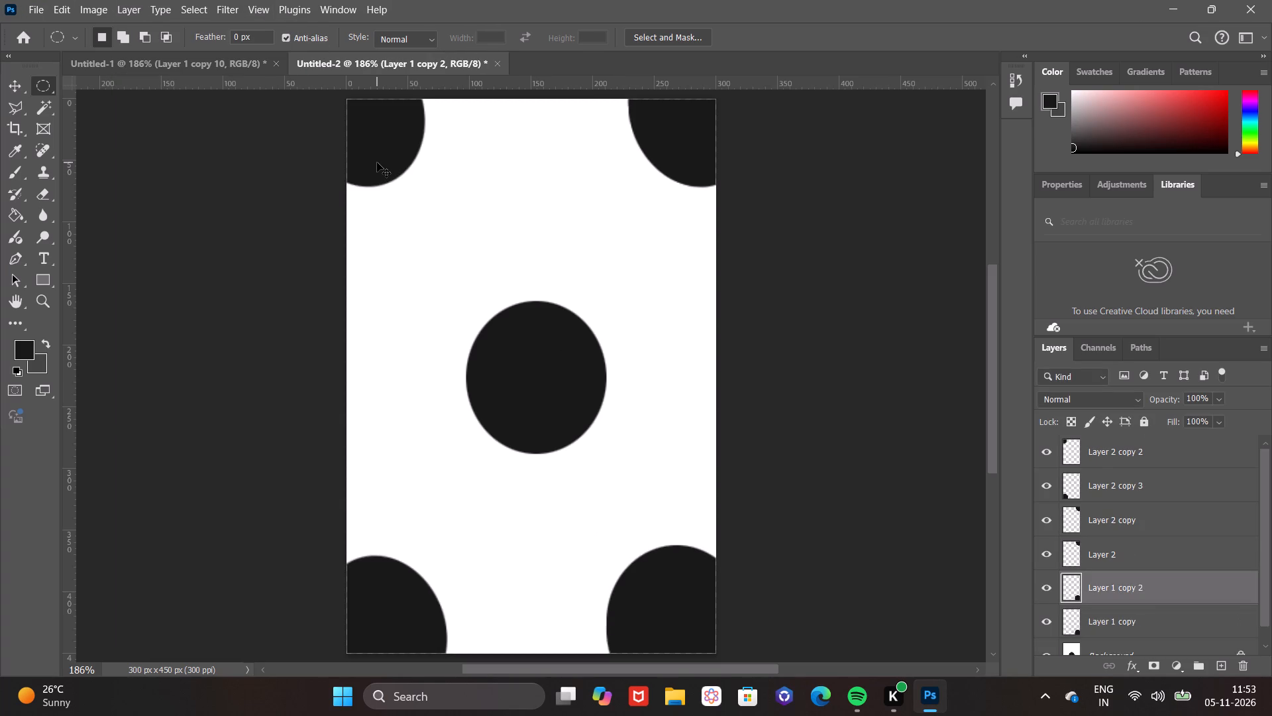
pyautogui.hotkey('ctrl', 'z')
pyautogui.hotkey('ctrl', 'z')
pyautogui.hotkey('ctrl', 'z')
pyautogui.hotkey('ctrl', 'z')
pyautogui.hotkey('ctrl', 'z')
pyautogui.hotkey('ctrl', 'z')
pyautogui.hotkey('ctrl', 'z')
pyautogui.hotkey('ctrl', 'z')
pyautogui.hotkey('ctrl', 'z')
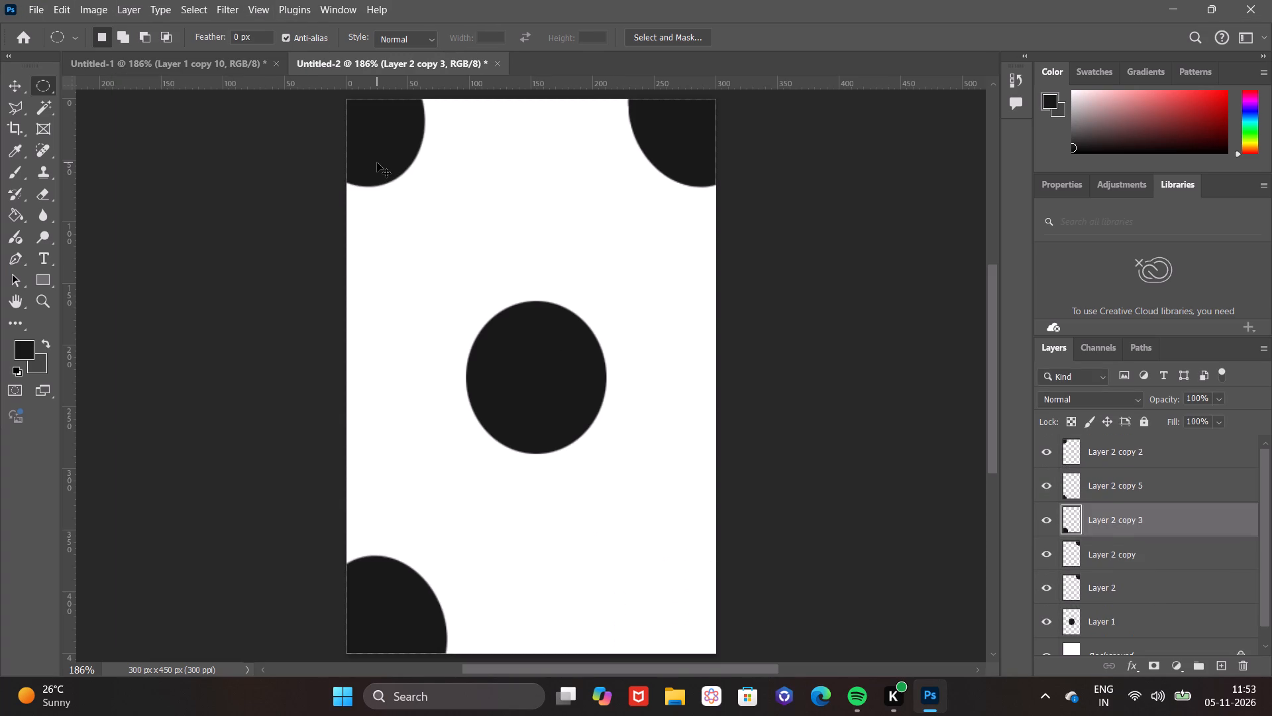
pyautogui.hotkey('ctrl', 'z')
pyautogui.hotkey('ctrl', 'z')
pyautogui.hotkey('ctrl', 'z')
pyautogui.hotkey('ctrl', 'z')
pyautogui.hotkey('ctrl', 'z')
pyautogui.hotkey('ctrl', 'z')
pyautogui.hotkey('ctrl', 'z')
pyautogui.hotkey('ctrl', 'z')
pyautogui.hotkey('ctrl', 'z')
pyautogui.hotkey('ctrl', 'z')
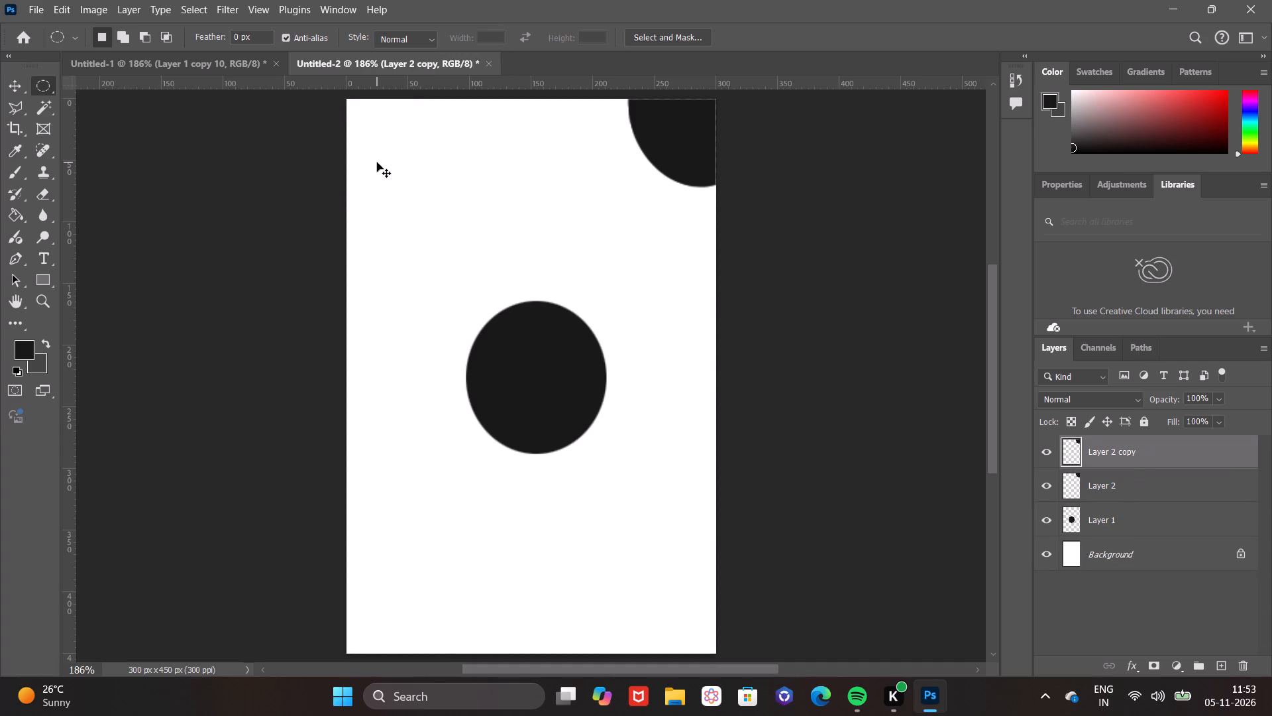
pyautogui.hotkey('ctrl', 'z')
pyautogui.hotkey('ctrl', 'z')
pyautogui.hotkey('ctrl', 'z')
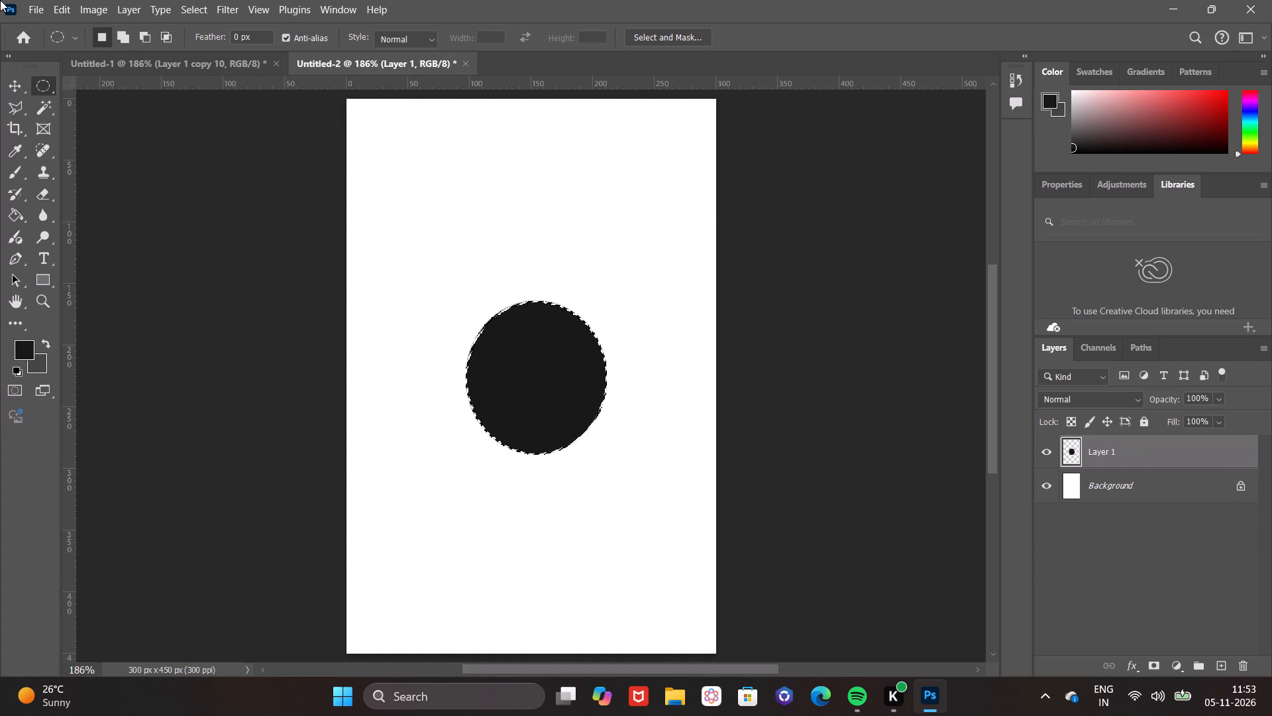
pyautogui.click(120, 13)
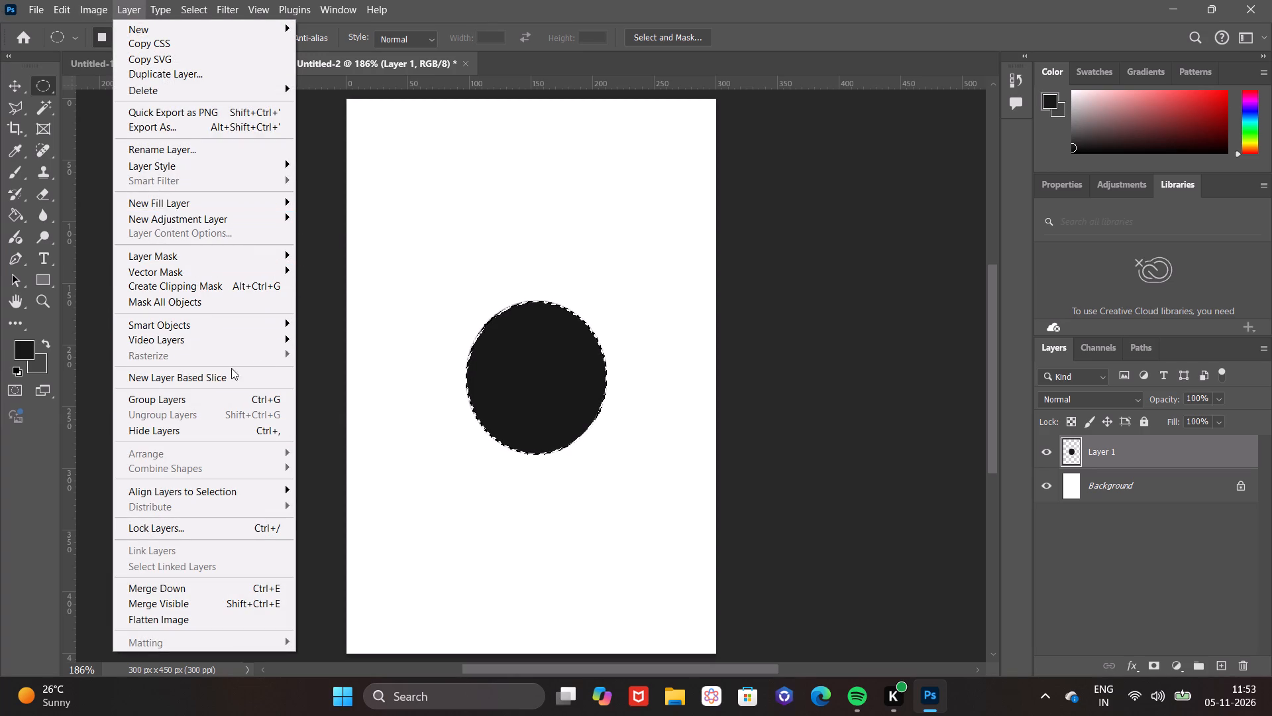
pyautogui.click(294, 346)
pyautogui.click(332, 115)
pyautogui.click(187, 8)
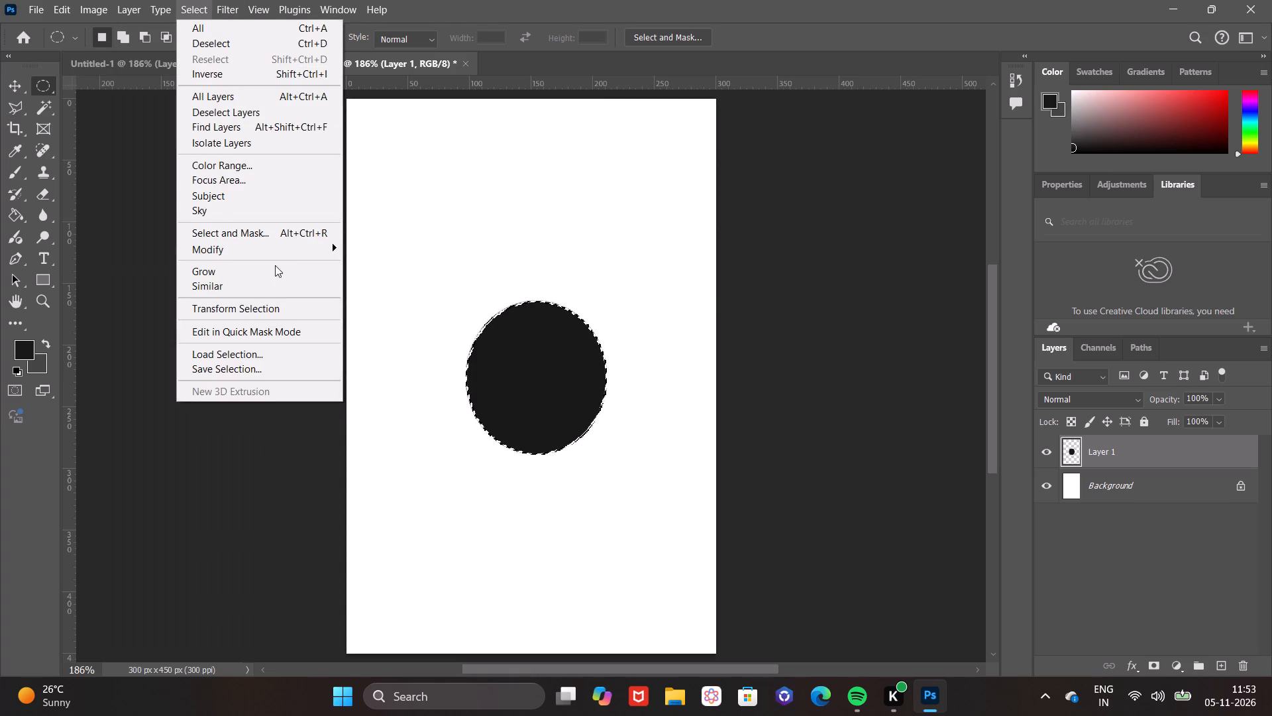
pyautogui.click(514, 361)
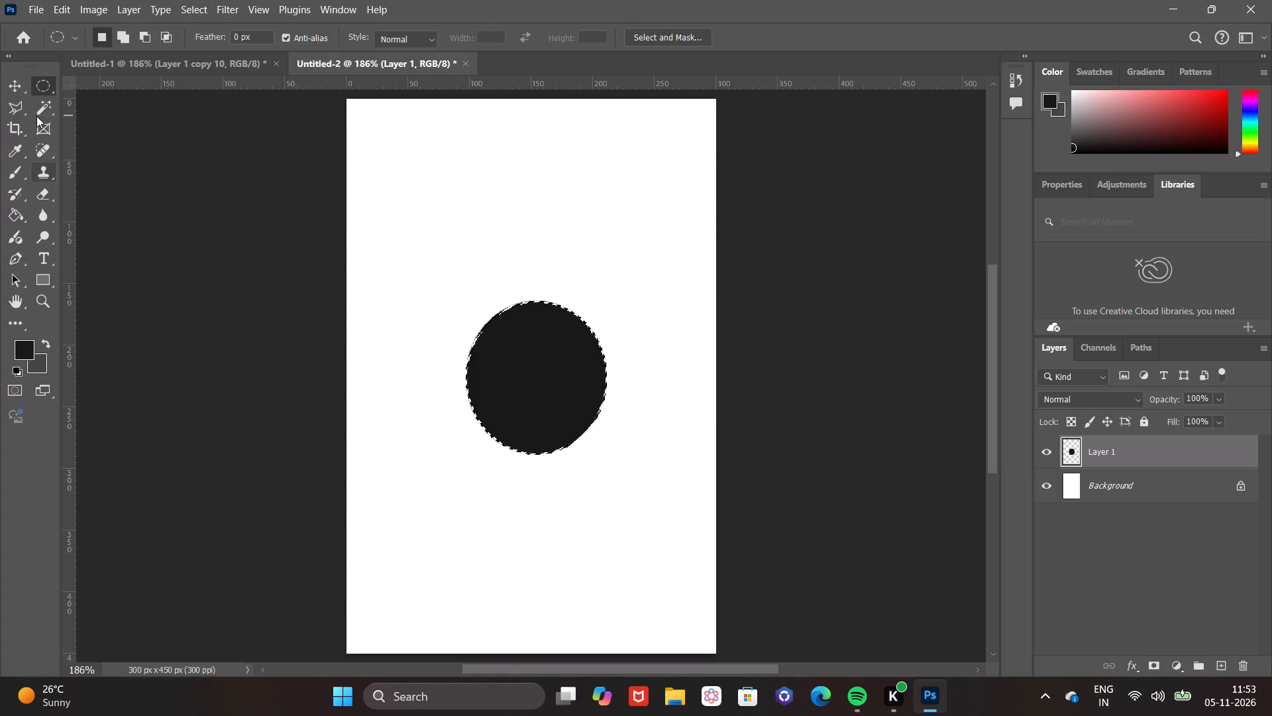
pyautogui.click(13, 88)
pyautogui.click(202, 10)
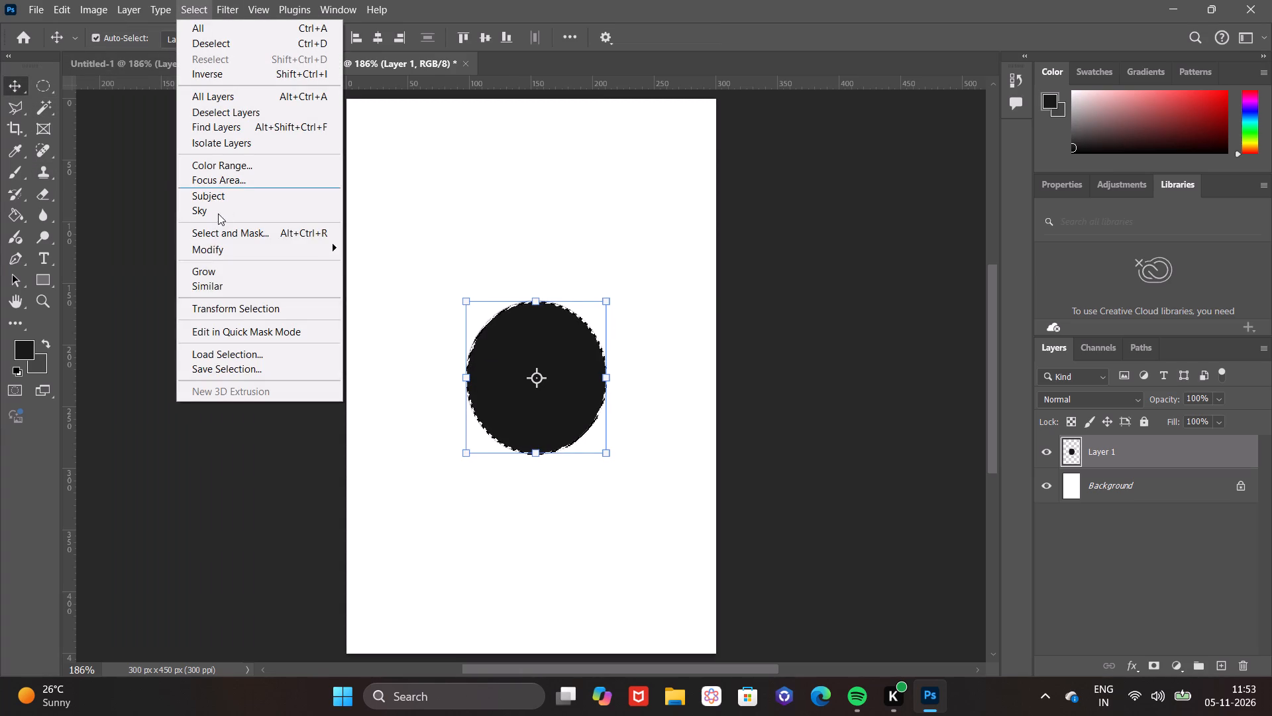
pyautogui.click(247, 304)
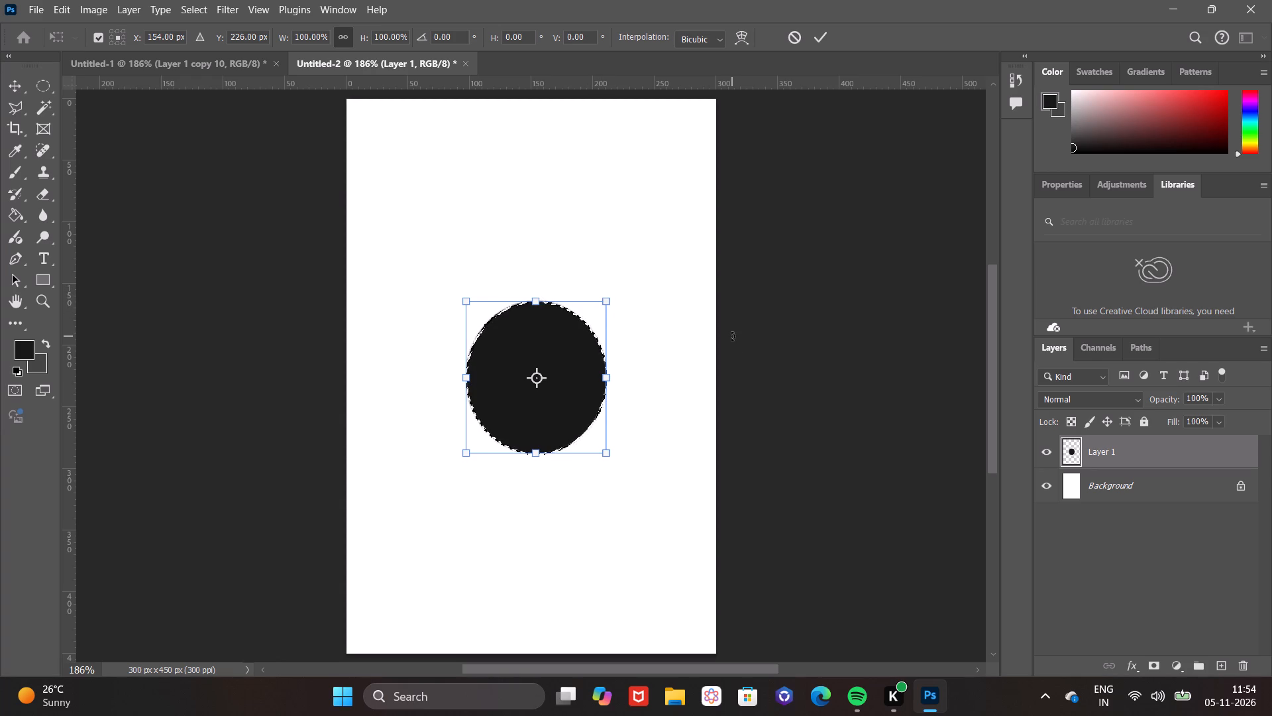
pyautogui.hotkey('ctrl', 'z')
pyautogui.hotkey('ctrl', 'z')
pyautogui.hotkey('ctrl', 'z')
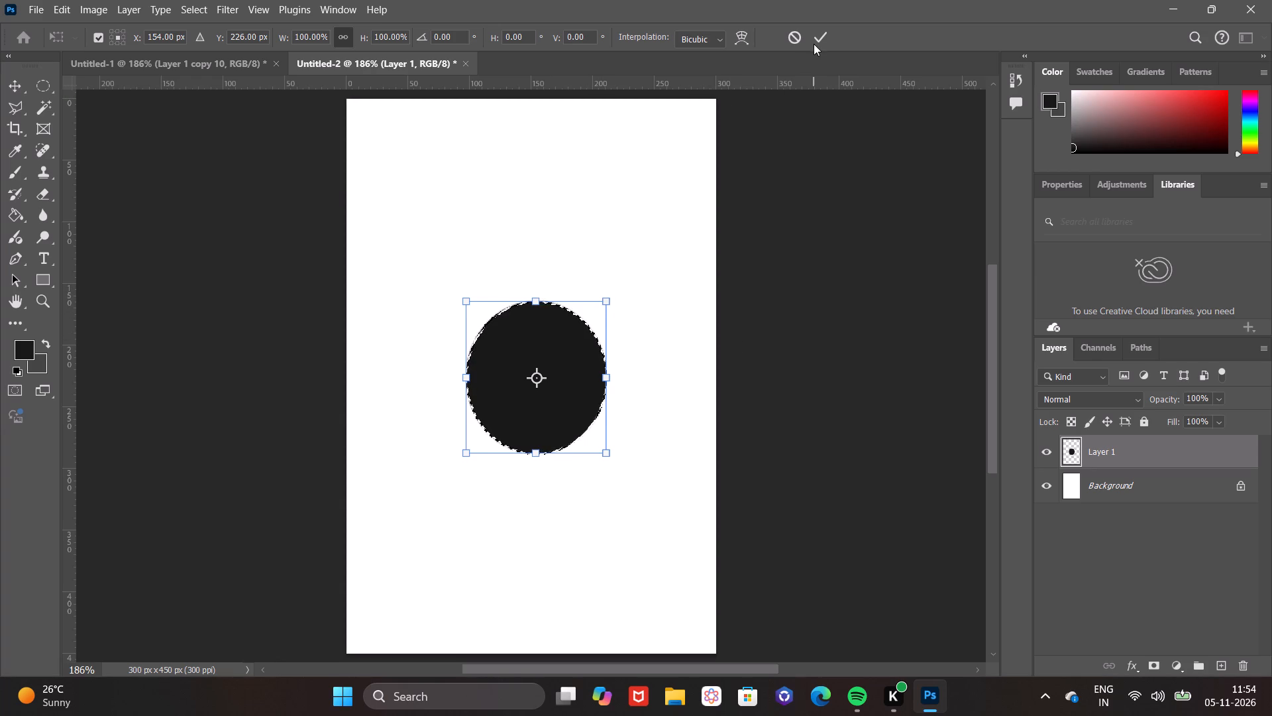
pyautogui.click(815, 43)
# Undo the central circle's fill and its elliptical selection on Layer 1.
pyautogui.hotkey('ctrl', 'z')
pyautogui.hotkey('ctrl', 'z')
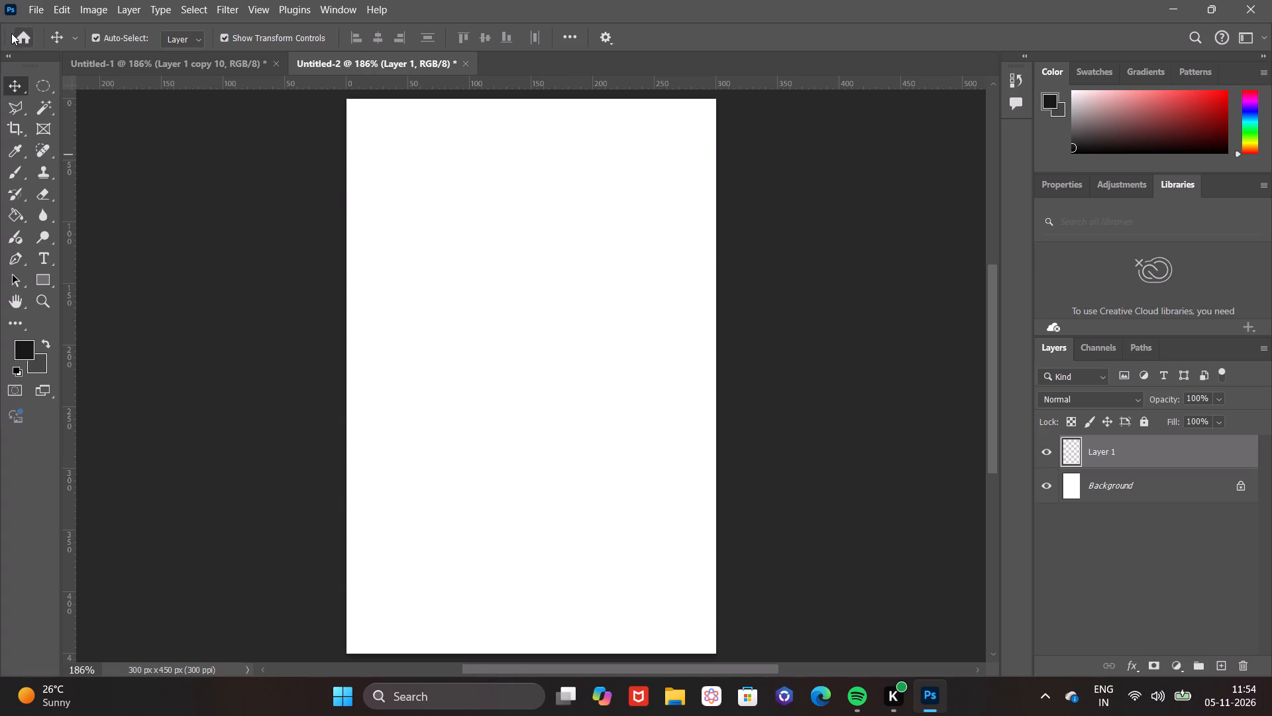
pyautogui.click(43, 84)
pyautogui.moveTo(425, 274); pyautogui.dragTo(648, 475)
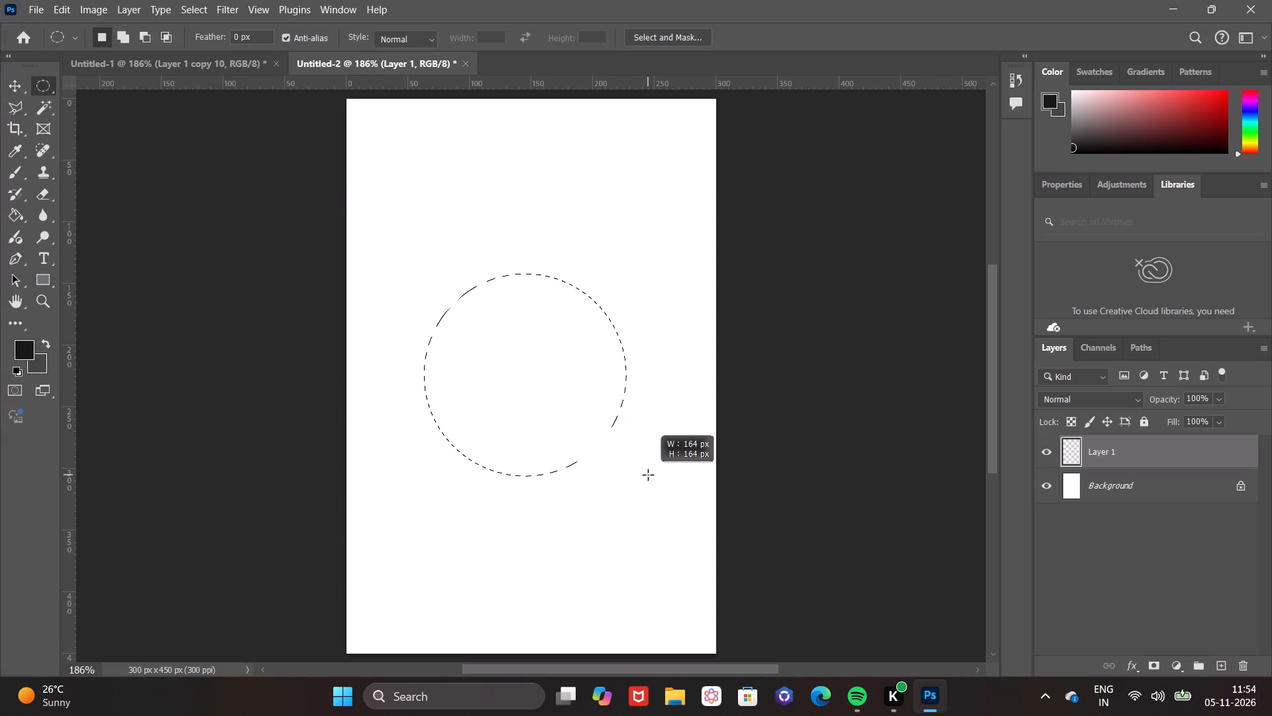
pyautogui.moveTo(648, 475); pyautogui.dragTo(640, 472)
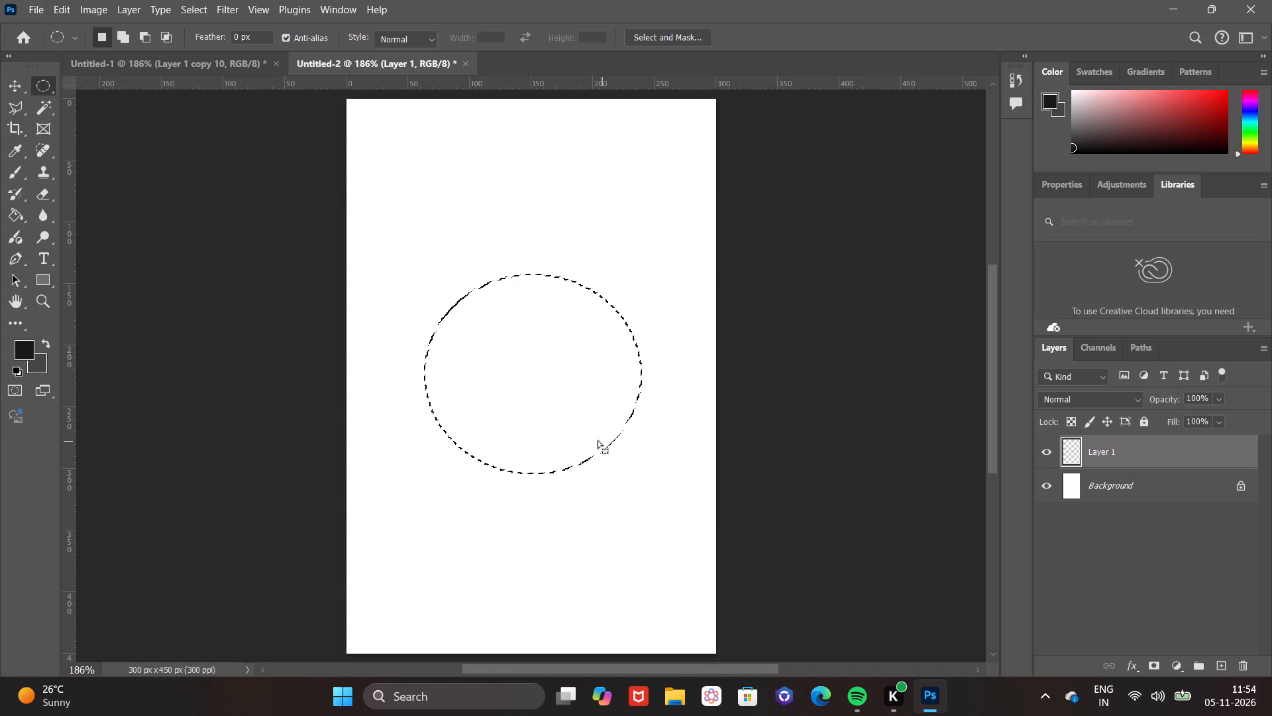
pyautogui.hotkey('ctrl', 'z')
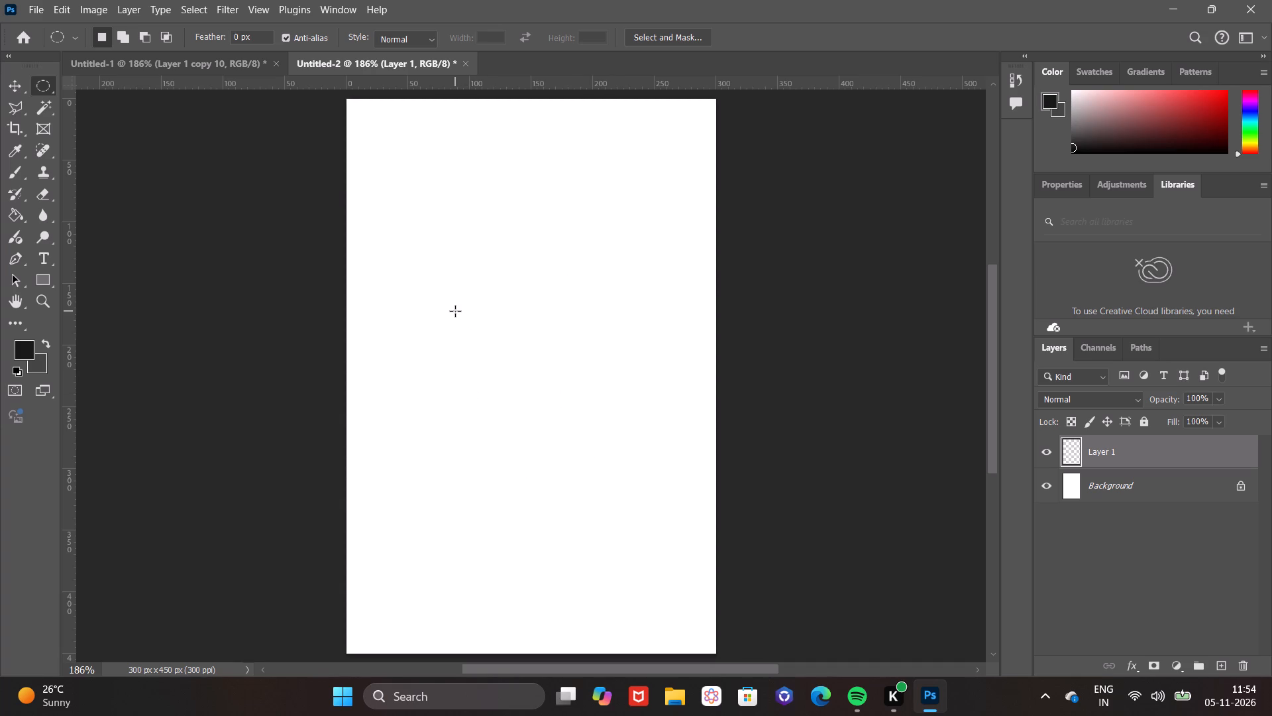
# Draw a circular selection about 177 px across on Layer 1 and fill it with the near-black foreground colour.
pyautogui.keyDown('shift'); pyautogui.moveTo(455, 310); pyautogui.dragTo(651, 512); pyautogui.keyUp('shift')
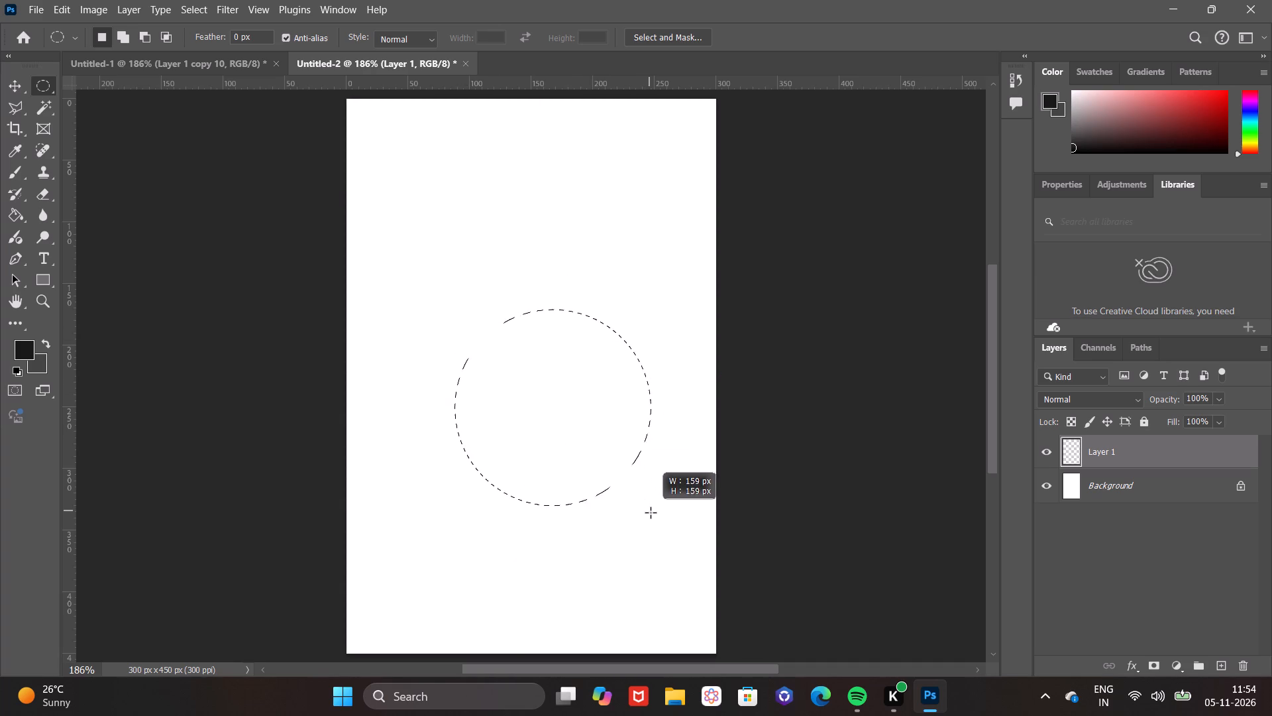
pyautogui.keyDown('shift'); pyautogui.moveTo(651, 512); pyautogui.dragTo(671, 541); pyautogui.keyUp('shift')
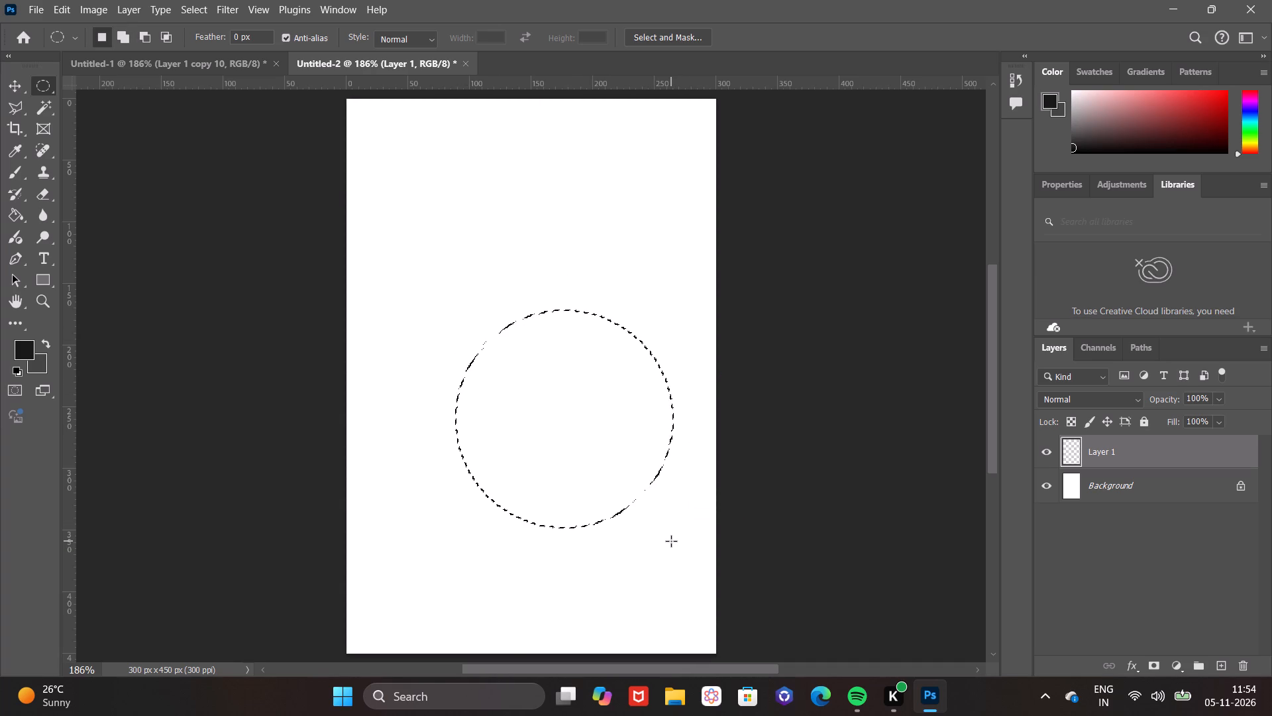
pyautogui.hotkey('alt', 'BackSpace')
# Centre the filled circle on the canvas at X 150, Y 225 px, scale it to about 117%, and deselect it.
pyautogui.hotkey('ctrl', 't')
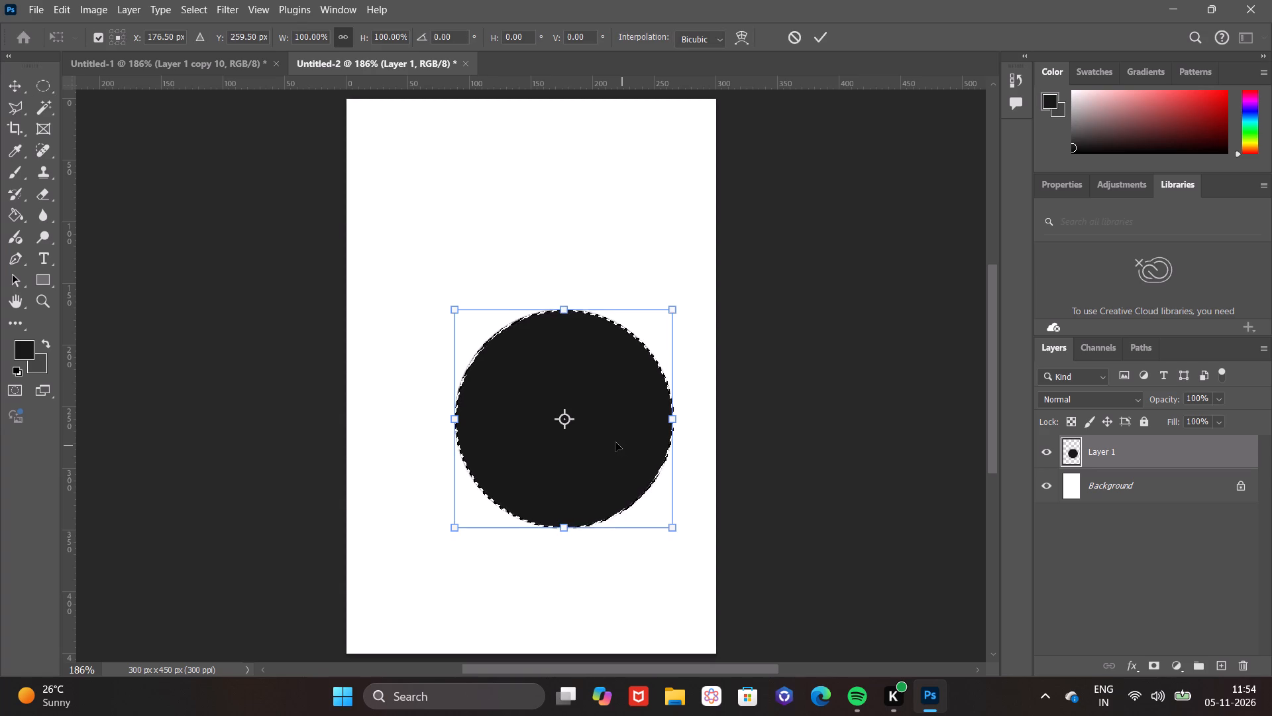
pyautogui.moveTo(615, 442); pyautogui.dragTo(579, 398)
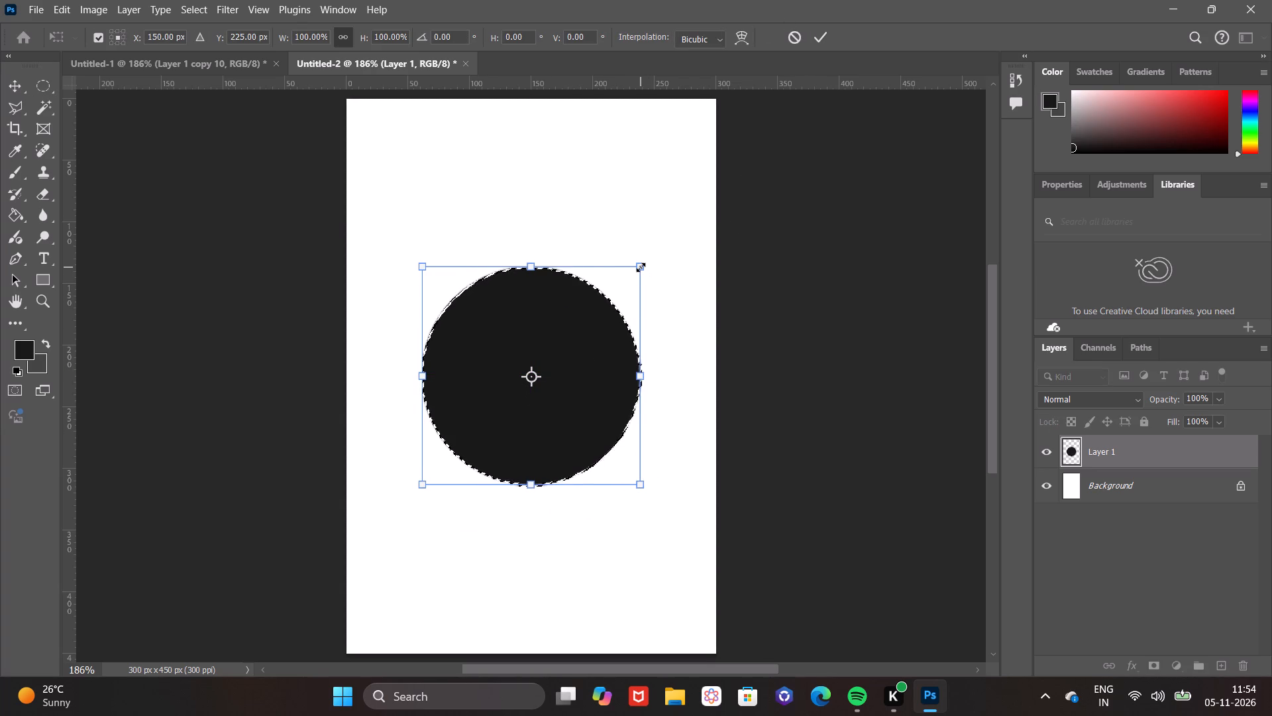
pyautogui.keyDown('alt'); pyautogui.moveTo(641, 267); pyautogui.dragTo(652, 242); pyautogui.keyUp('alt')
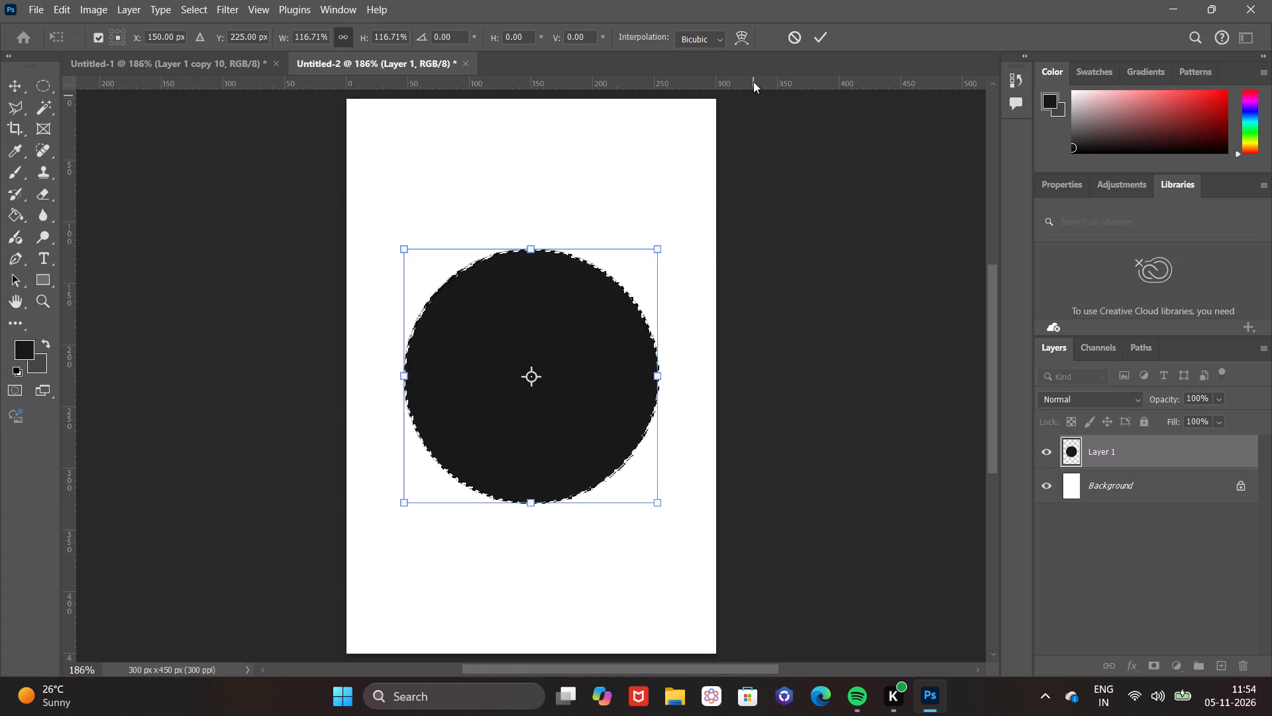
pyautogui.click(817, 40)
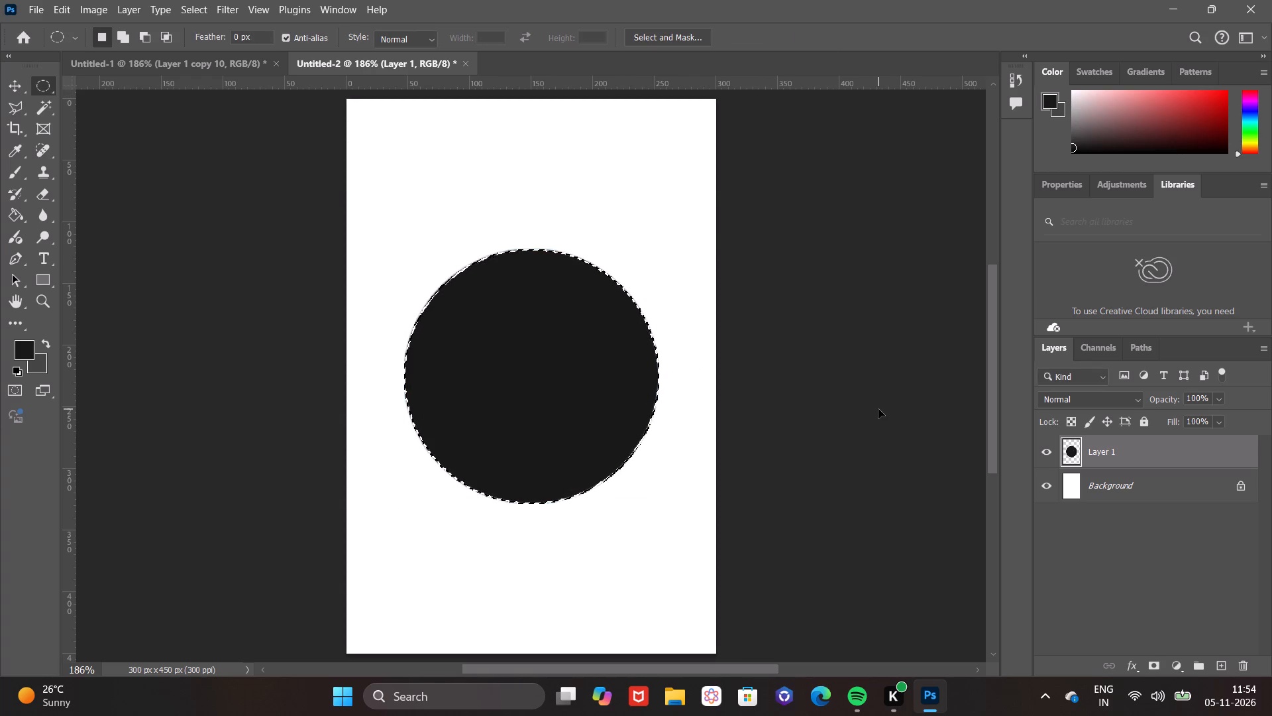
pyautogui.hotkey('ctrl', 'd')
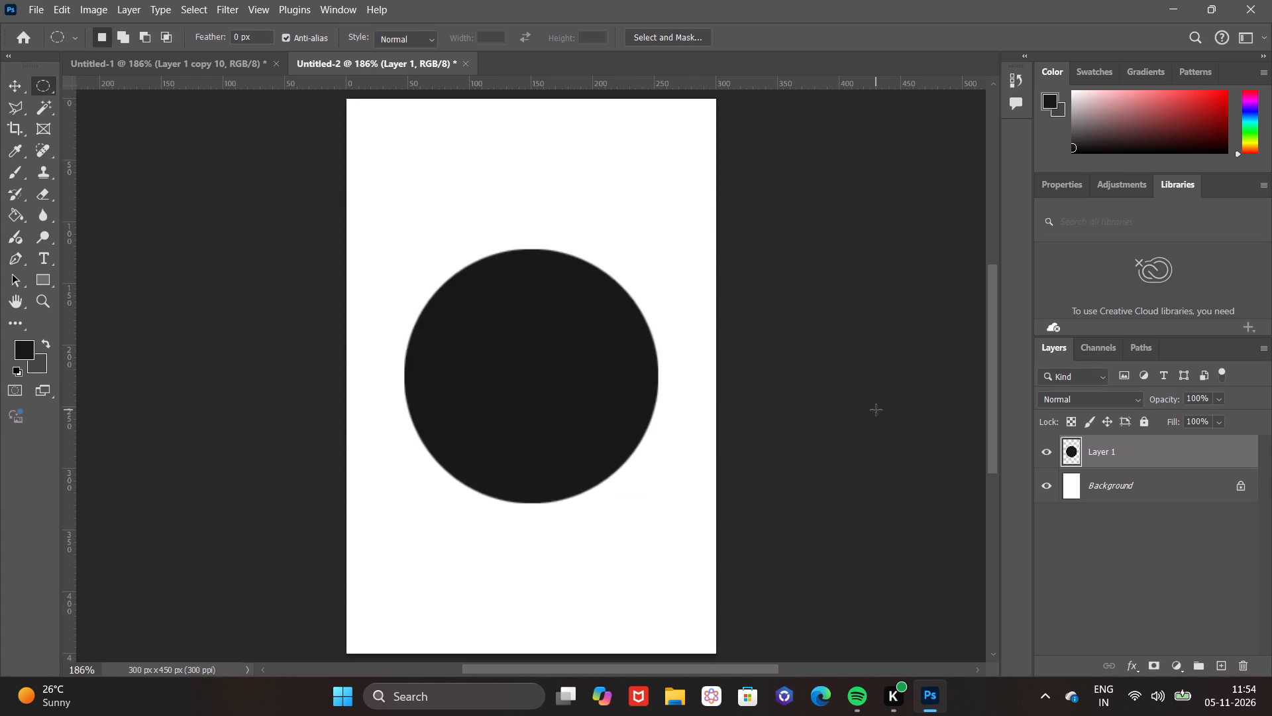
# Scale the central circle down to about 96% around its centre.
pyautogui.keyDown('alt'); pyautogui.scroll(-4, 623, 481); pyautogui.keyUp('alt')
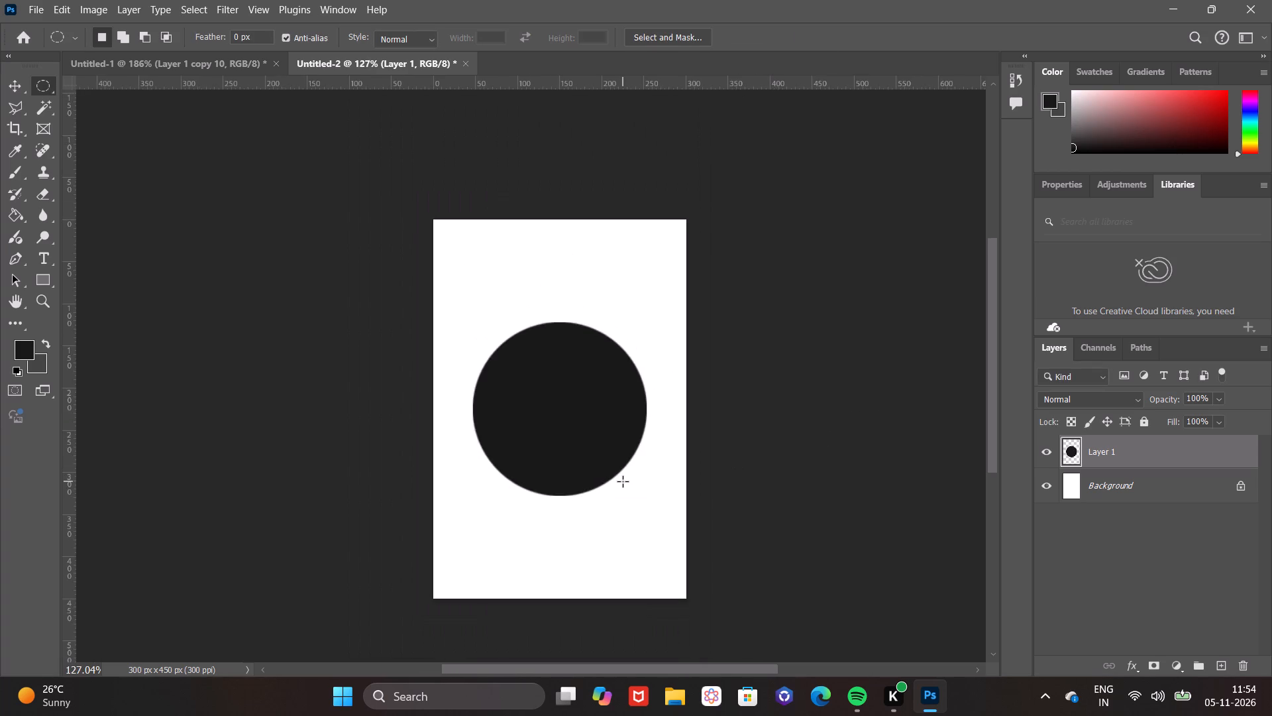
pyautogui.keyDown('alt'); pyautogui.scroll(1, 623, 481); pyautogui.keyUp('alt')
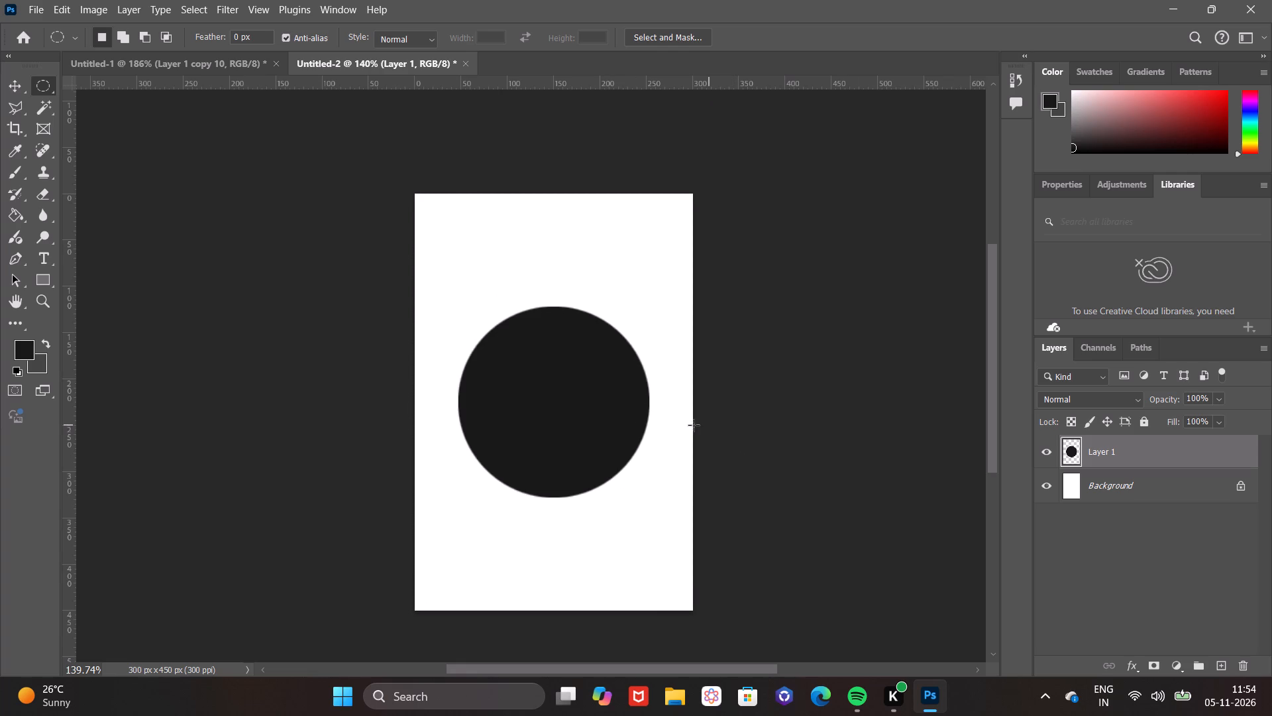
pyautogui.hotkey('ctrl', 't')
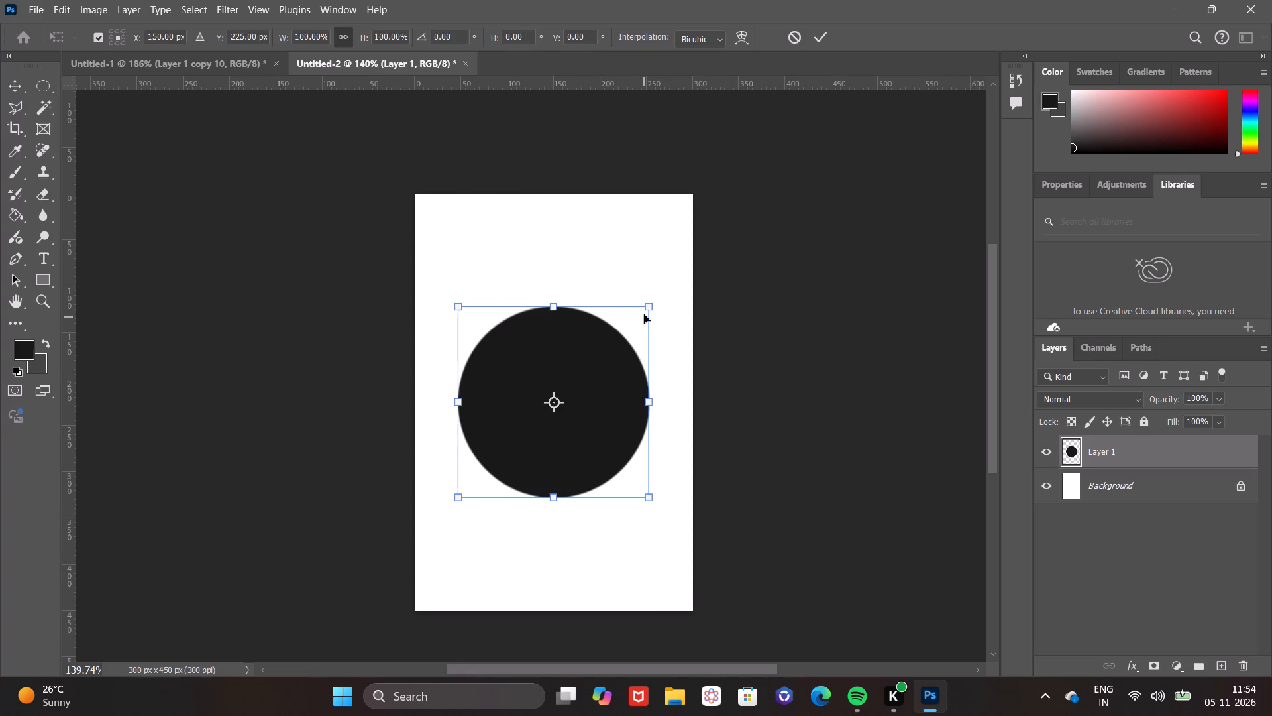
pyautogui.keyDown('alt'); pyautogui.click(648, 307); pyautogui.keyUp('alt')
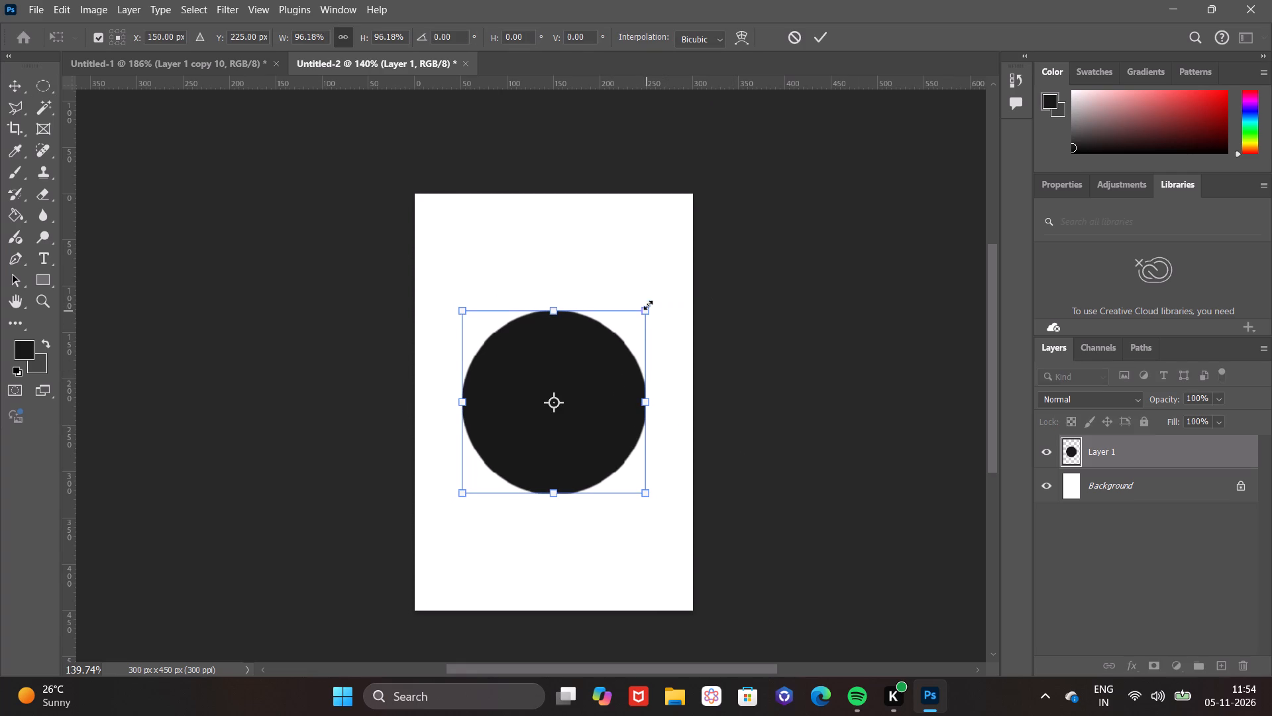
pyautogui.click(820, 31)
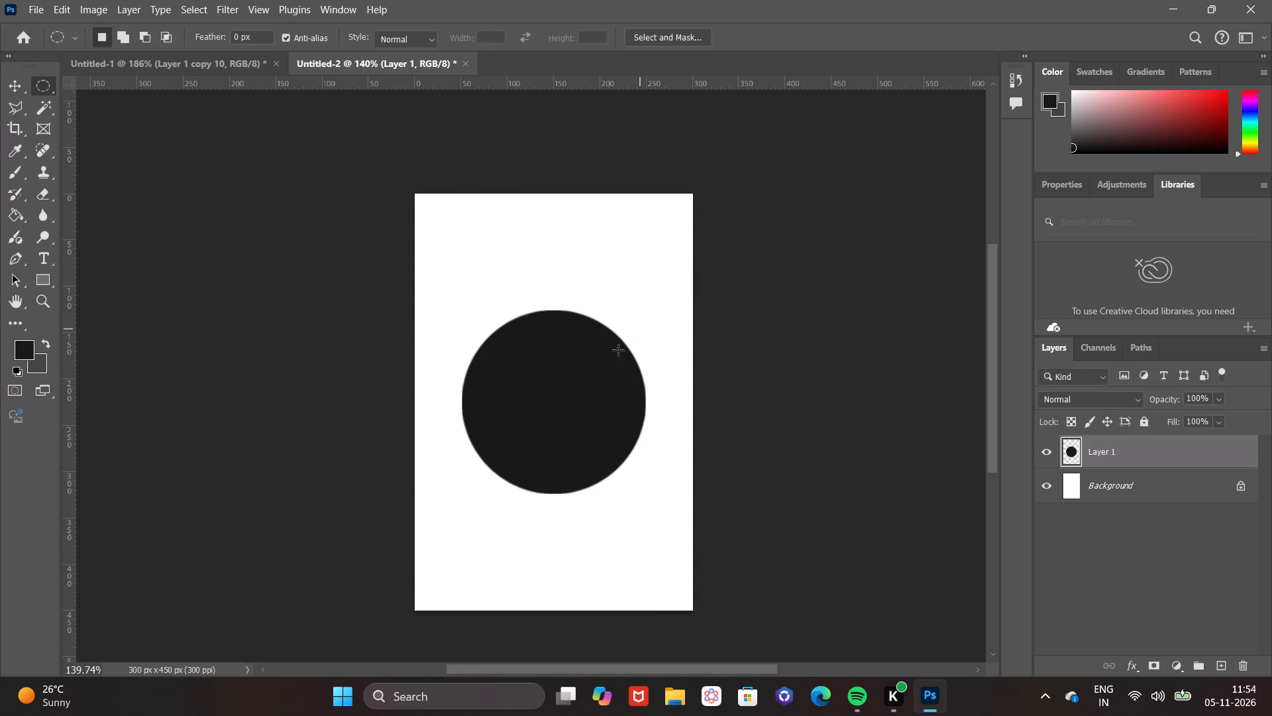
# Duplicate the circle layer Layer 1 and move the copy so it is centred on the canvas's top-right corner.
pyautogui.hotkey('ctrl', 'j')
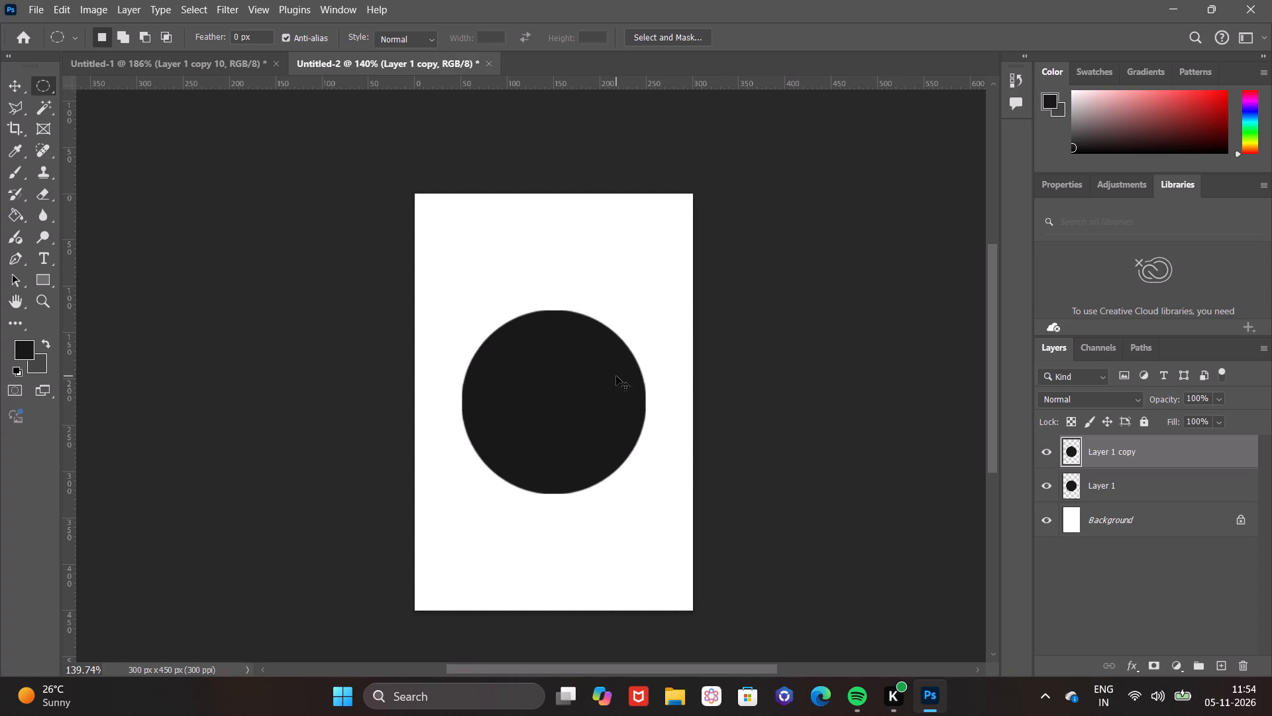
pyautogui.hotkey('ctrl', 't')
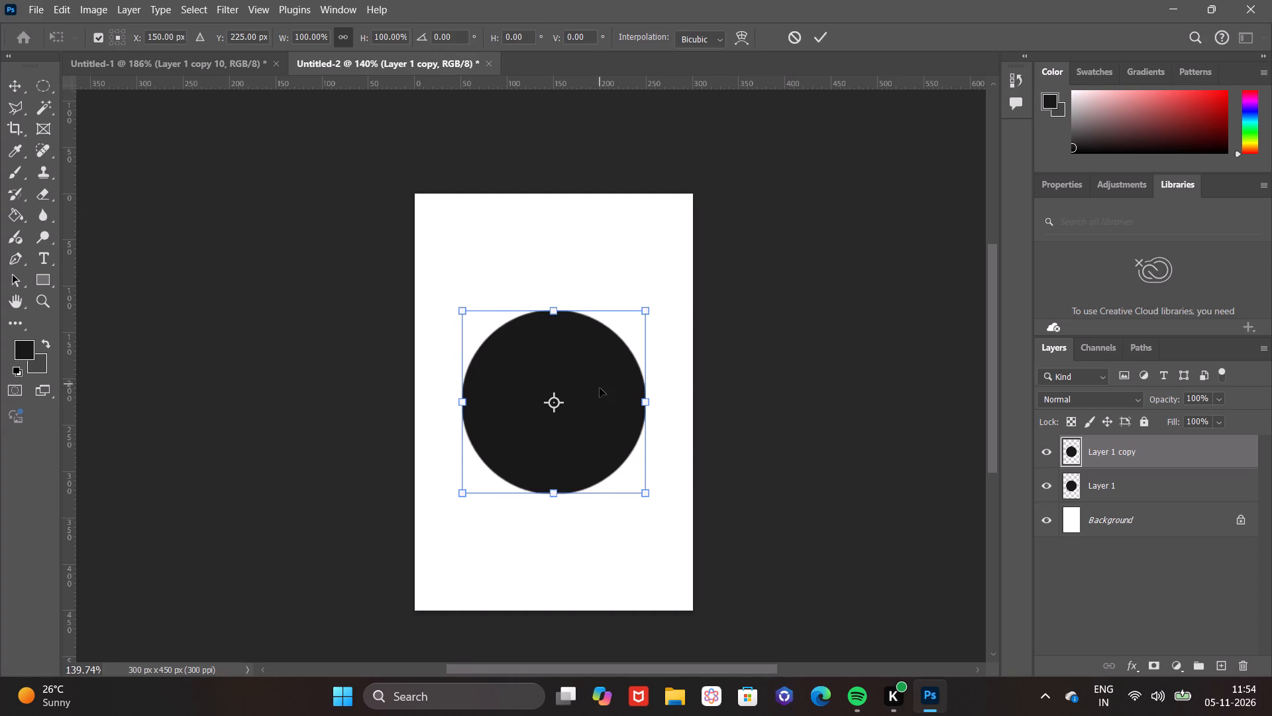
pyautogui.moveTo(600, 388); pyautogui.dragTo(731, 185)
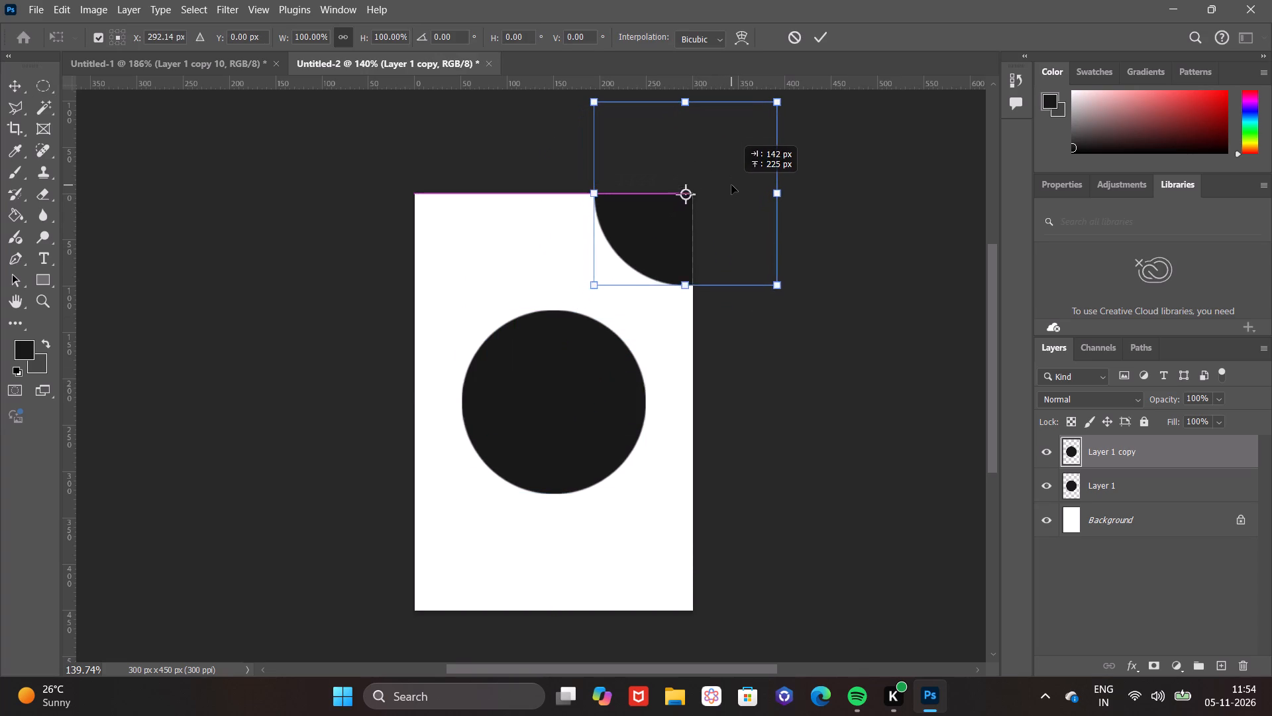
pyautogui.moveTo(731, 185); pyautogui.dragTo(733, 184)
pyautogui.click(828, 38)
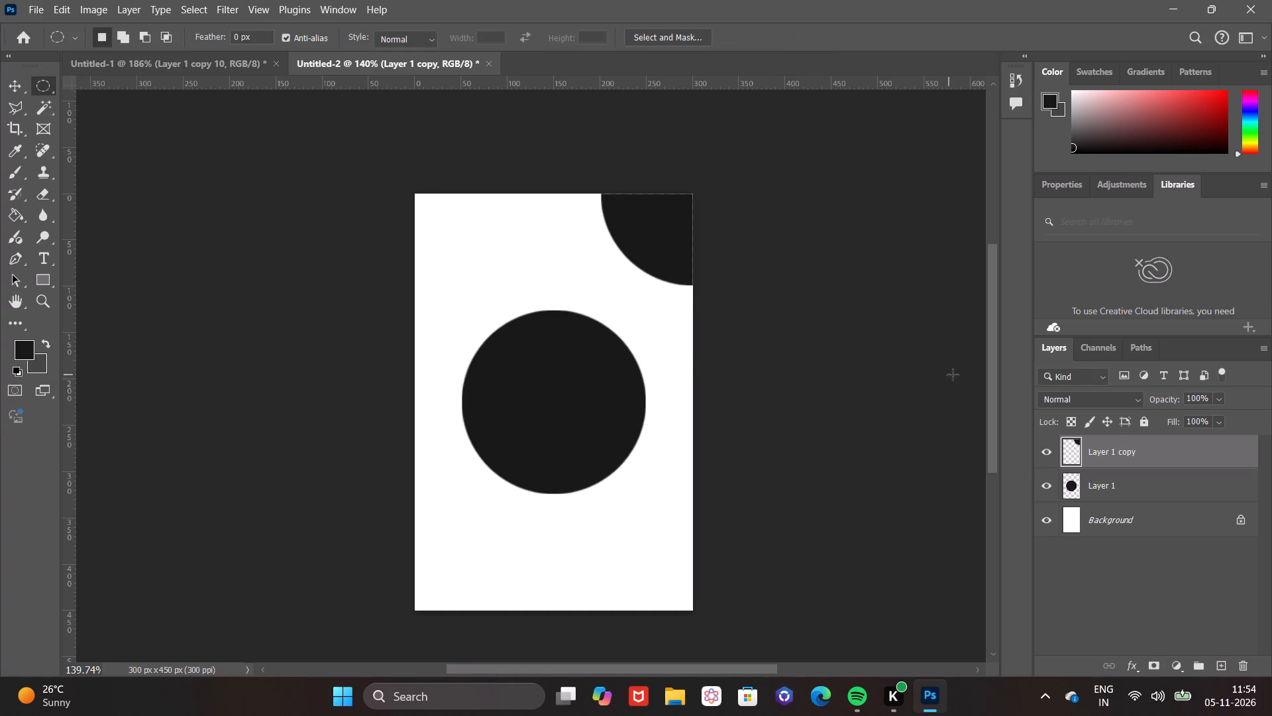
# Duplicate the central circle layer Layer 1 and move the copy so it is centred on the canvas's top-left corner.
pyautogui.click(1098, 480)
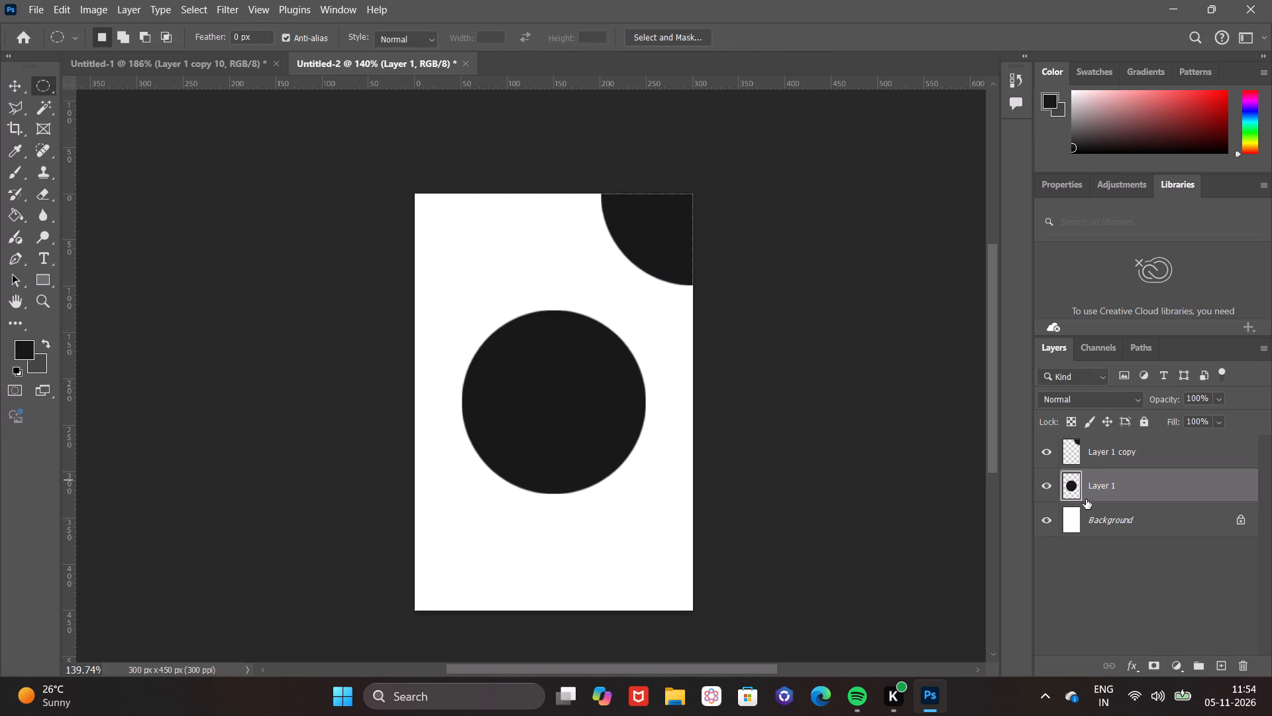
pyautogui.hotkey('ctrl', 'j')
pyautogui.hotkey('ctrl', 't')
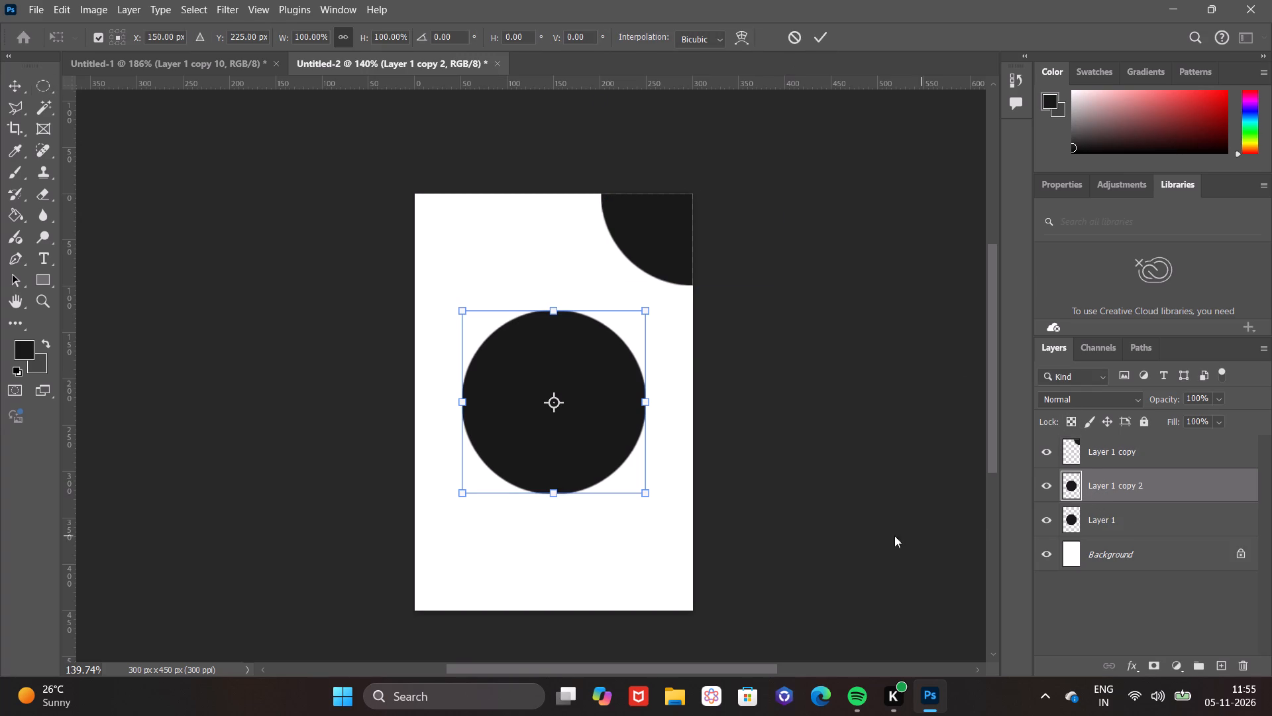
pyautogui.moveTo(576, 424); pyautogui.dragTo(466, 245)
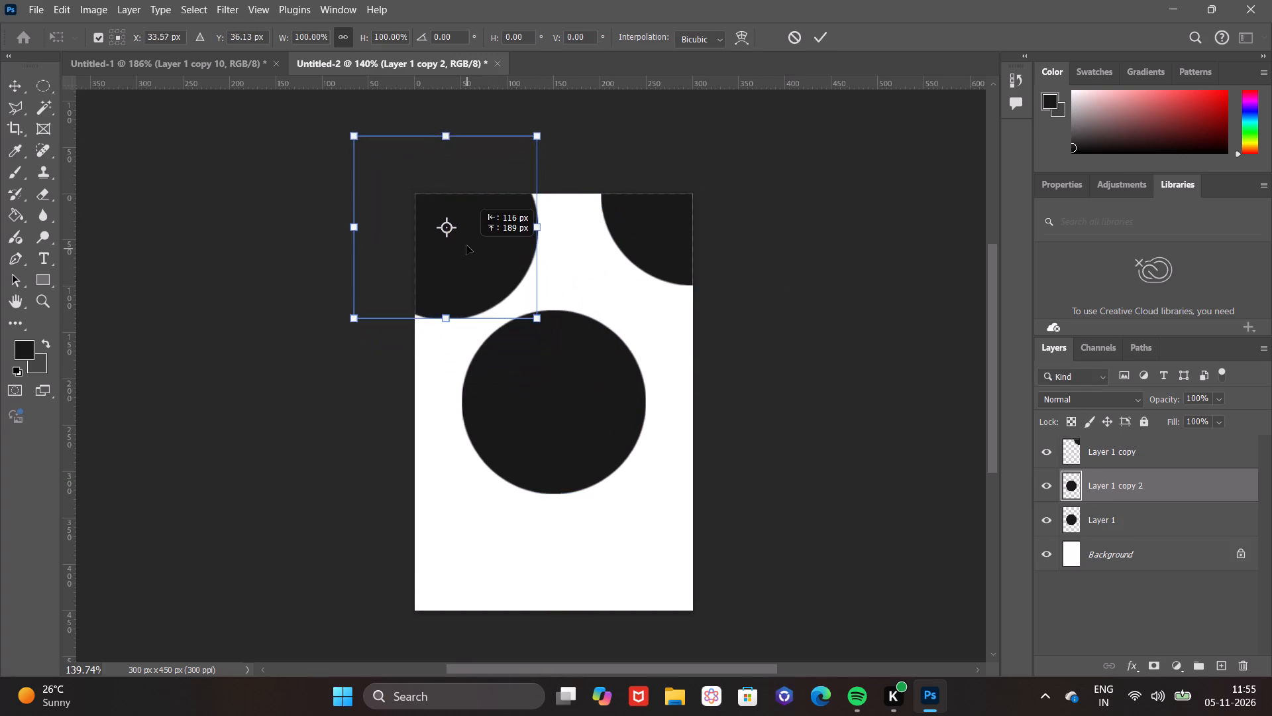
pyautogui.moveTo(466, 245); pyautogui.dragTo(443, 221)
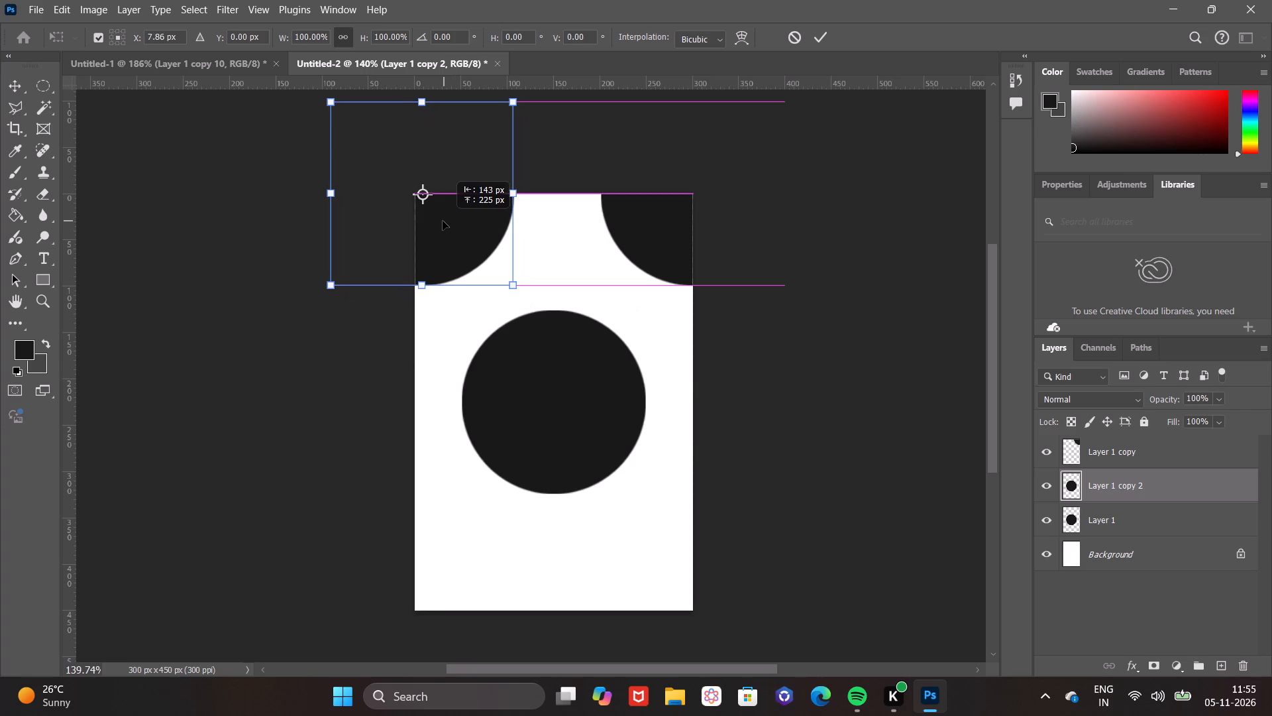
pyautogui.moveTo(443, 221); pyautogui.dragTo(439, 221)
pyautogui.click(822, 34)
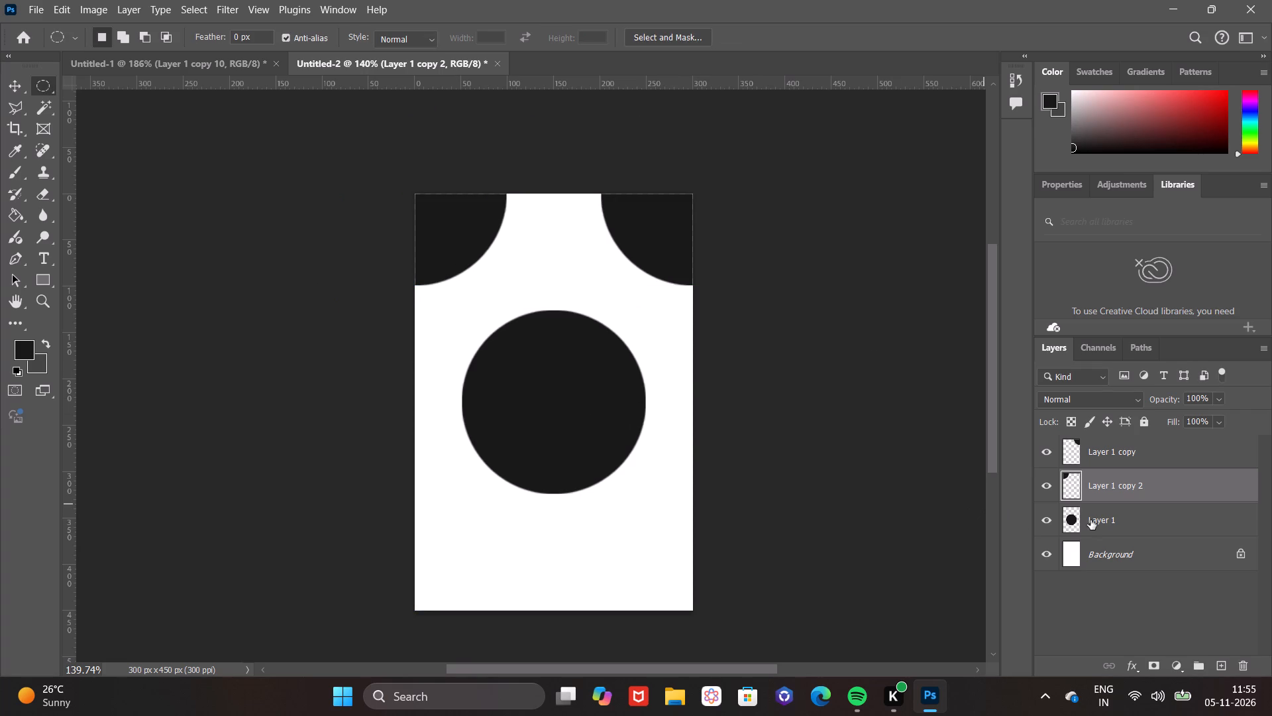
# Duplicate both top corner circle layers together and move the copies straight down to X 150, Y 450 px, onto the canvas's bottom corners.
pyautogui.keyDown('shift'); pyautogui.click(1101, 445); pyautogui.keyUp('shift')
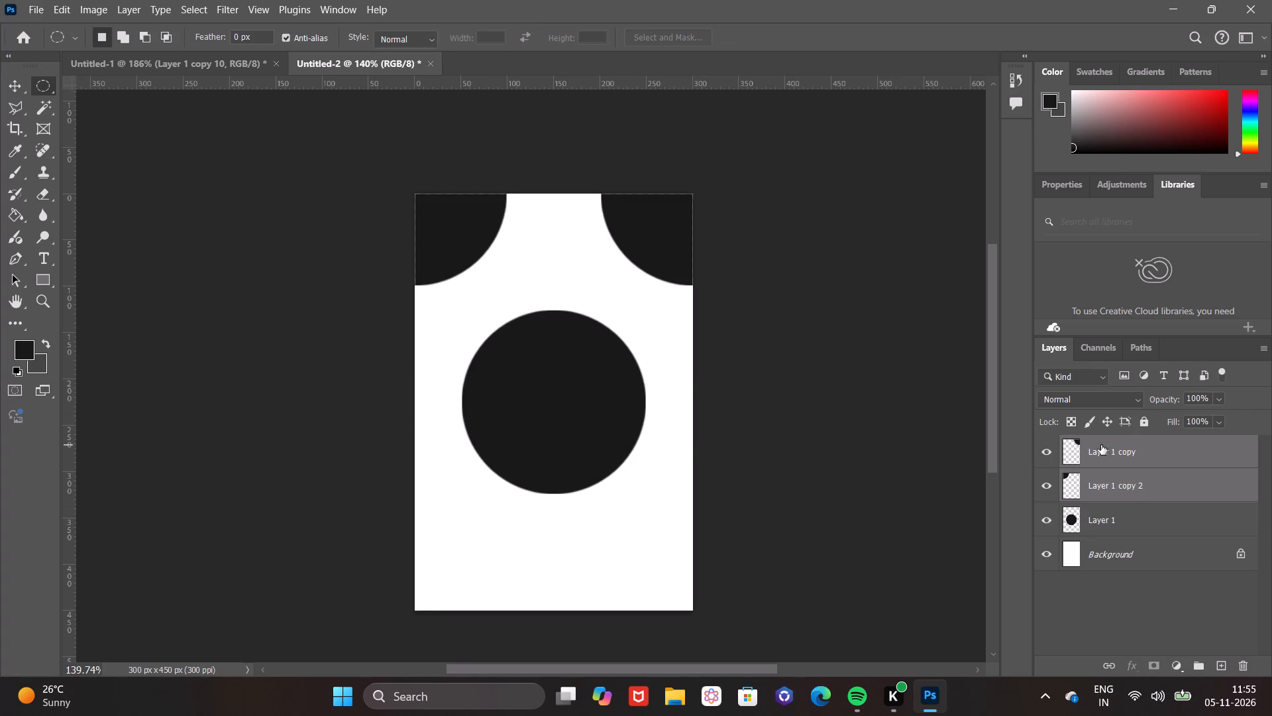
pyautogui.hotkey('ctrl', 'j')
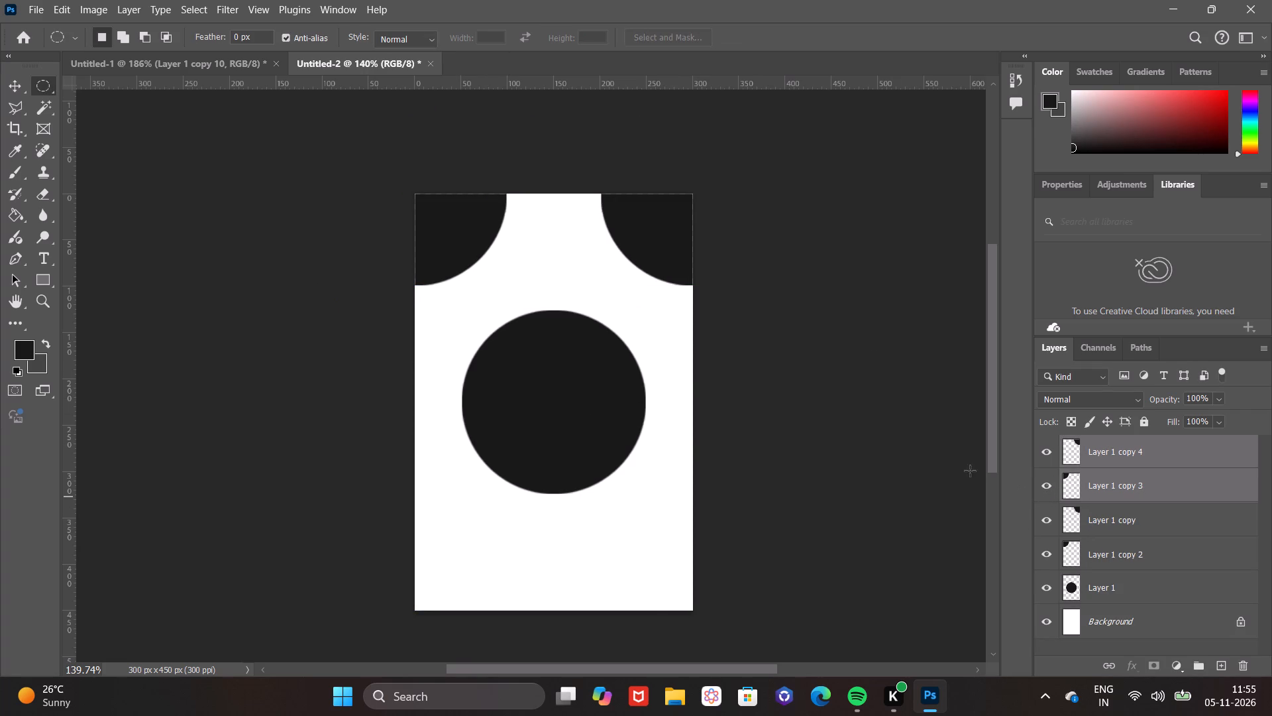
pyautogui.hotkey('ctrl', 't')
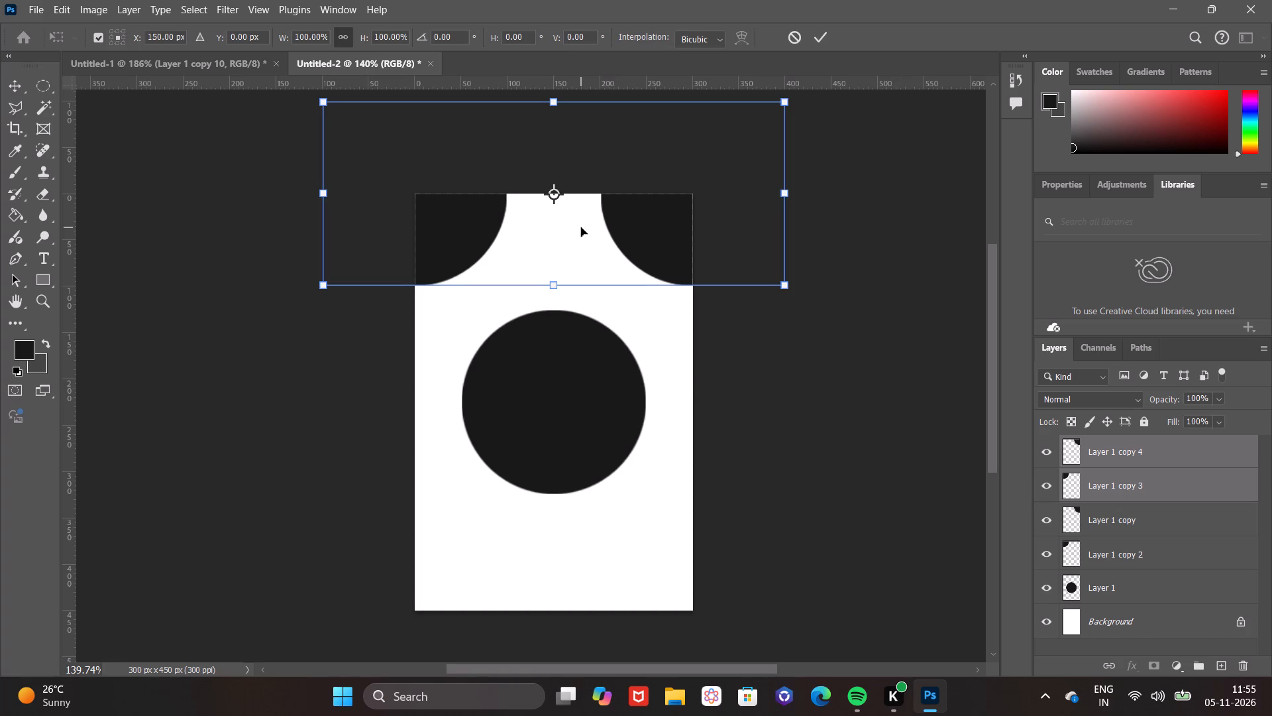
pyautogui.moveTo(598, 218); pyautogui.dragTo(624, 593)
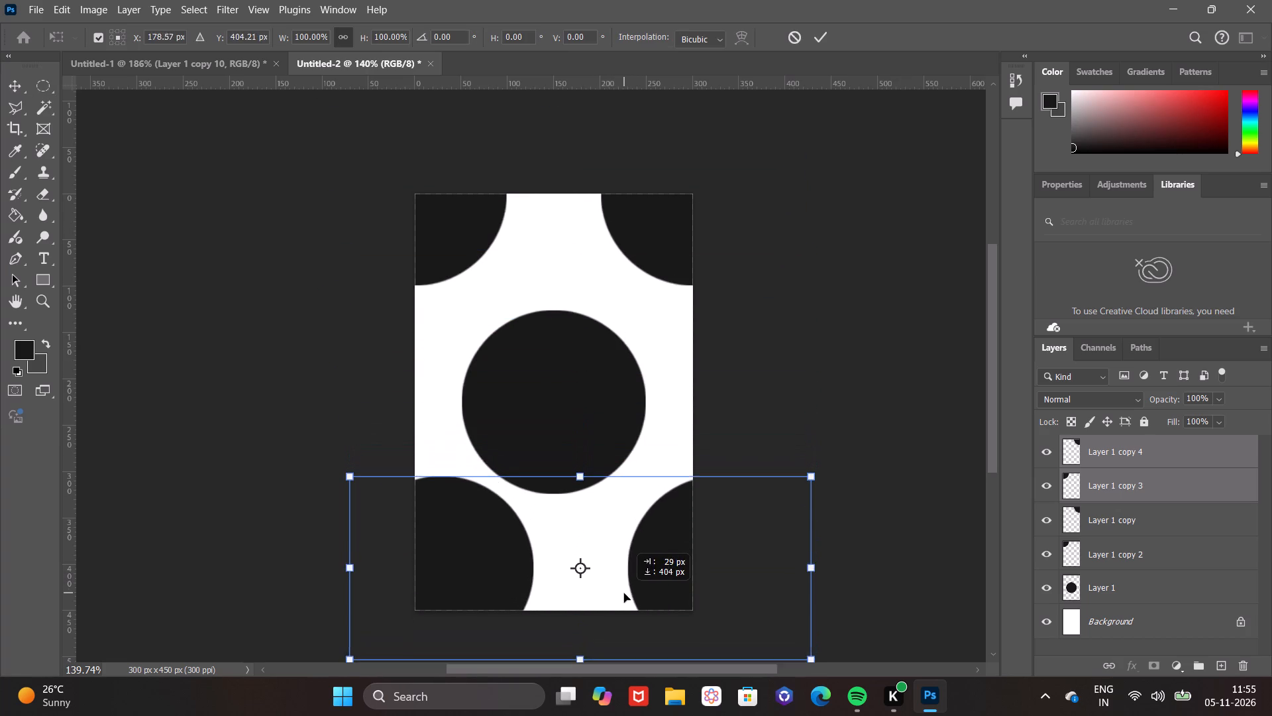
pyautogui.moveTo(624, 593); pyautogui.dragTo(606, 607)
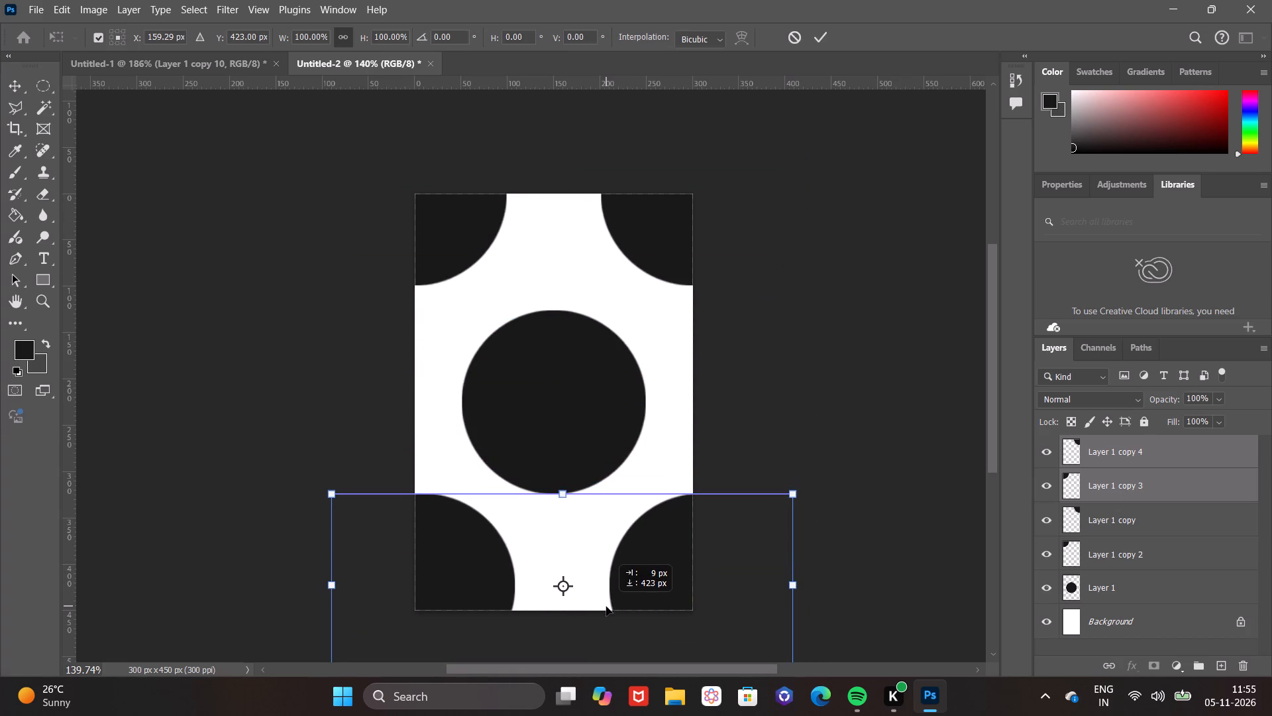
pyautogui.moveTo(606, 607); pyautogui.dragTo(609, 621)
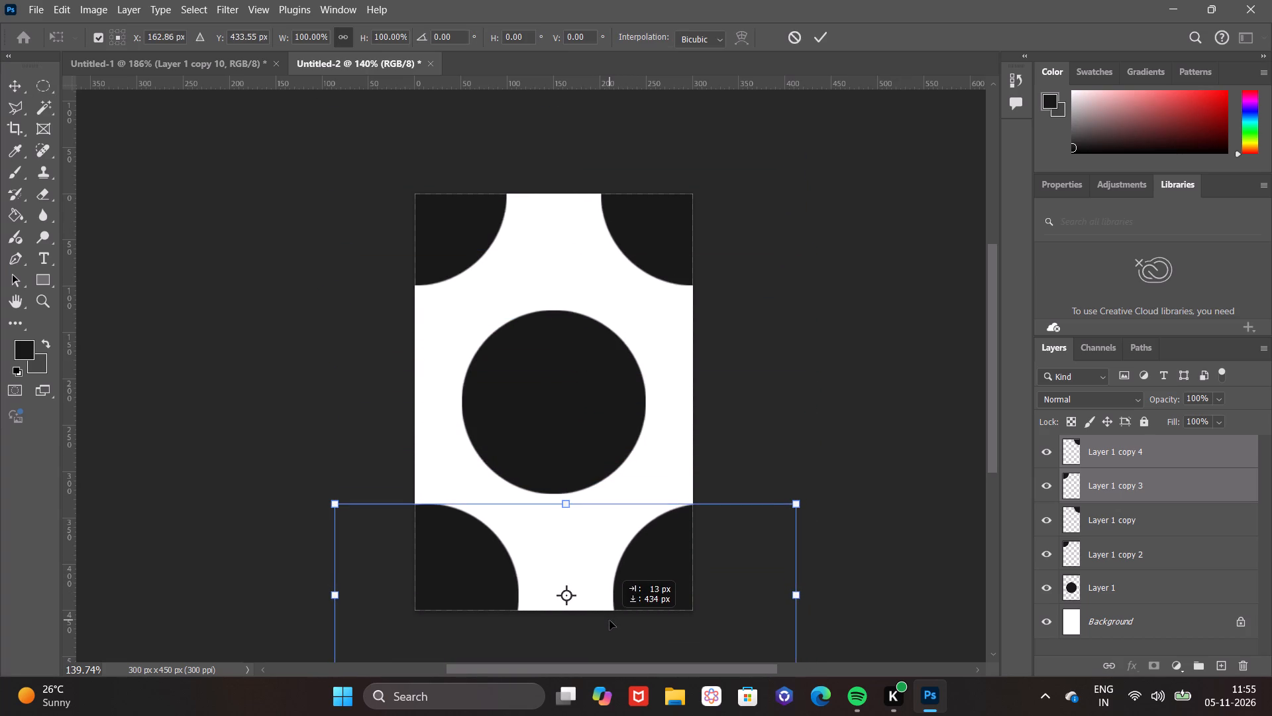
pyautogui.moveTo(609, 621); pyautogui.dragTo(603, 616)
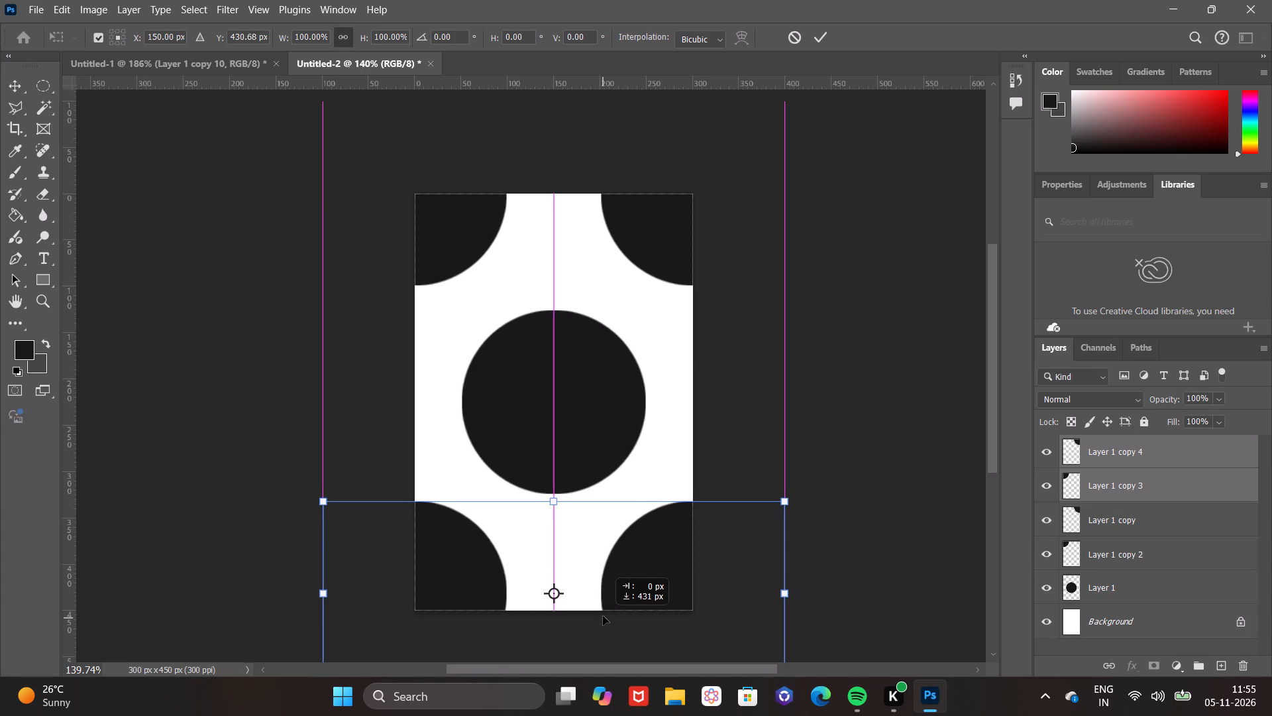
pyautogui.moveTo(603, 616); pyautogui.dragTo(603, 628)
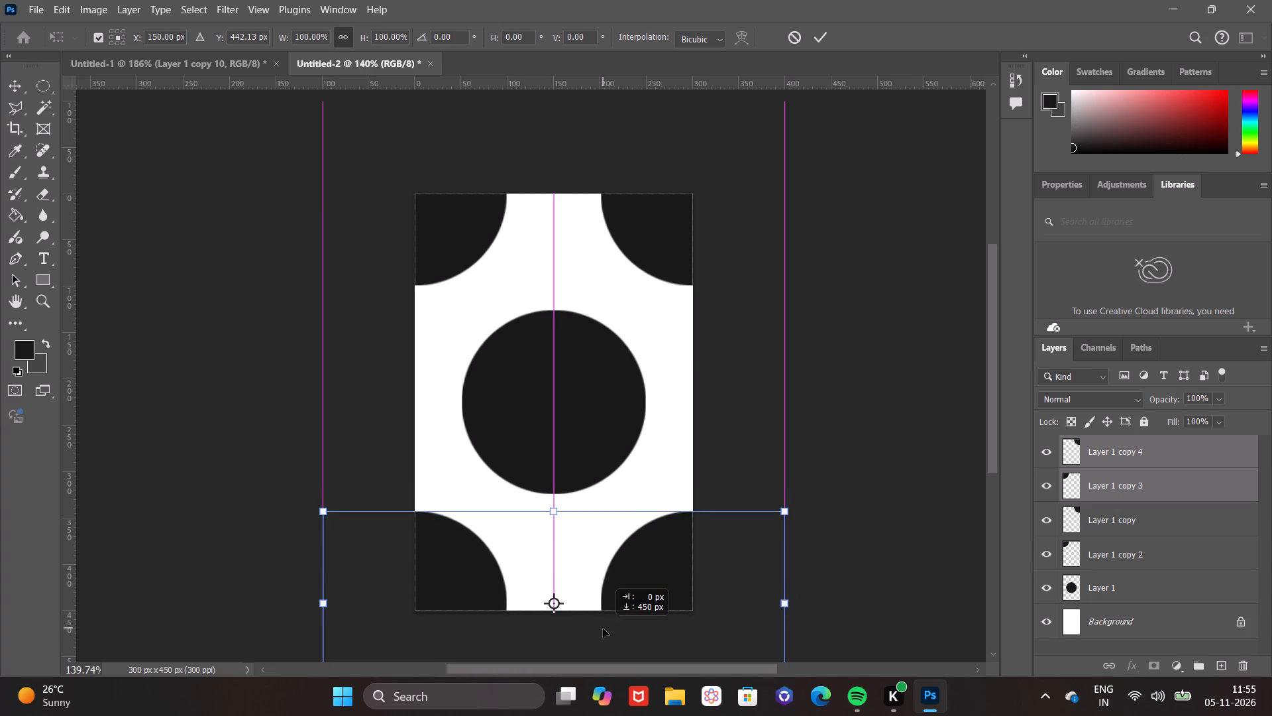
pyautogui.moveTo(603, 628); pyautogui.dragTo(603, 630)
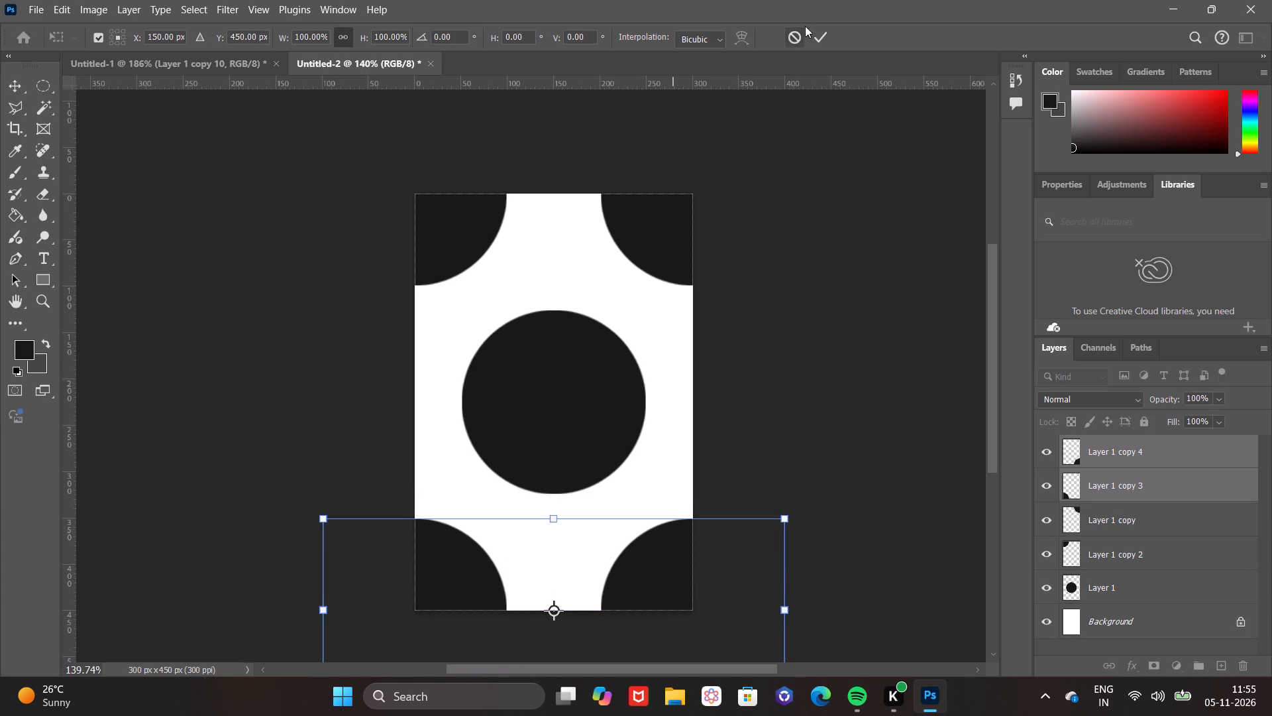
pyautogui.click(825, 36)
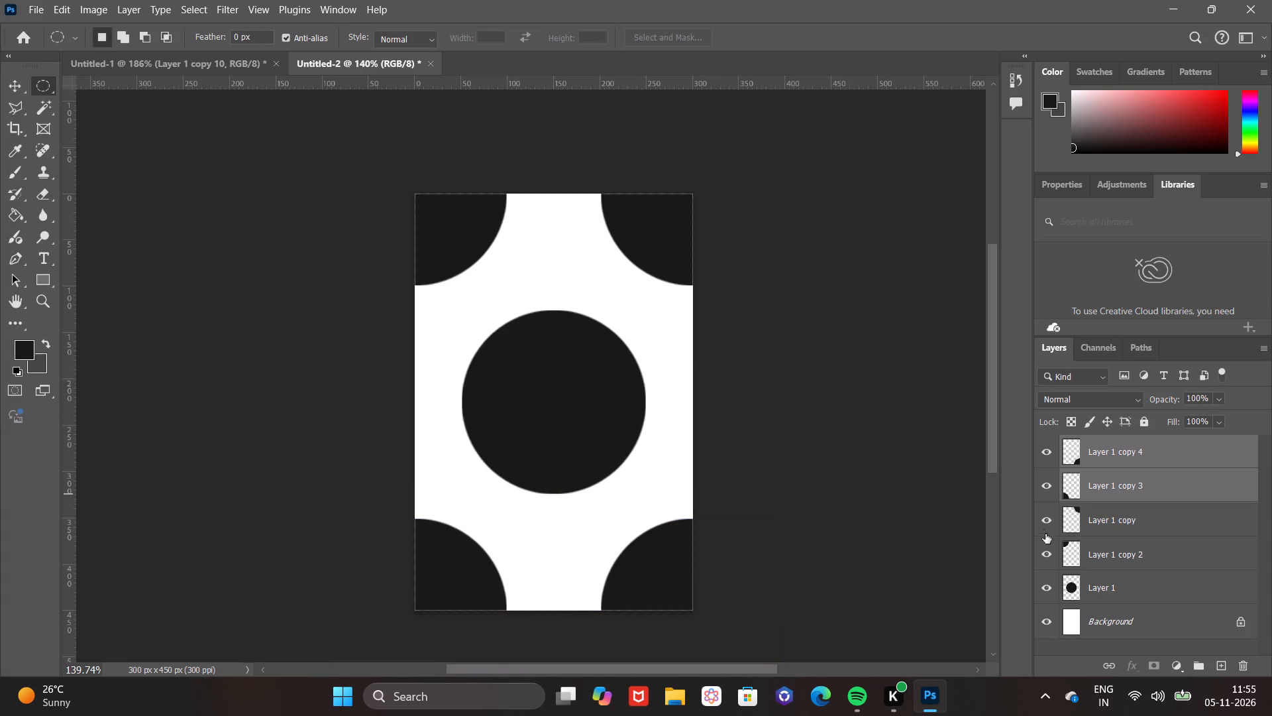
# Merge the central circle and the four corner circle layers into a single layer.
pyautogui.click(1149, 587)
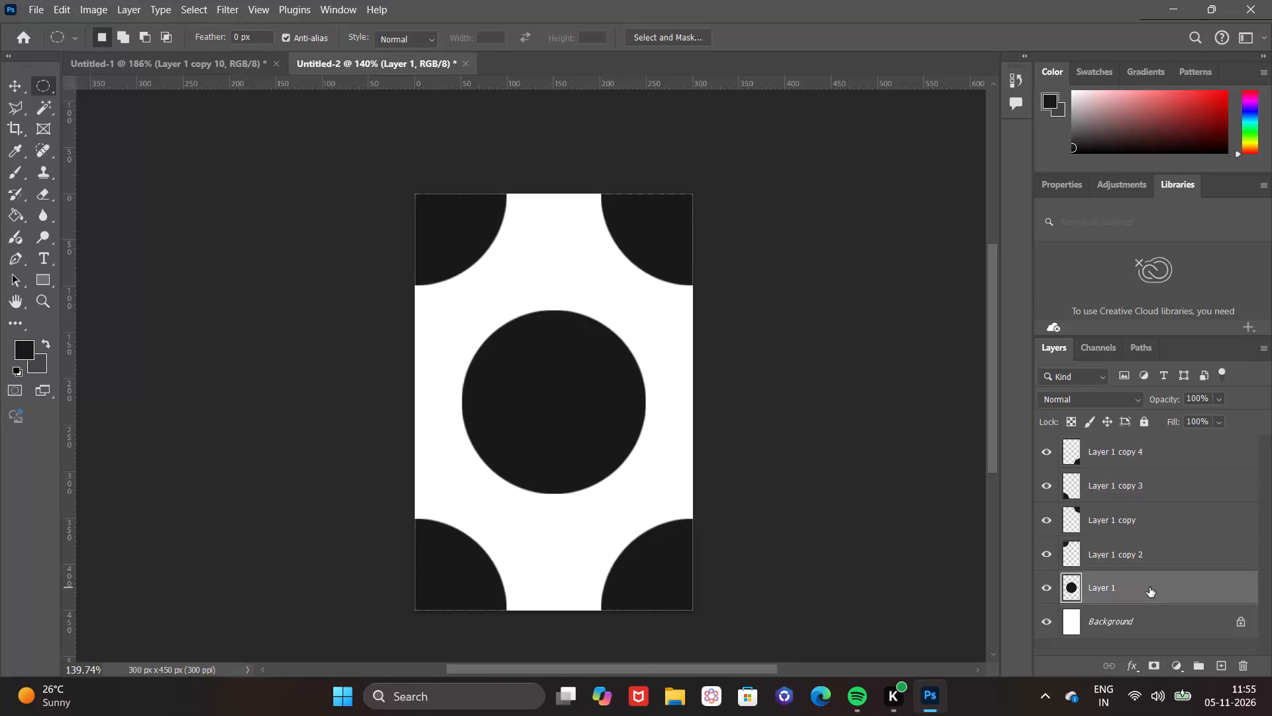
pyautogui.keyDown('shift'); pyautogui.click(1100, 449); pyautogui.keyUp('shift')
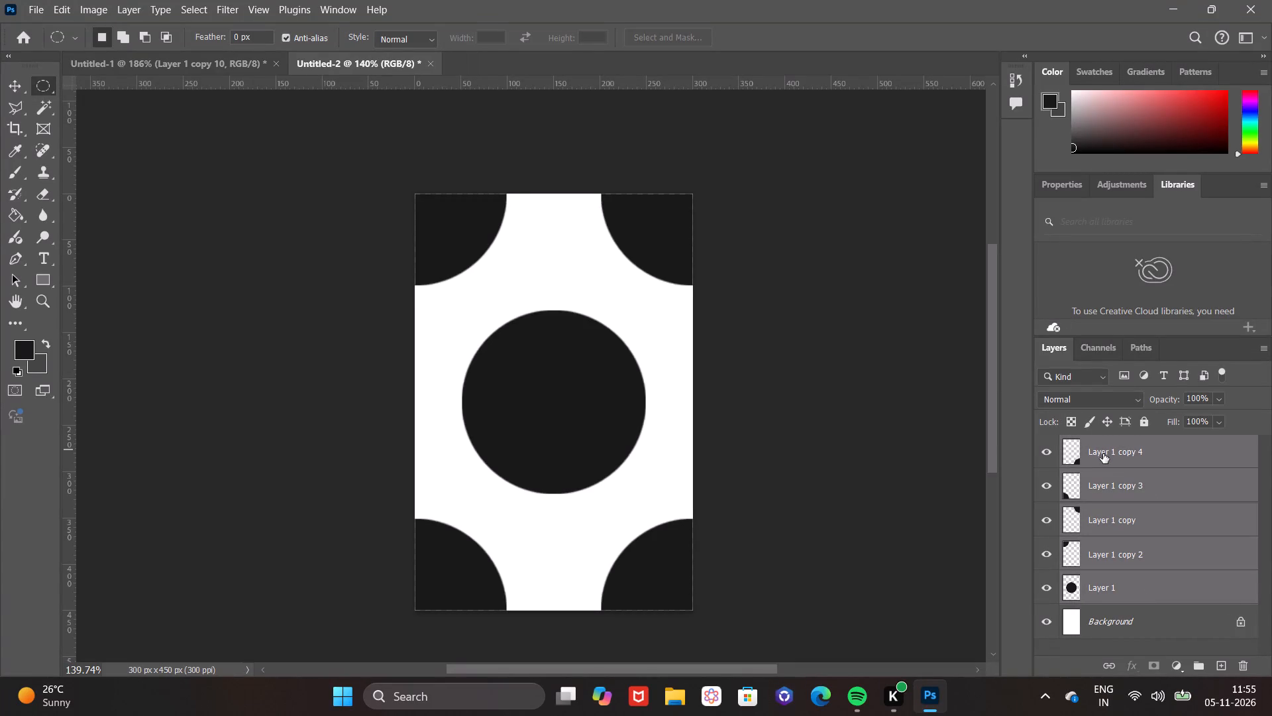
pyautogui.hotkey('ctrl', 'e')
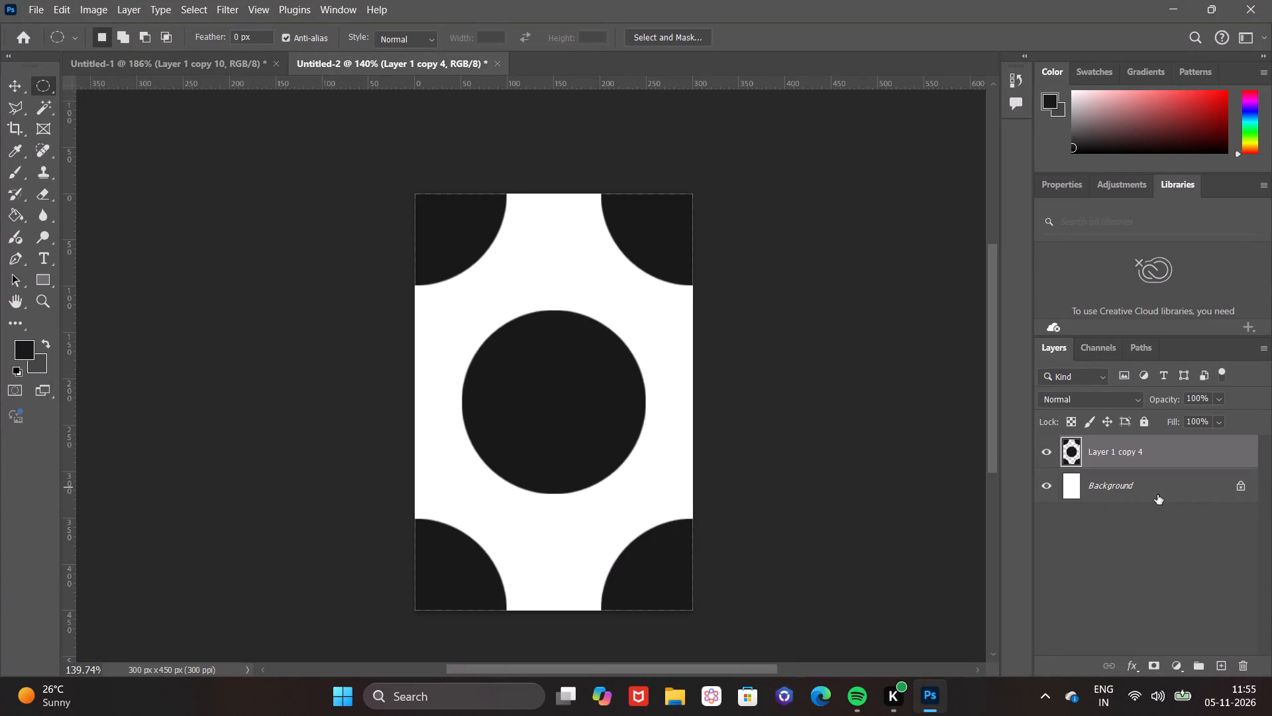
# Hide the white Background layer and define the circles on transparency as a pattern, keeping the suggested name.
pyautogui.click(1049, 485)
pyautogui.click(1155, 565)
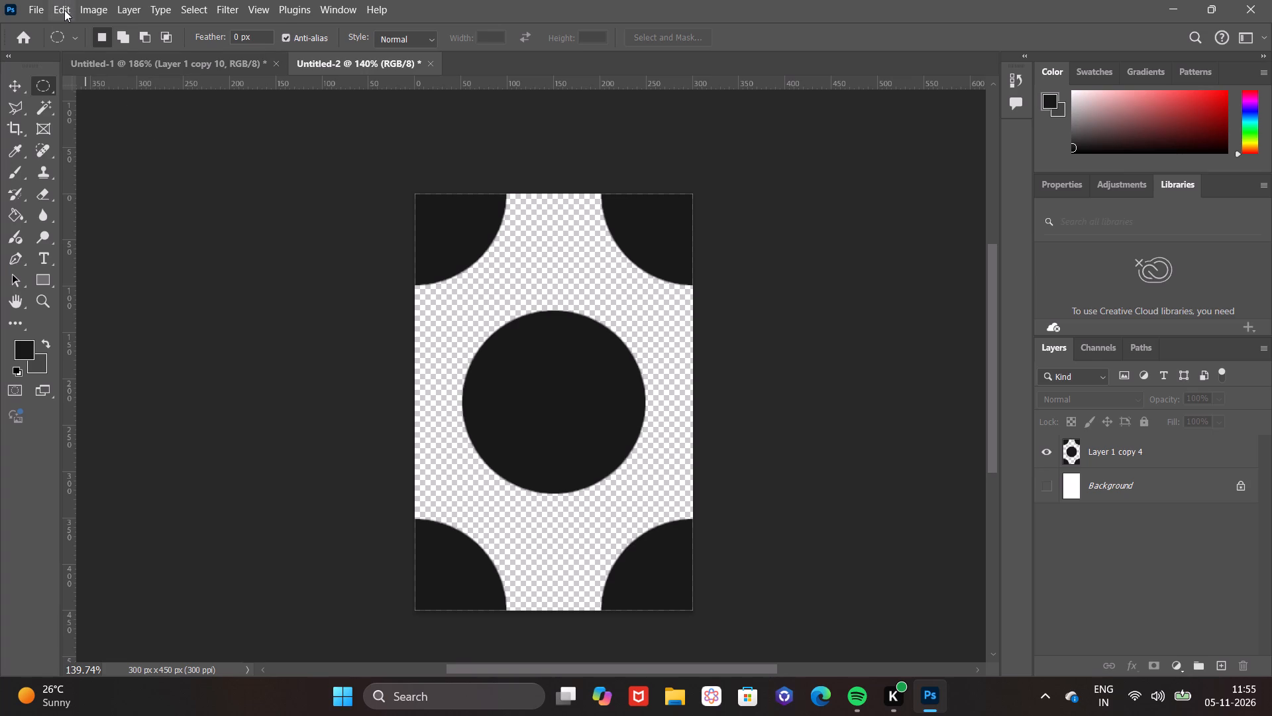
pyautogui.click(64, 10)
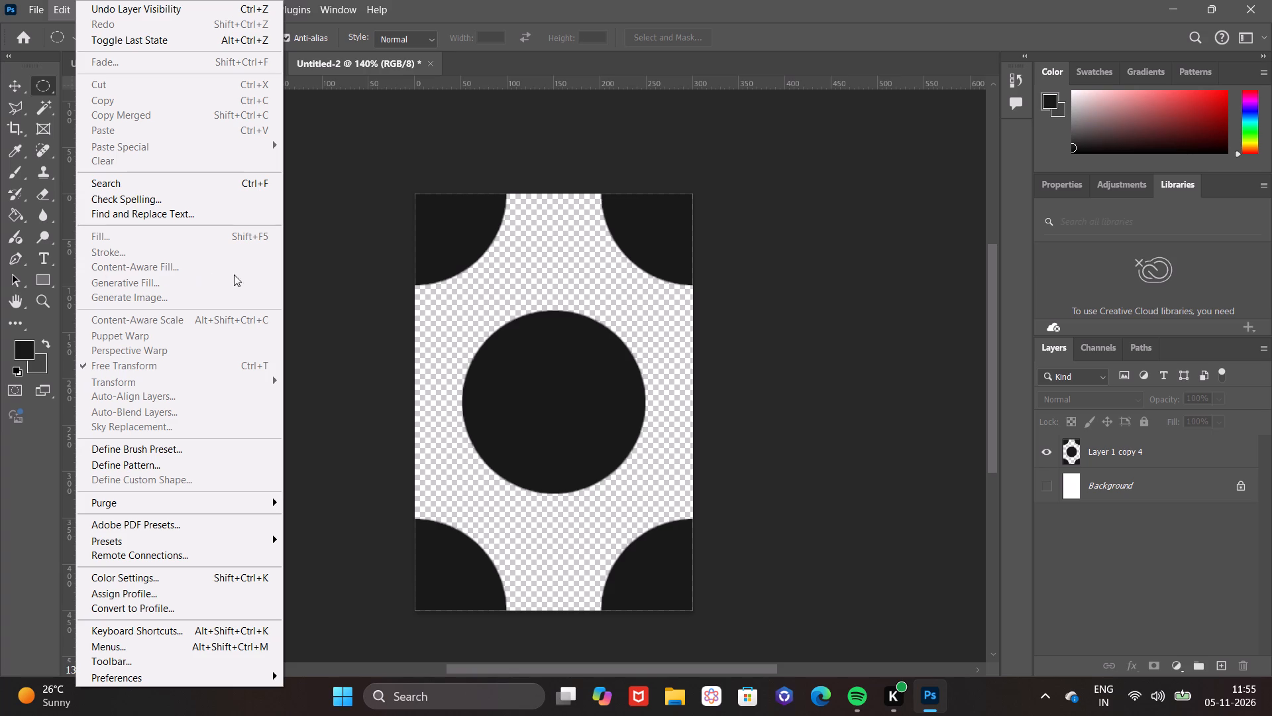
pyautogui.click(142, 467)
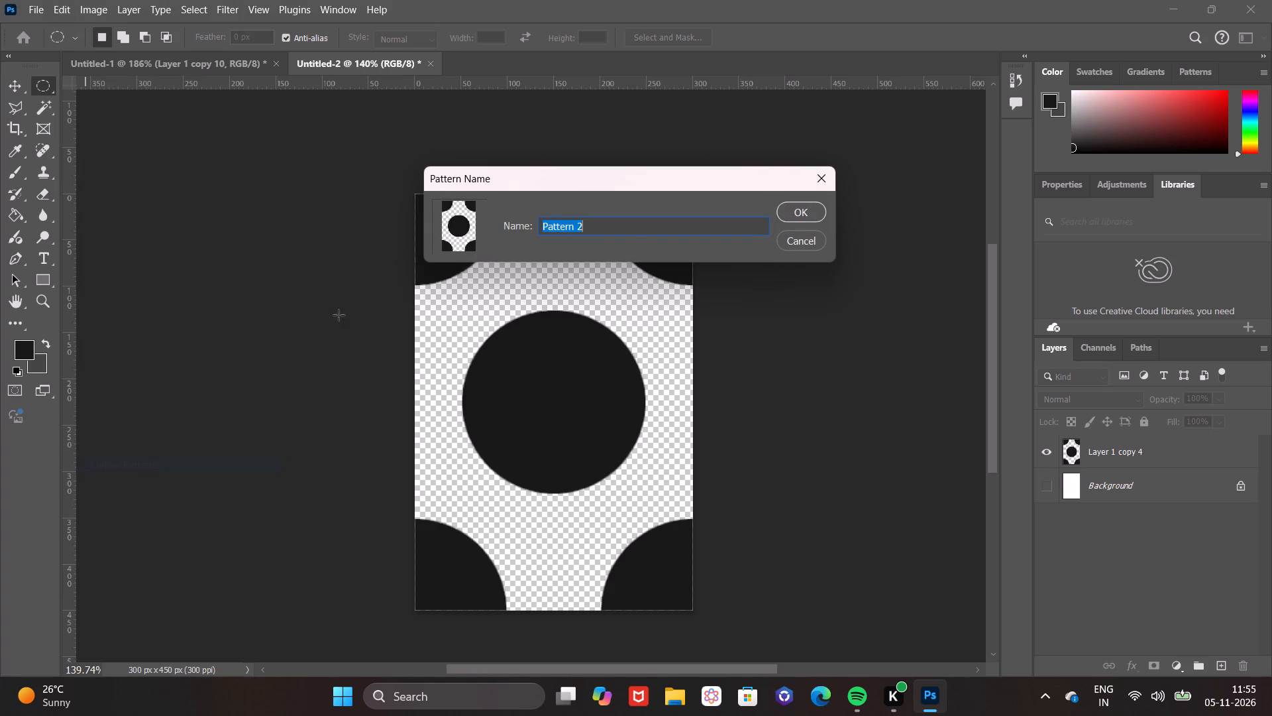
pyautogui.click(803, 212)
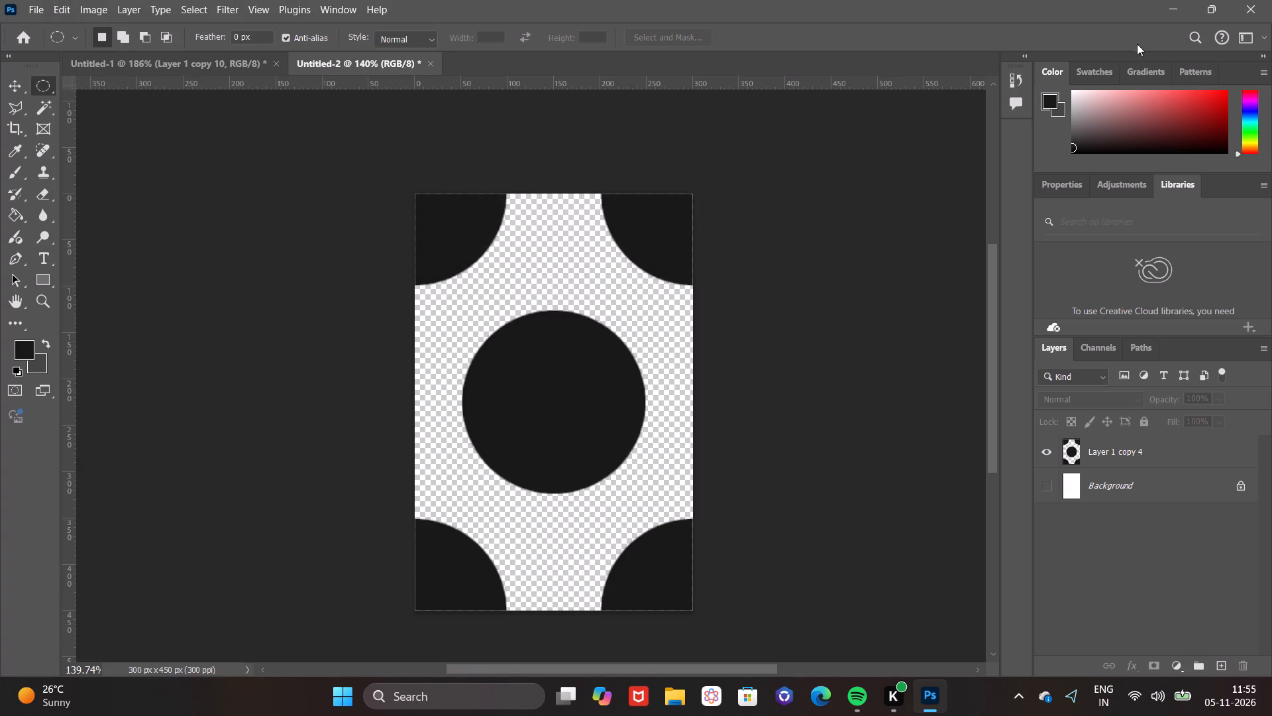
# Close the Untitled-2 and Untitled-1 documents without saving either one.
pyautogui.moveTo(1157, 39); pyautogui.dragTo(1234, 2, button='right')
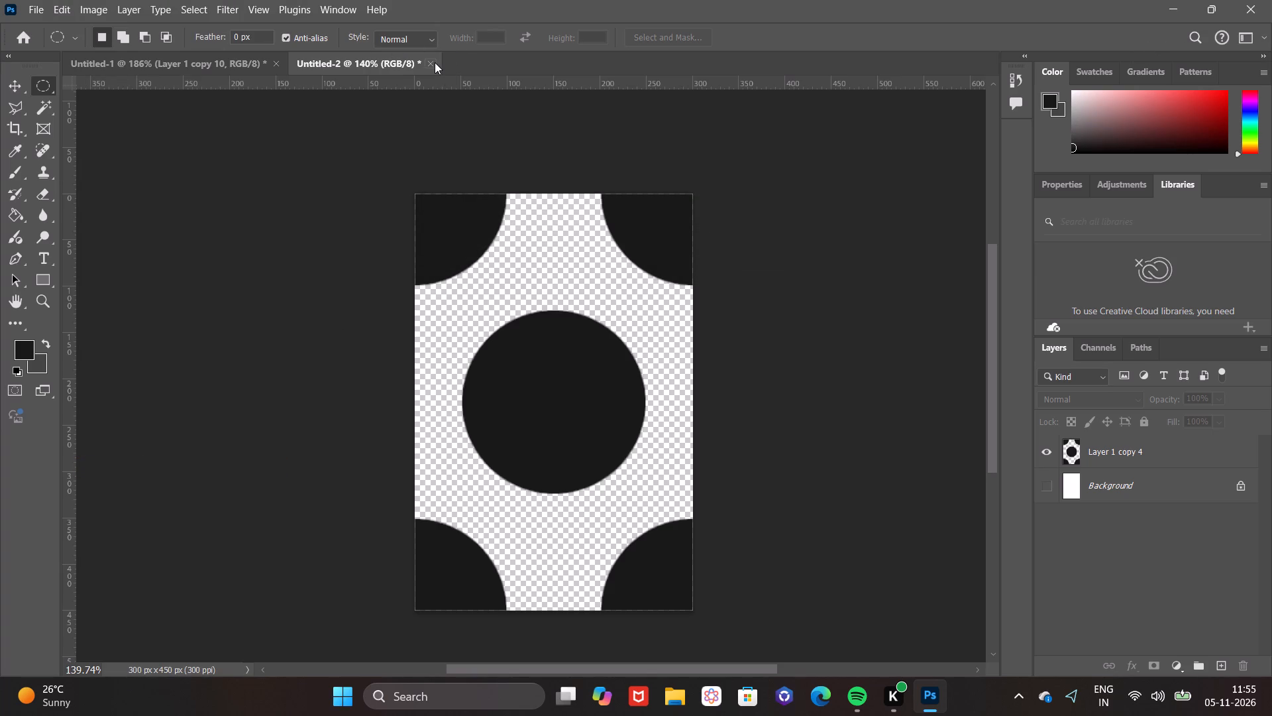
pyautogui.click(435, 62)
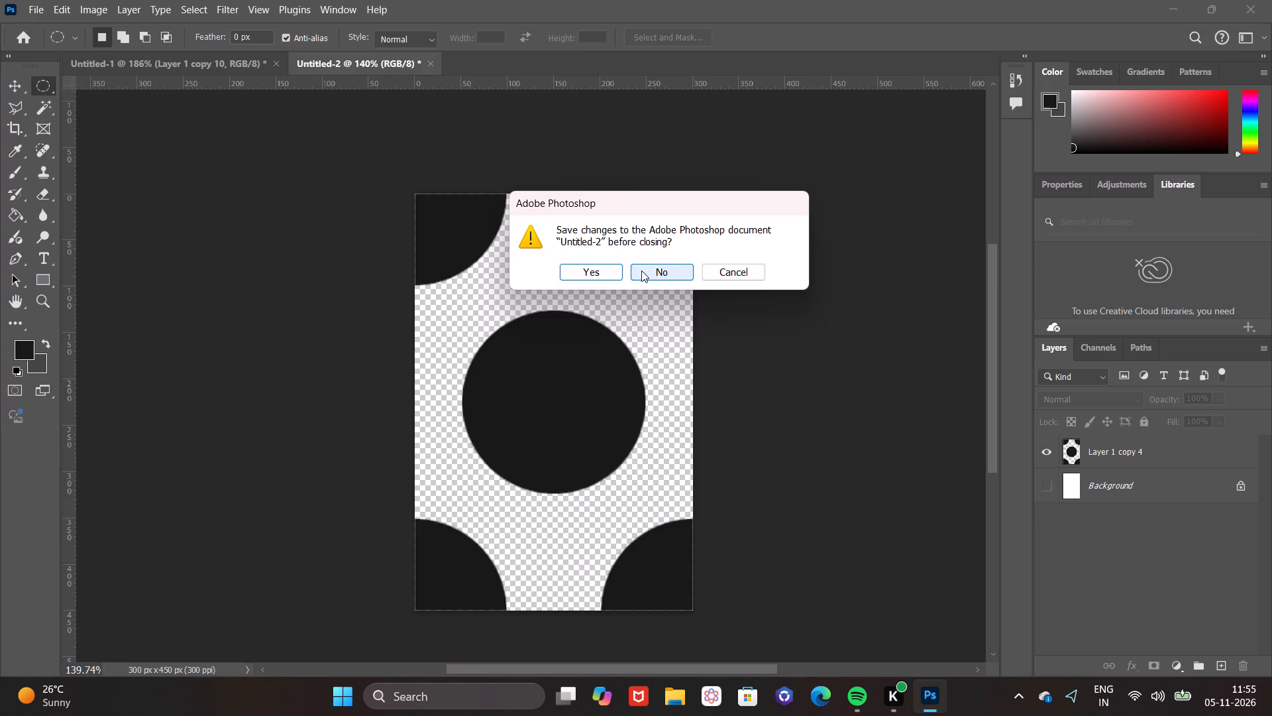
pyautogui.click(646, 270)
pyautogui.click(281, 62)
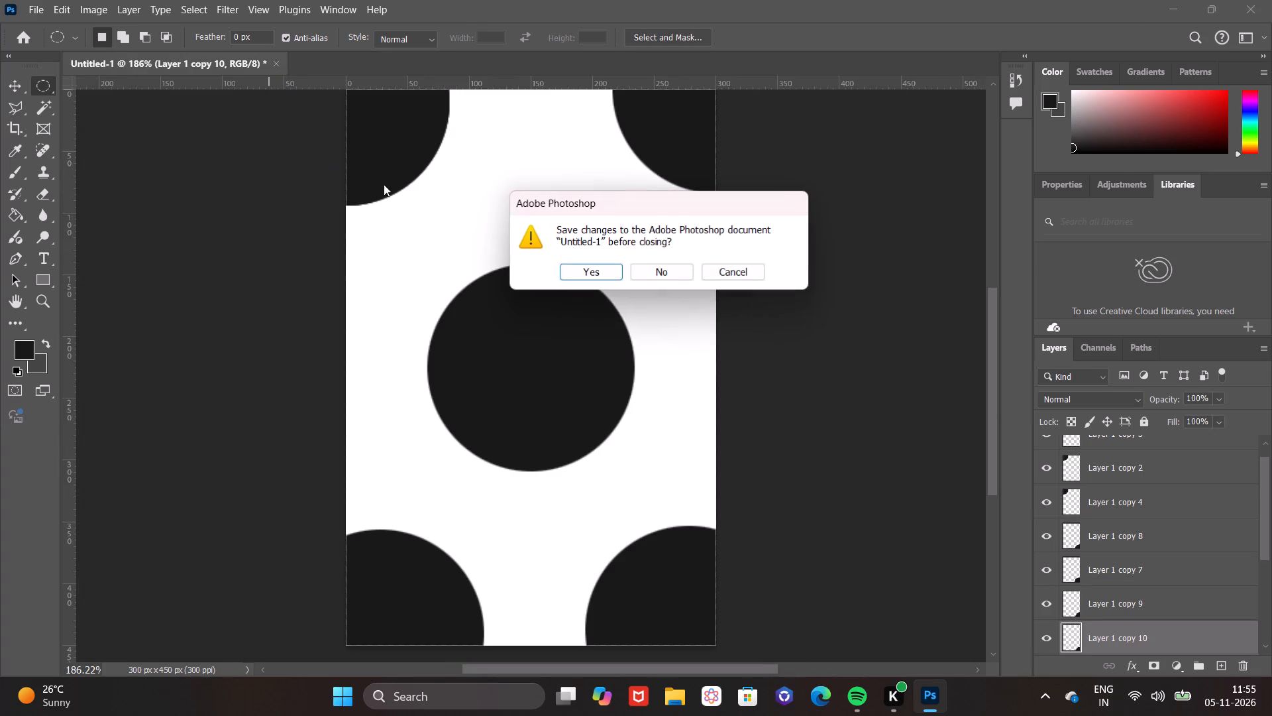
pyautogui.click(653, 279)
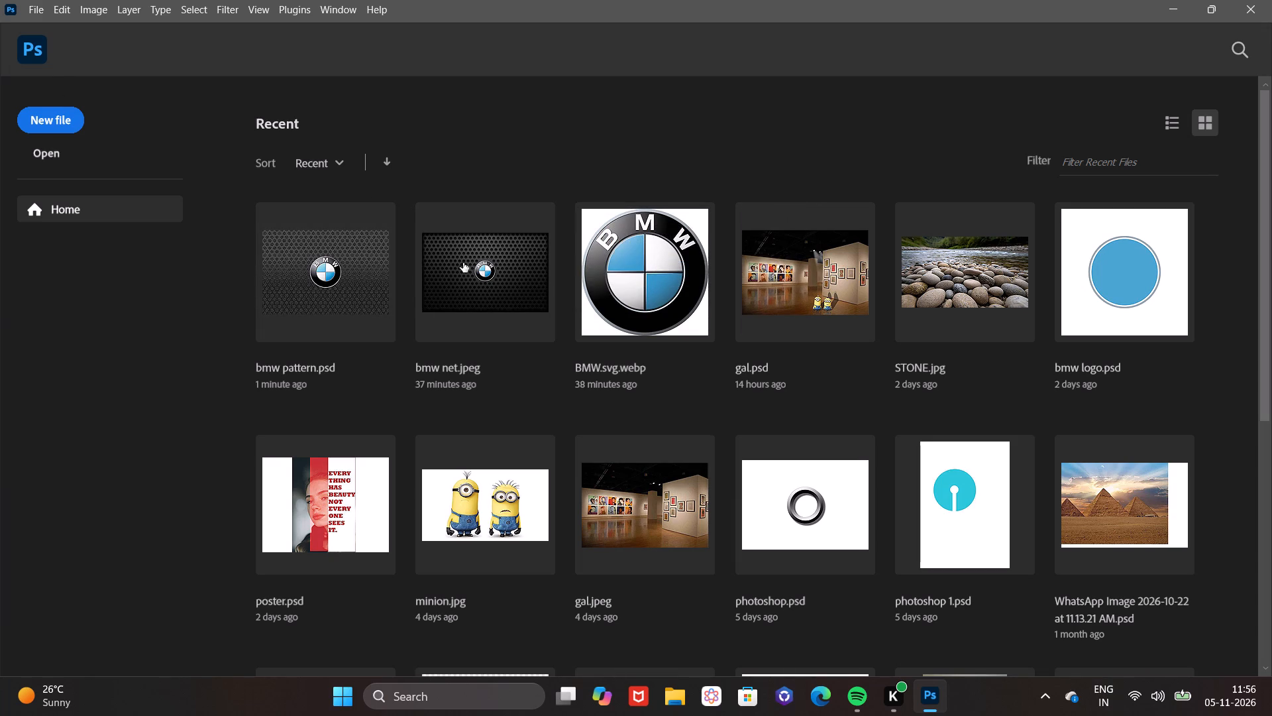
# Open bmw net.jpeg from the recent files.
pyautogui.click(484, 259)
pyautogui.click(484, 259)
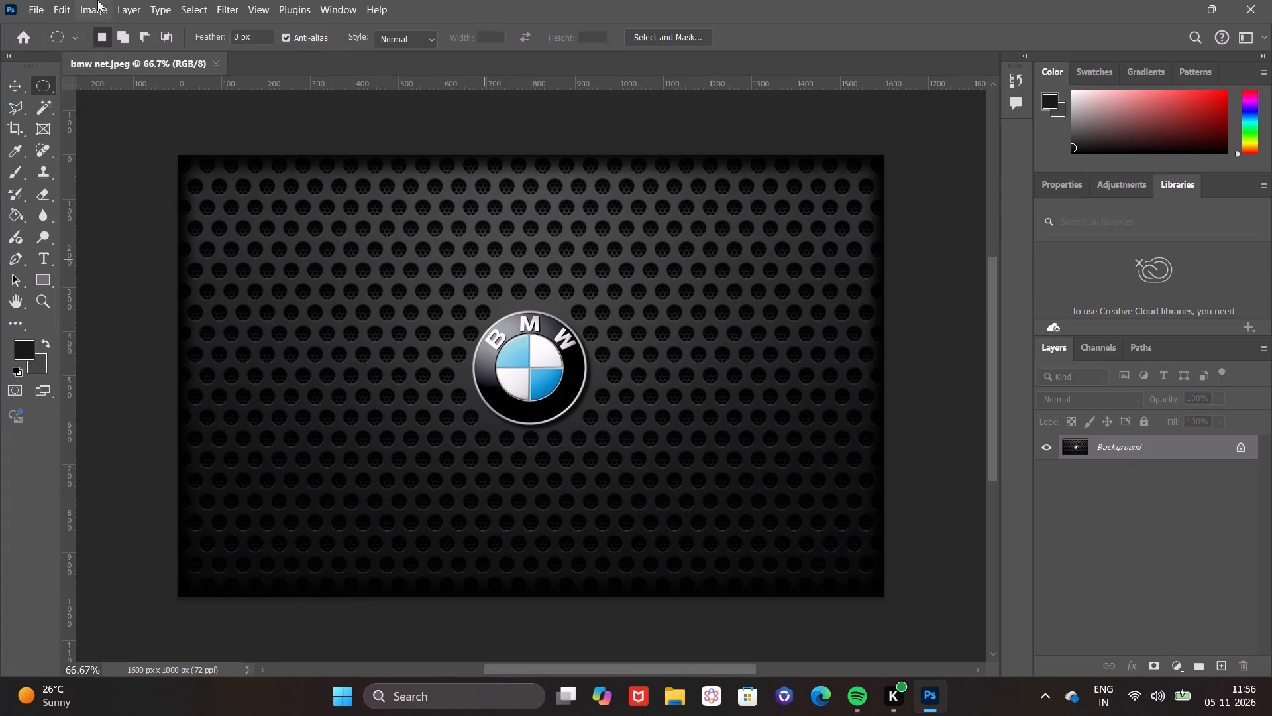
# Create a new document from the Landscape, 6 x 4 photo preset at 300 ppi with a white background.
pyautogui.hotkey('ctrl', 'n')
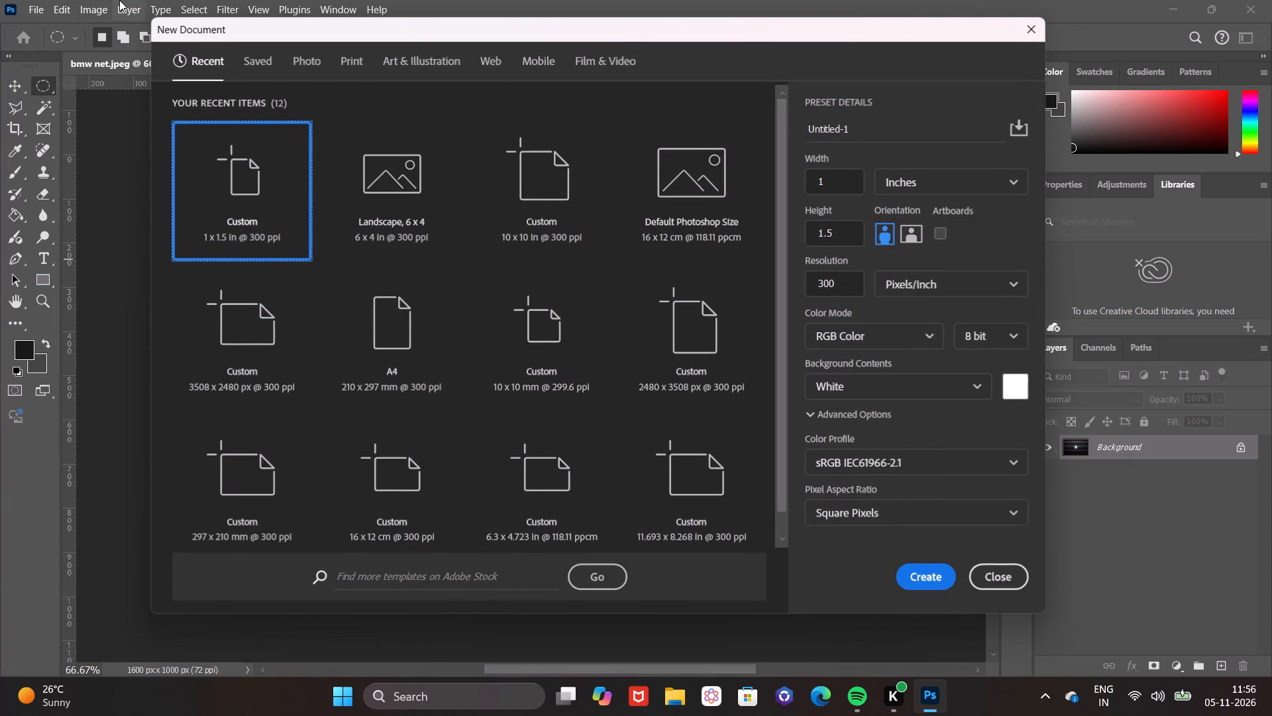
pyautogui.click(315, 54)
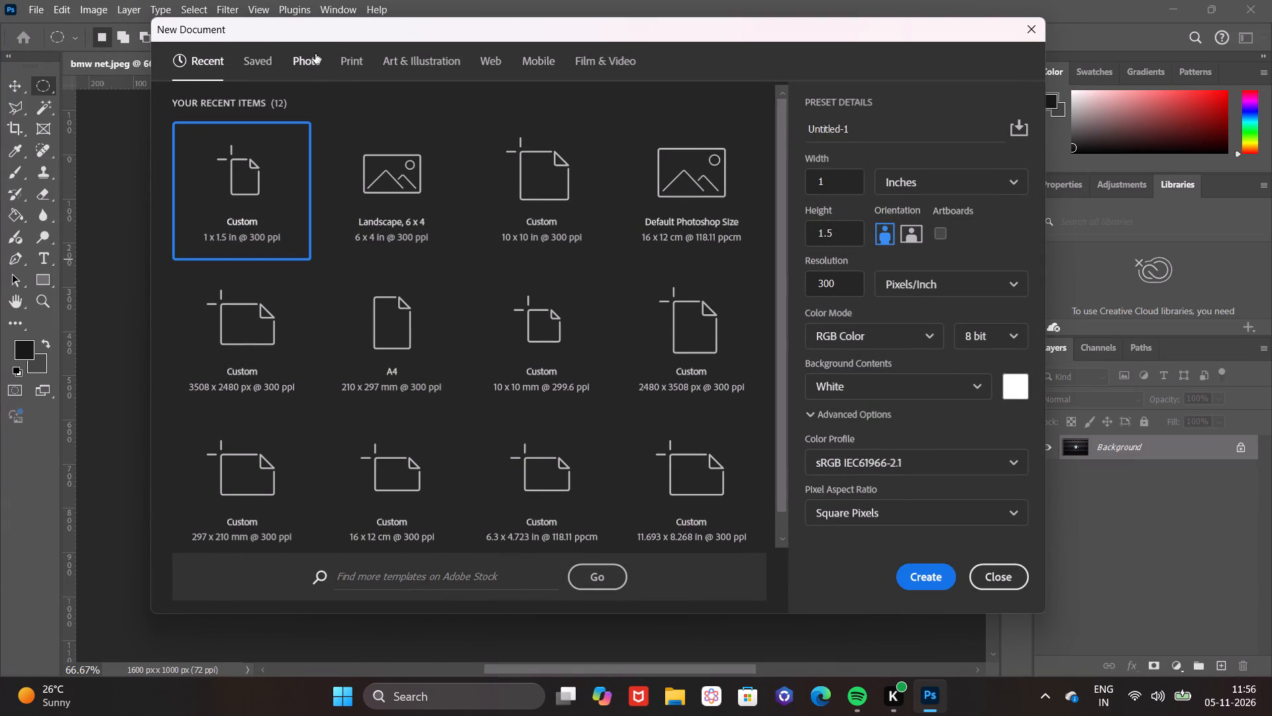
pyautogui.click(504, 140)
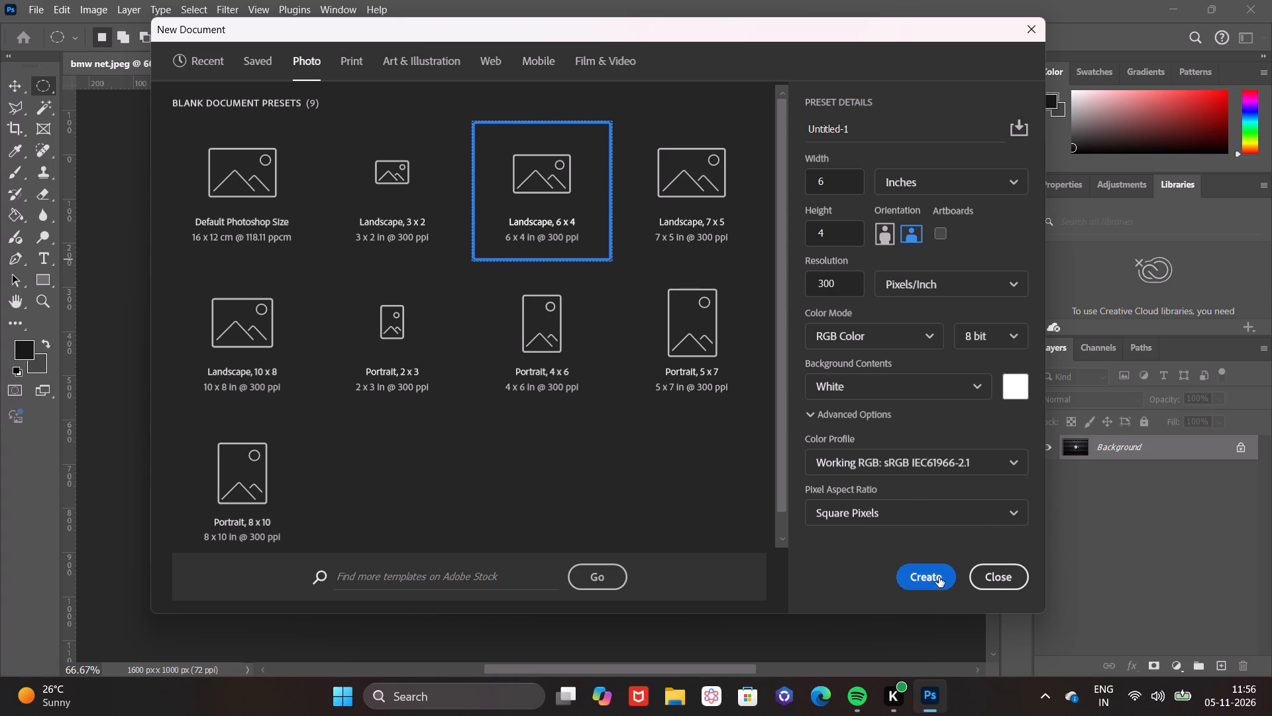
pyautogui.click(939, 577)
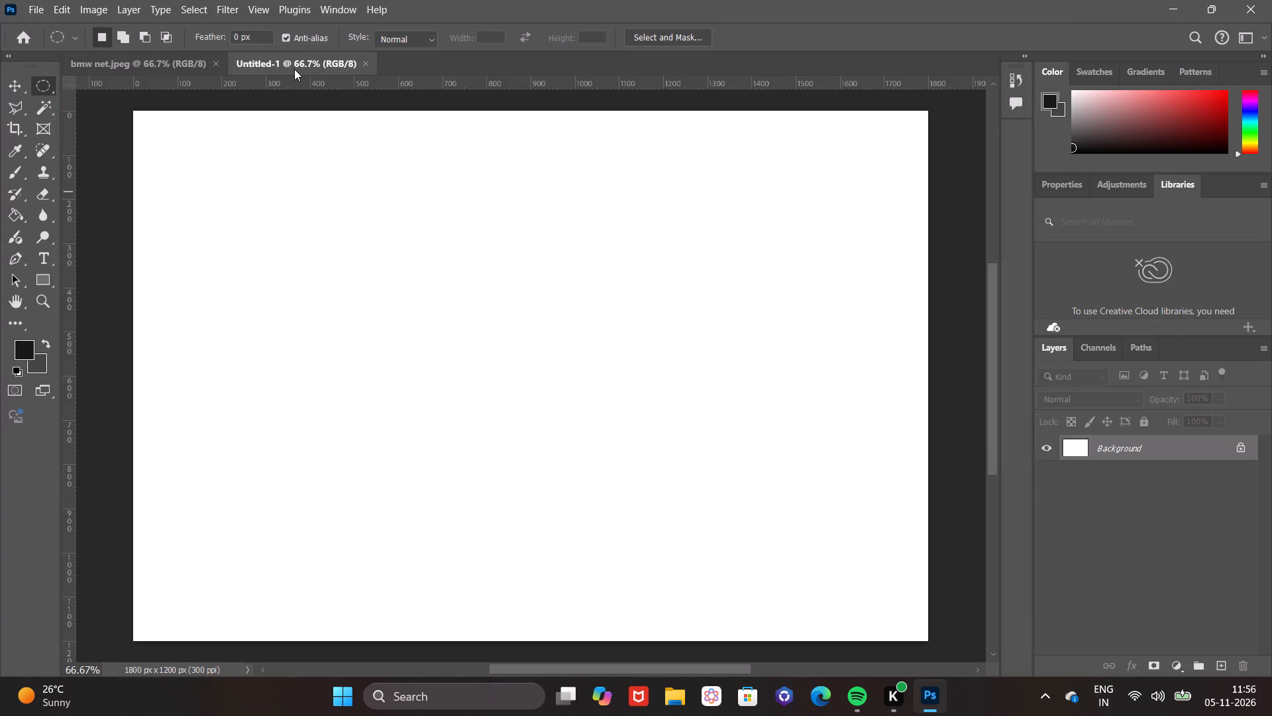
# Arrange bmw net.jpeg and the new blank document side by side and fit the whole blank canvas in its view.
pyautogui.moveTo(294, 66); pyautogui.dragTo(318, 94)
pyautogui.click(322, 11)
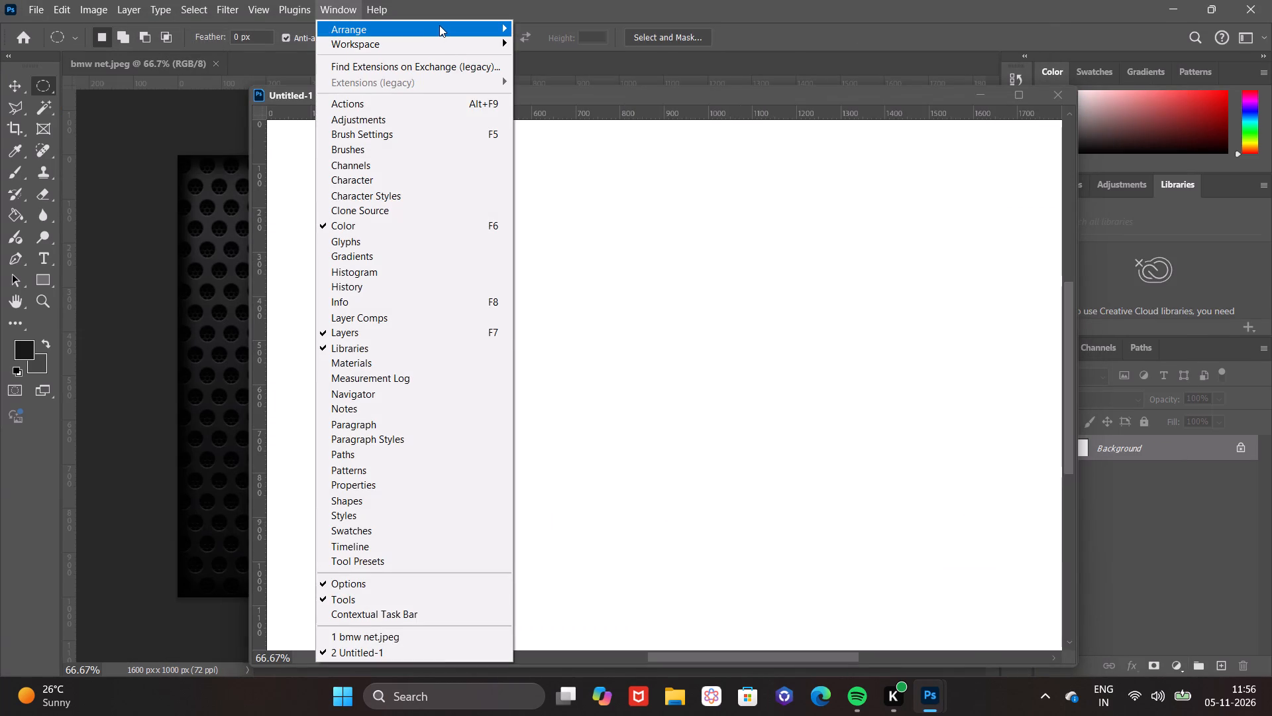
pyautogui.click(570, 73)
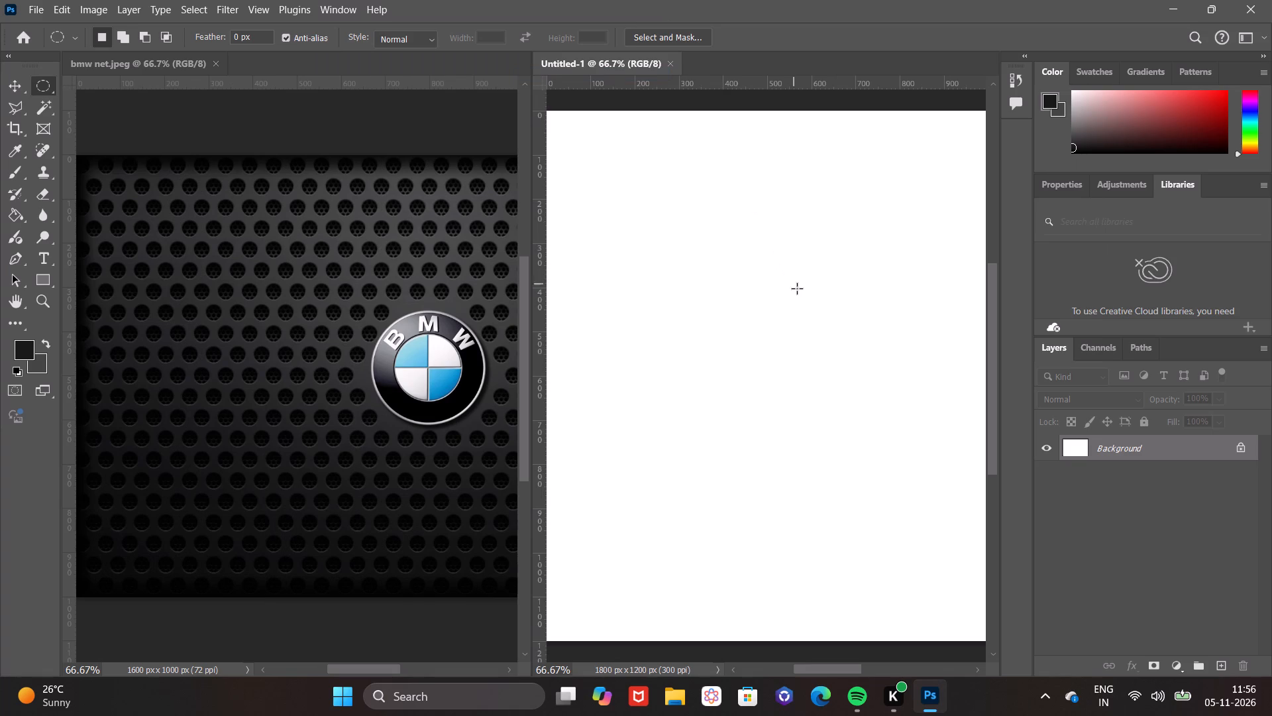
pyautogui.click(807, 299)
pyautogui.press('0')
pyautogui.hotkey('ctrl', '0')
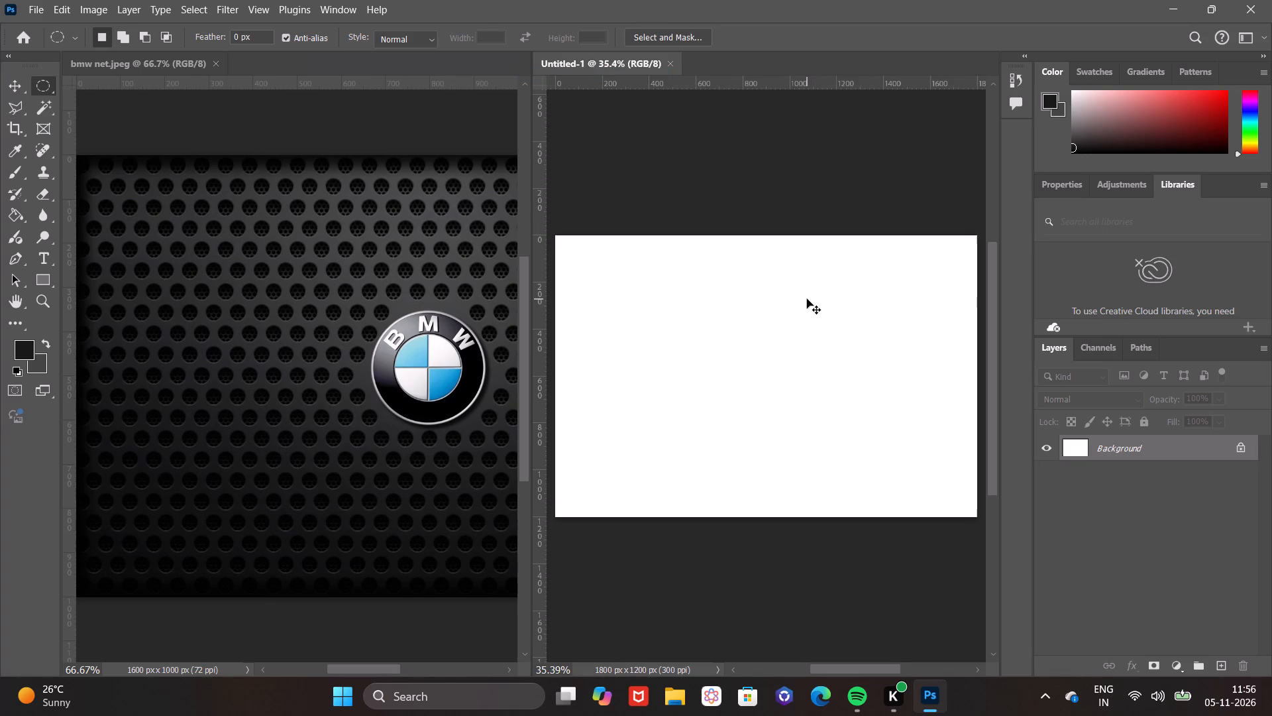
# Fit the whole bmw net.jpeg reference image in its view.
pyautogui.click(261, 316)
pyautogui.hotkey('ctrl', '0')
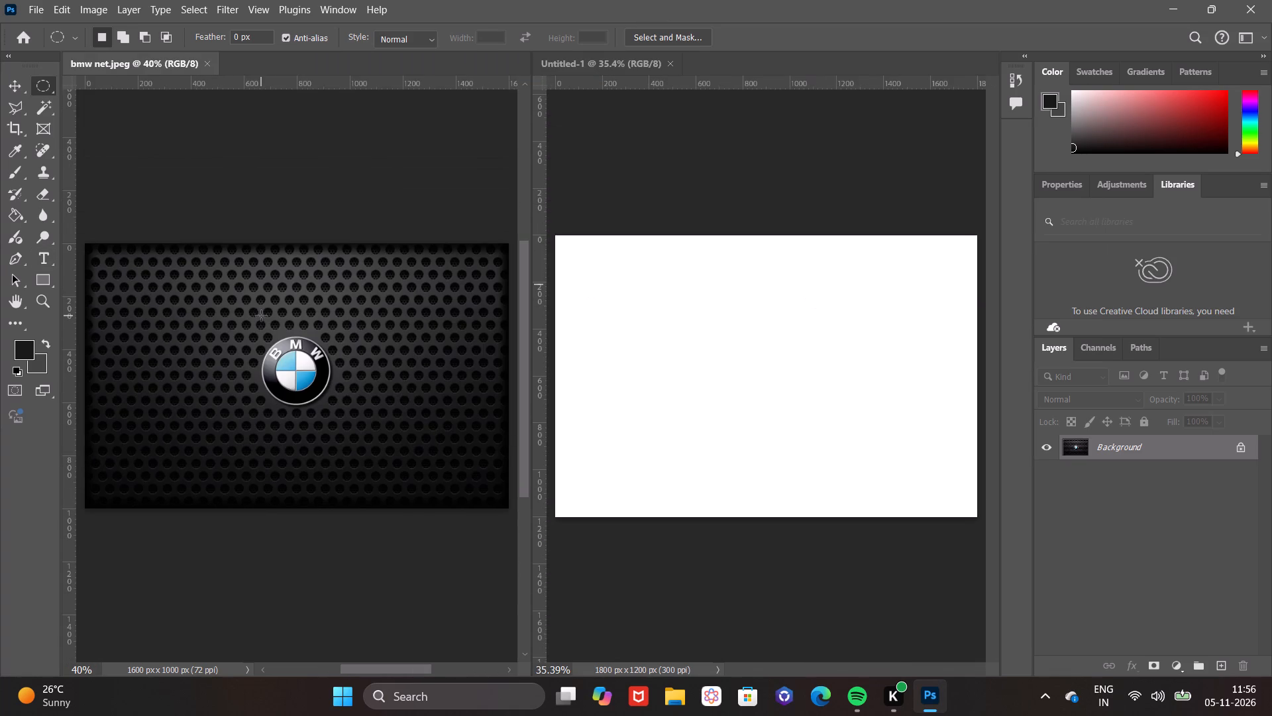
# Add a new empty layer above the Background in the blank Untitled-1 document.
pyautogui.click(632, 337)
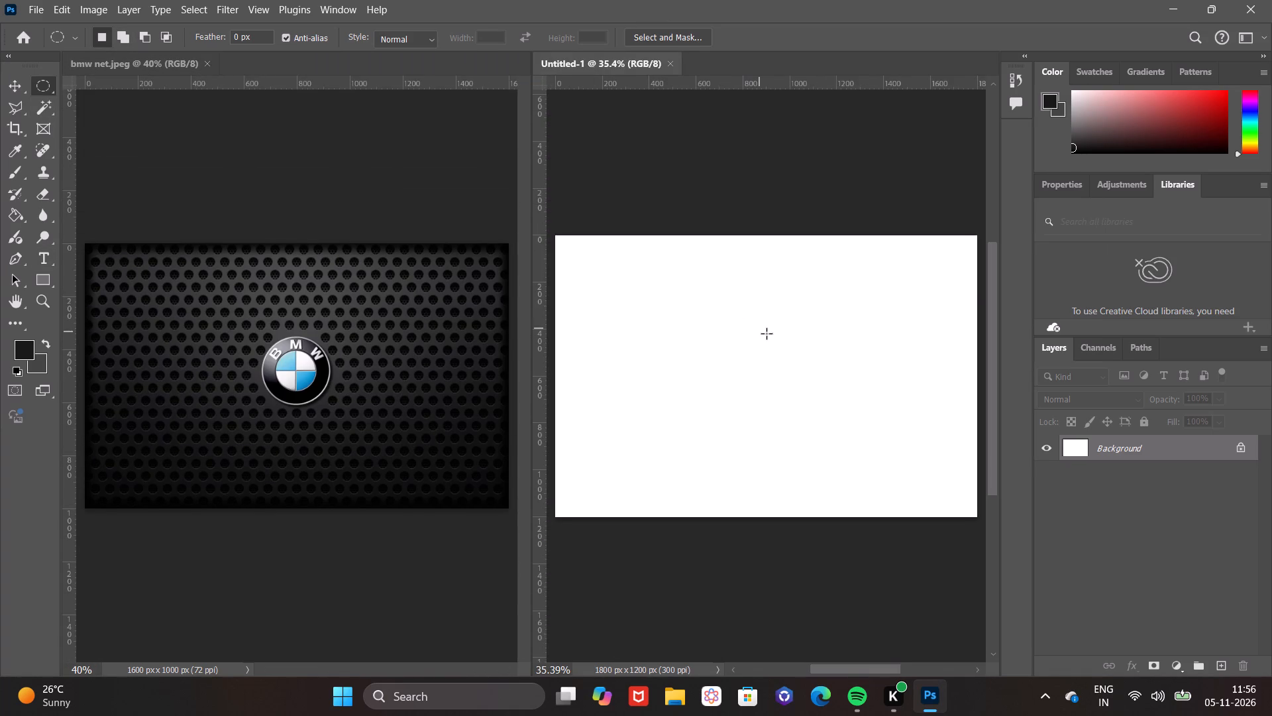
pyautogui.click(1220, 663)
pyautogui.rightClick(1177, 445)
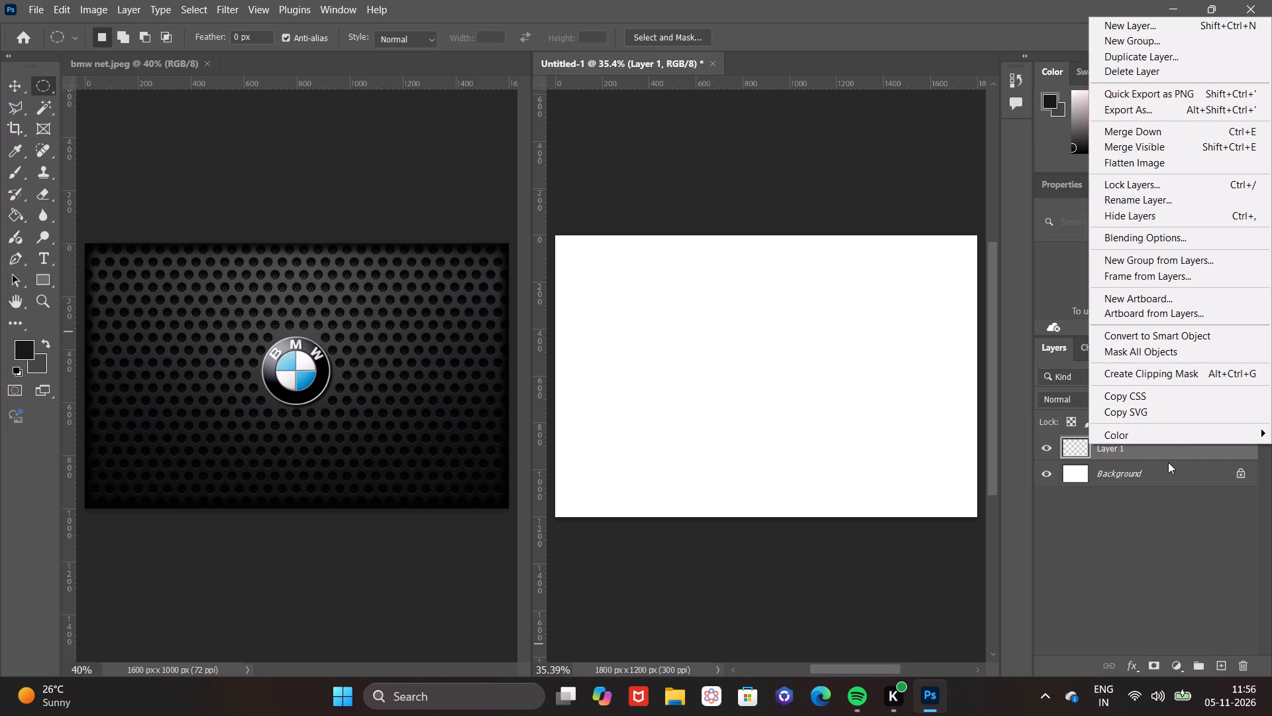
pyautogui.click(1171, 483)
pyautogui.click(1175, 458)
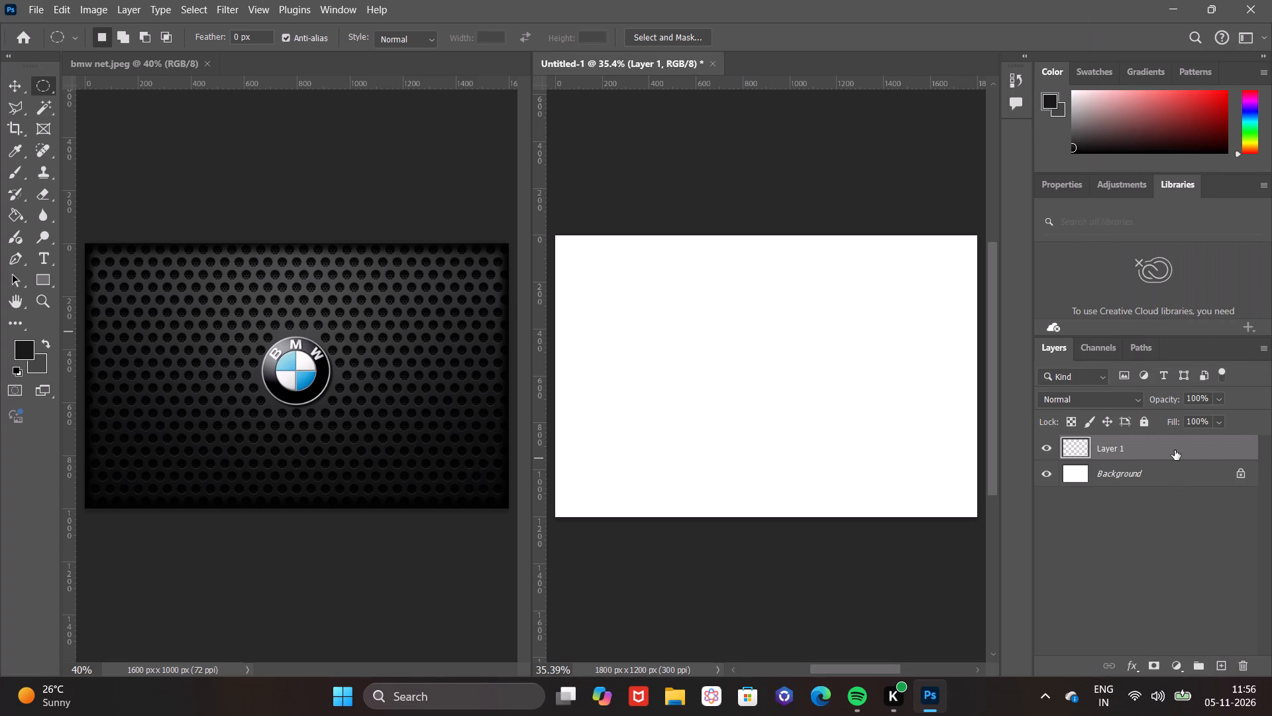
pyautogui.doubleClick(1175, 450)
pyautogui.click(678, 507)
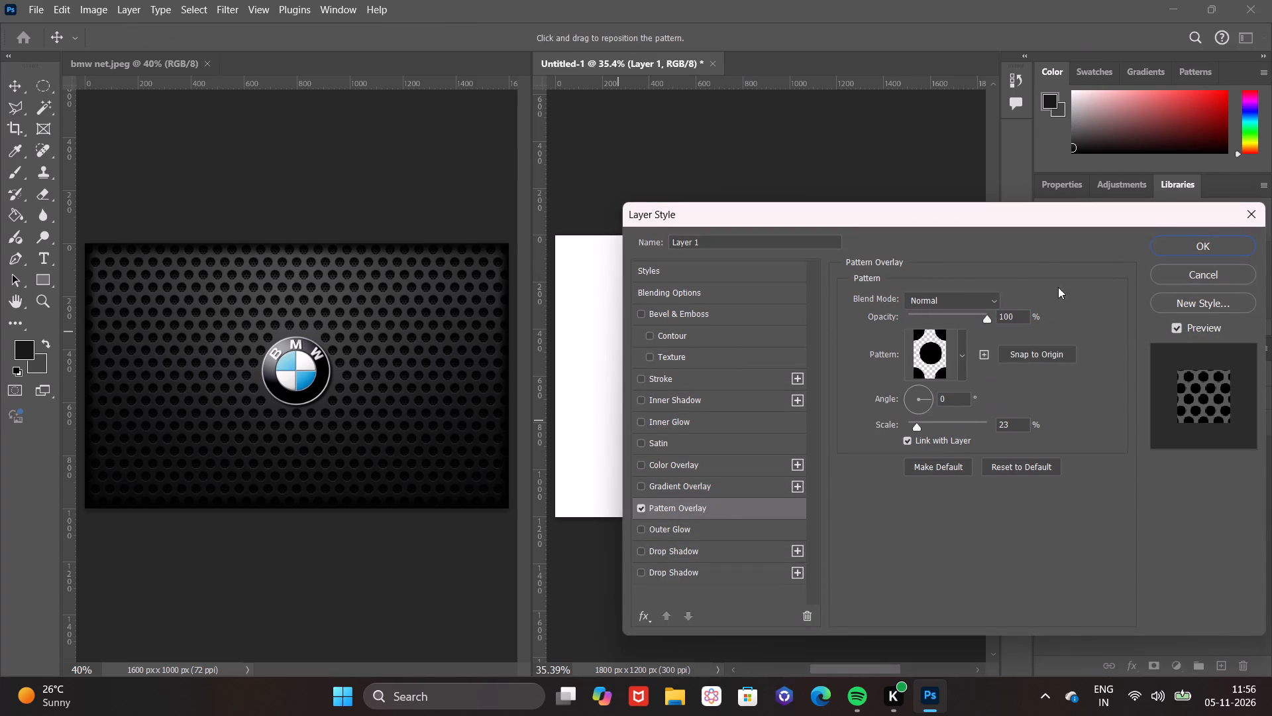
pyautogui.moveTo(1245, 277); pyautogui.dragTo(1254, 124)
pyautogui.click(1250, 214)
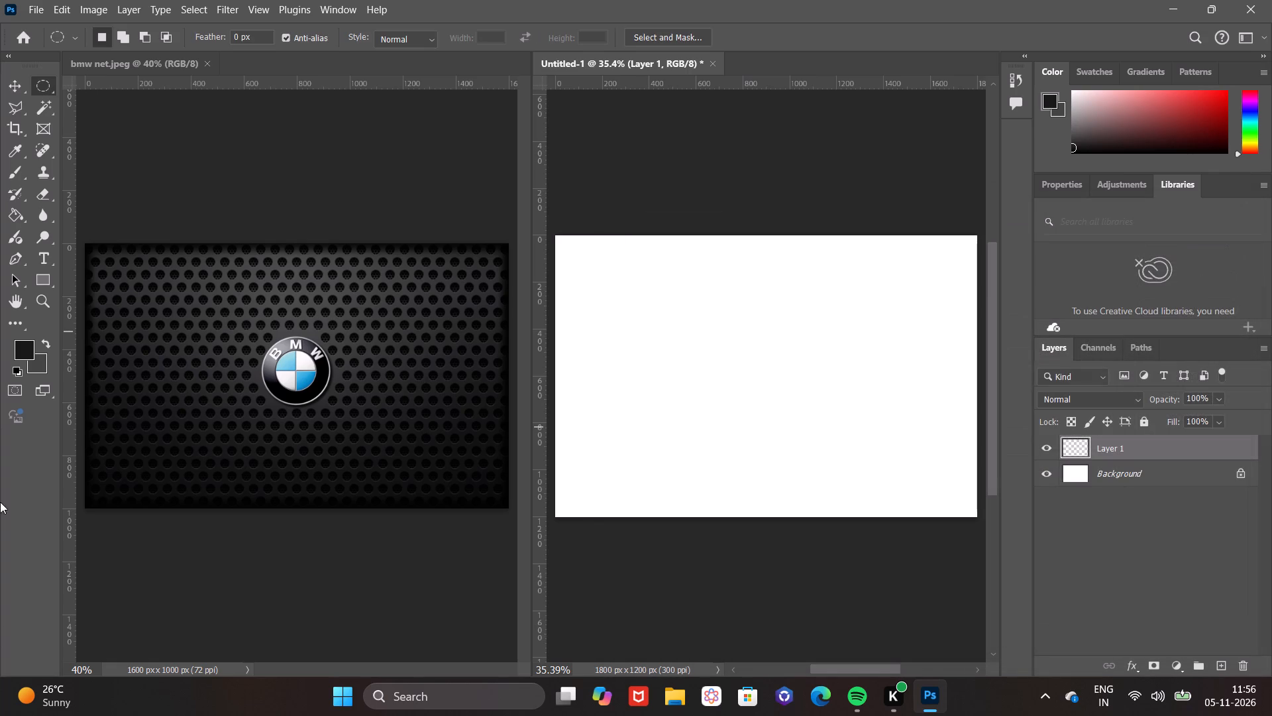
# Set the foreground colour to muted red c35252 and fill Layer 1 with it.
pyautogui.click(26, 347)
pyautogui.click(540, 188)
pyautogui.moveTo(583, 190); pyautogui.dragTo(757, 70, button='right')
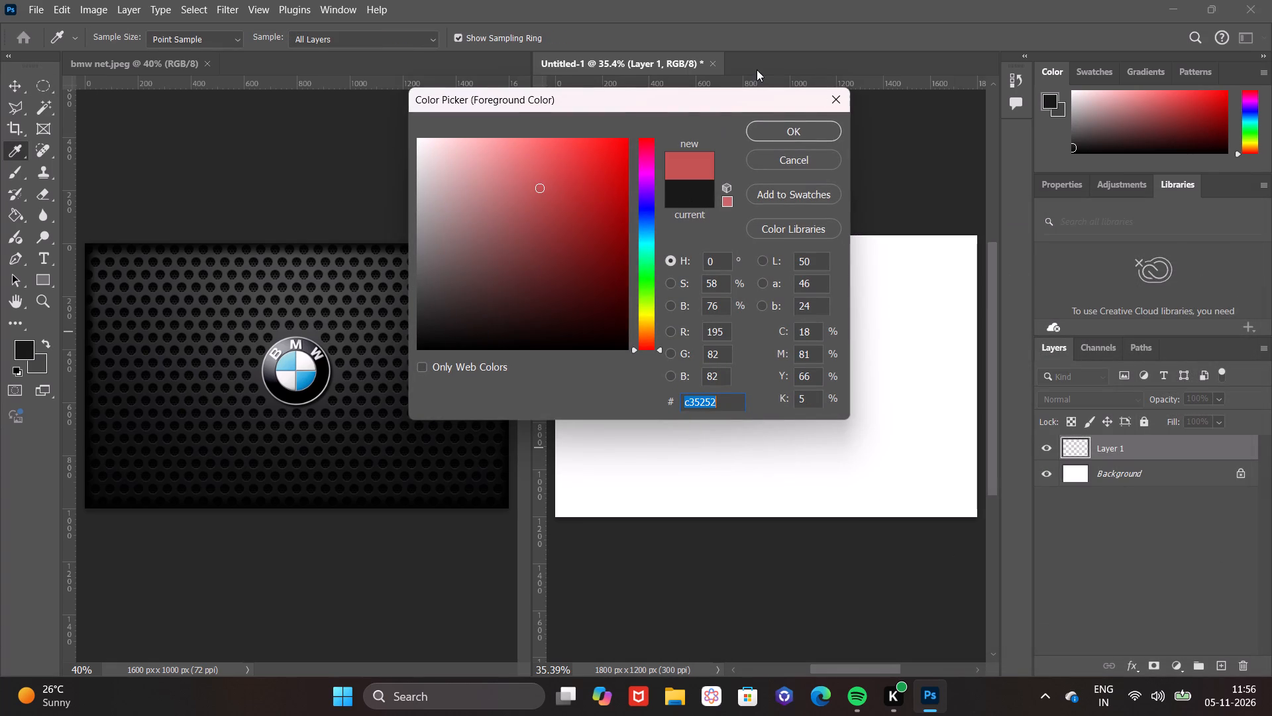
pyautogui.moveTo(757, 70); pyautogui.dragTo(786, 93, button='right')
pyautogui.click(805, 126)
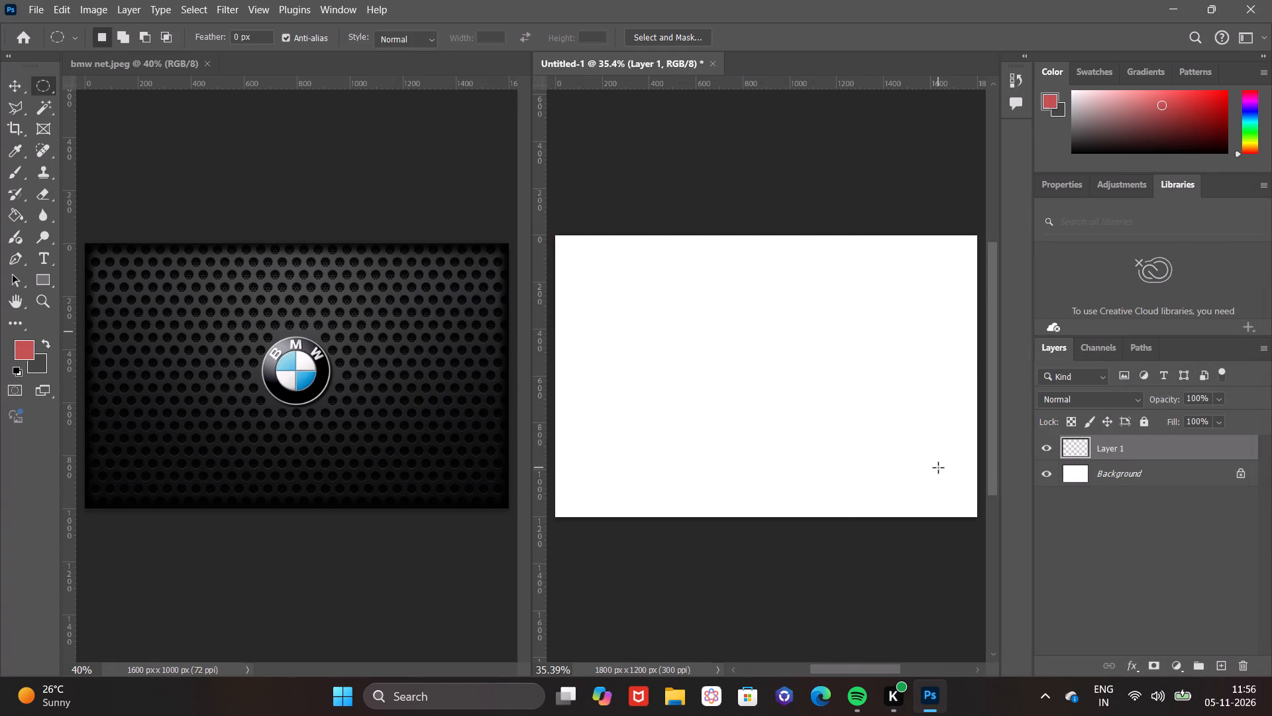
pyautogui.hotkey('alt', 'BackSpace')
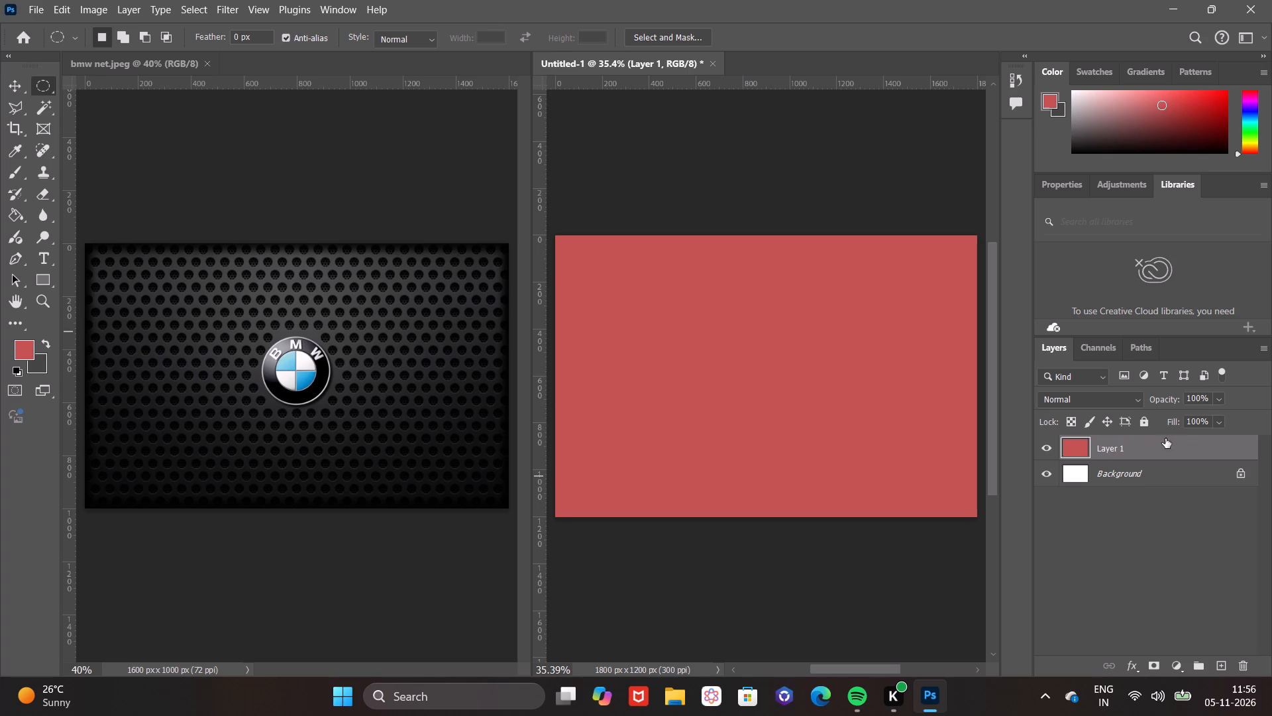
# Apply a Pattern Overlay effect to the red Layer 1 using the black circle pattern.
pyautogui.doubleClick(1179, 442)
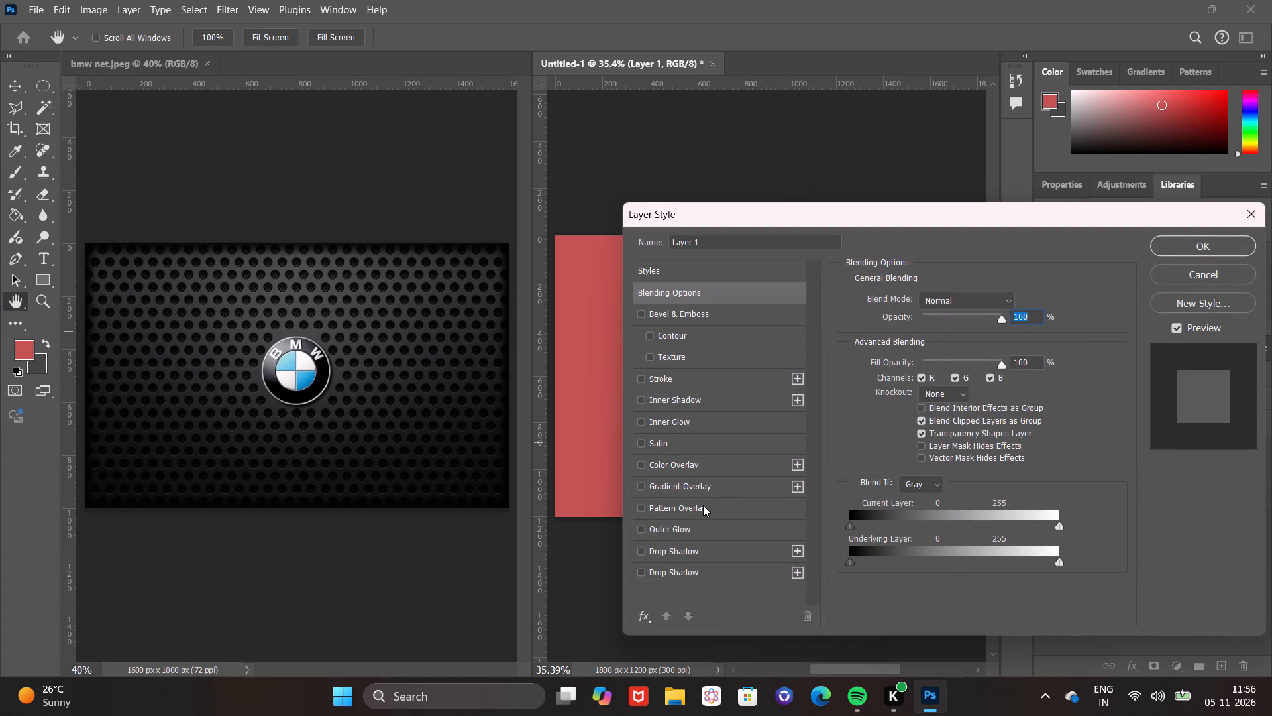
pyautogui.click(703, 505)
pyautogui.moveTo(964, 335); pyautogui.dragTo(1071, 343, button='right')
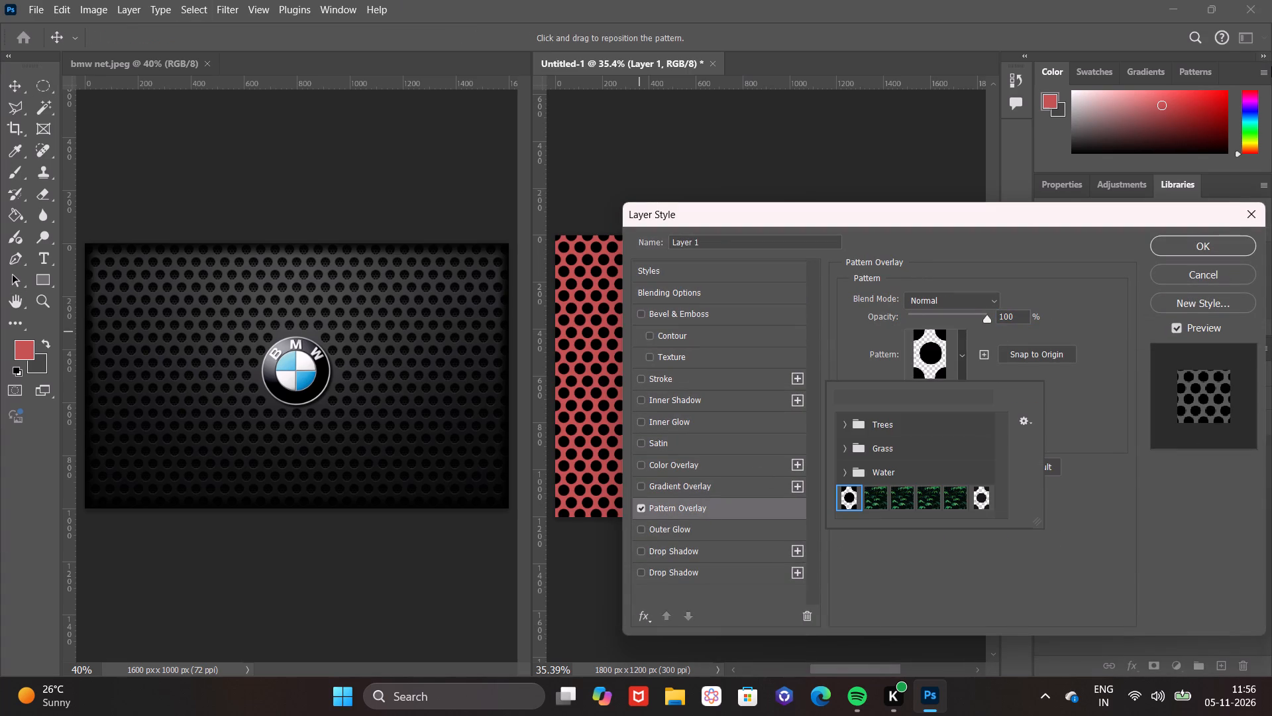
pyautogui.click(1224, 238)
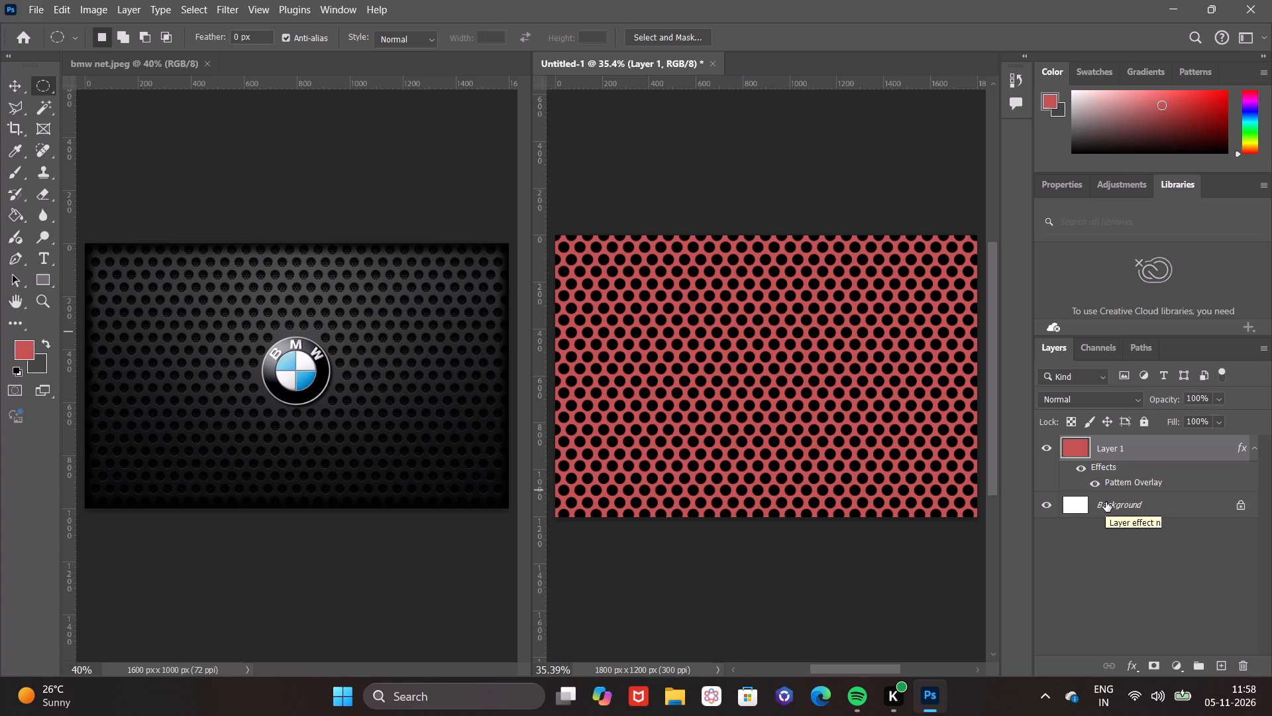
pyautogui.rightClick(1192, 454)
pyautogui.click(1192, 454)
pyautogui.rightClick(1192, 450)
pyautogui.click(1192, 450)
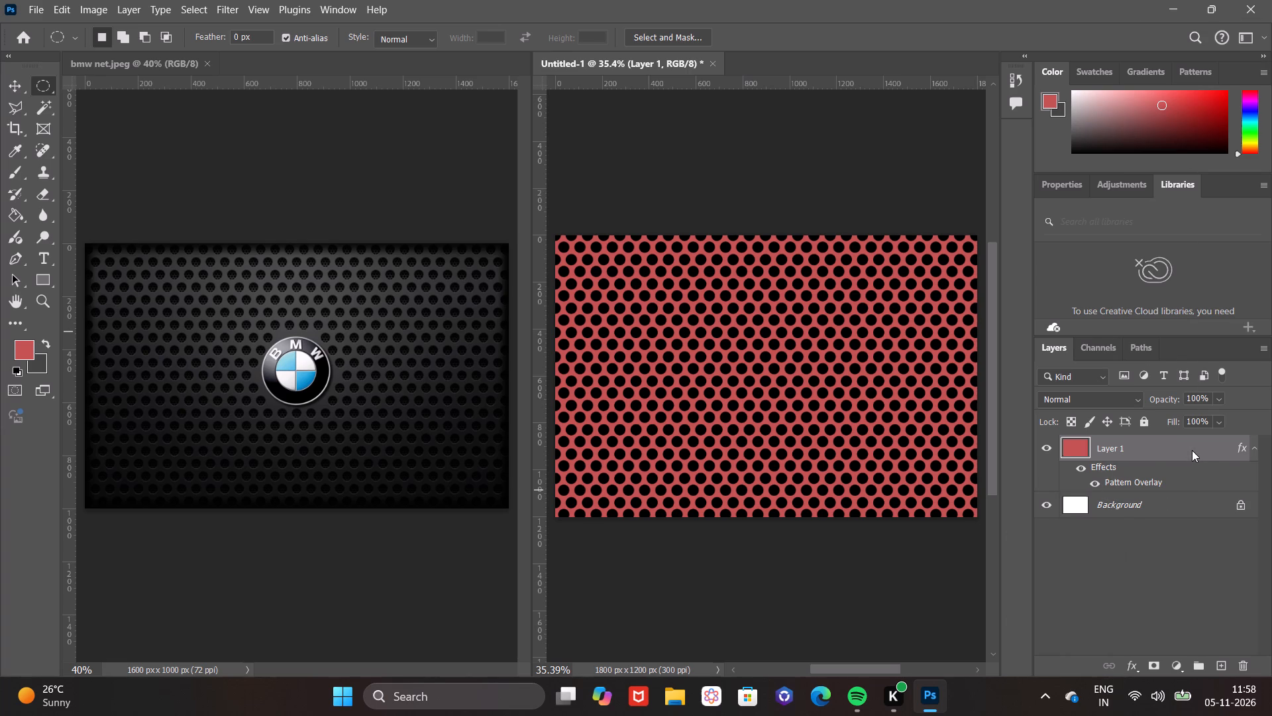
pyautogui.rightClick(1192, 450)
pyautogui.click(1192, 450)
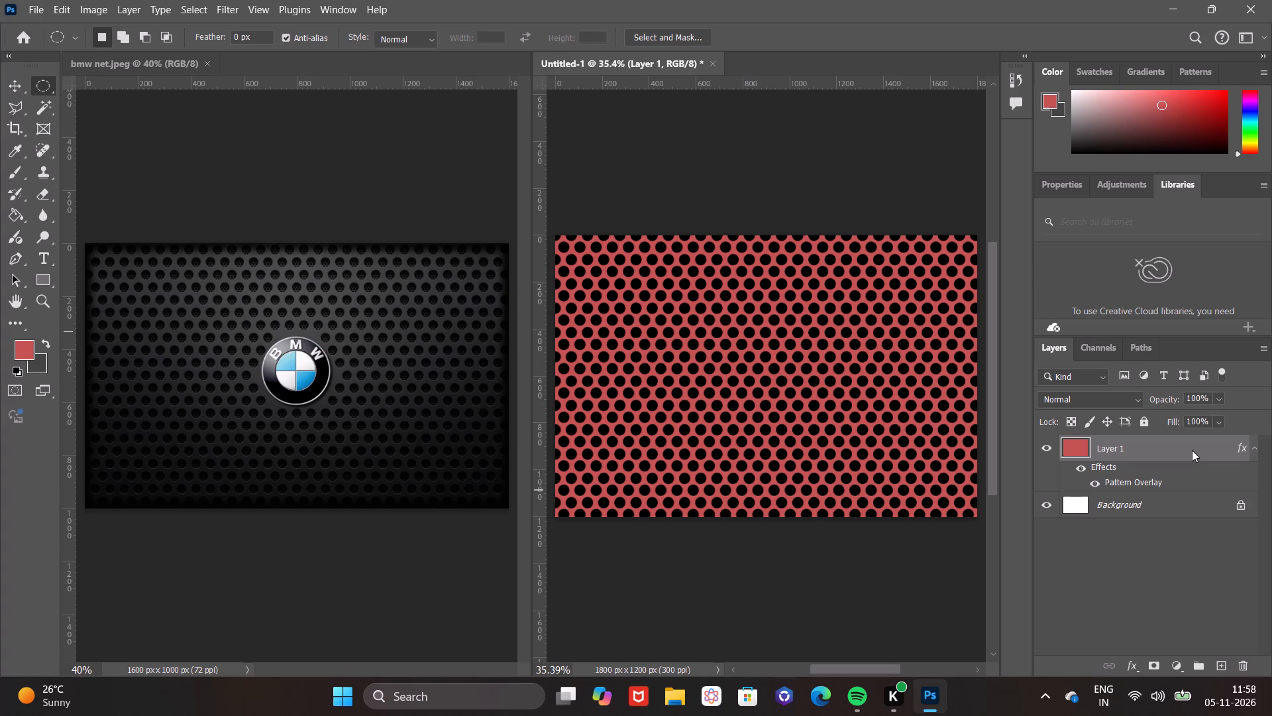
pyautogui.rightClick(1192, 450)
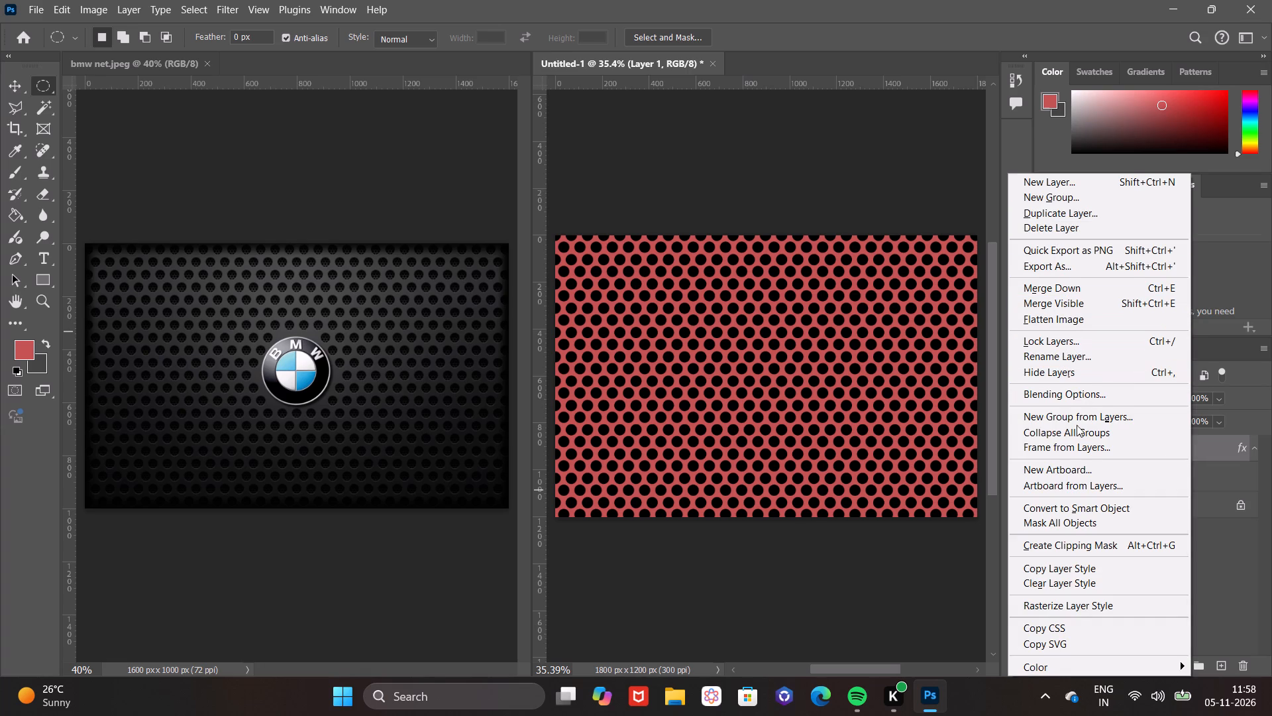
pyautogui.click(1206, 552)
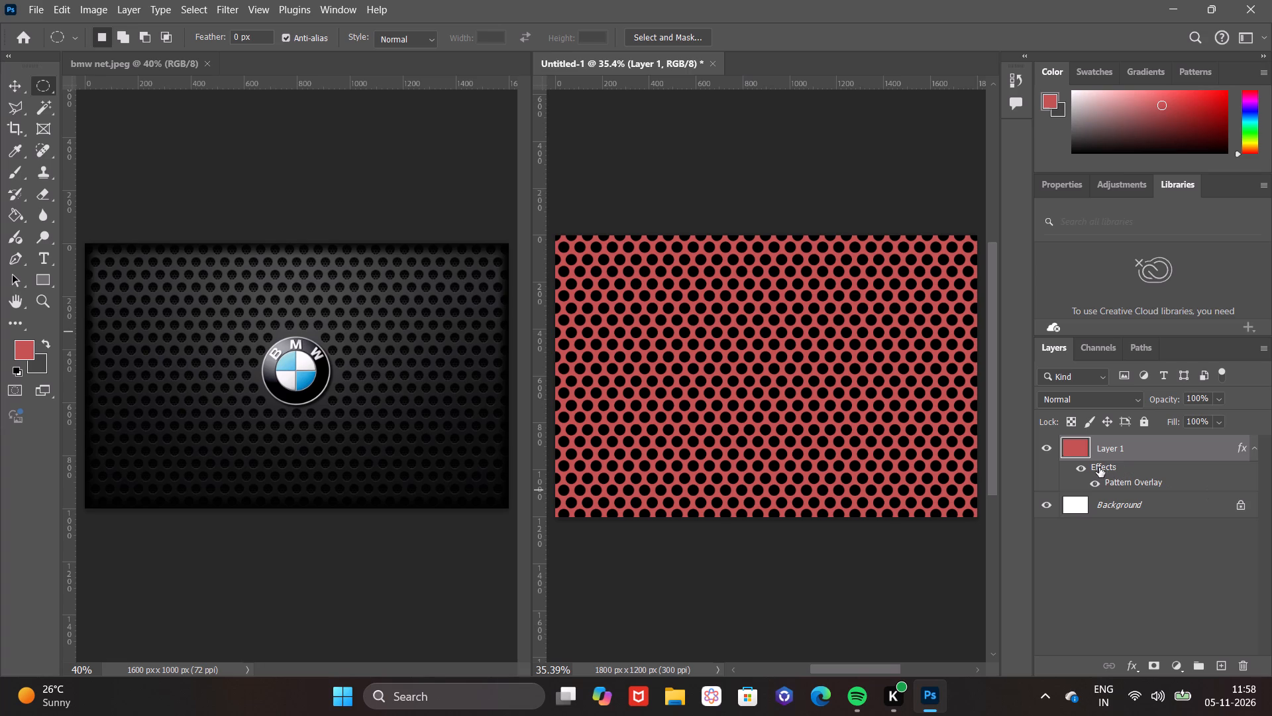
# Load the pixels of Layer 1 as a selection.
pyautogui.click(1084, 444)
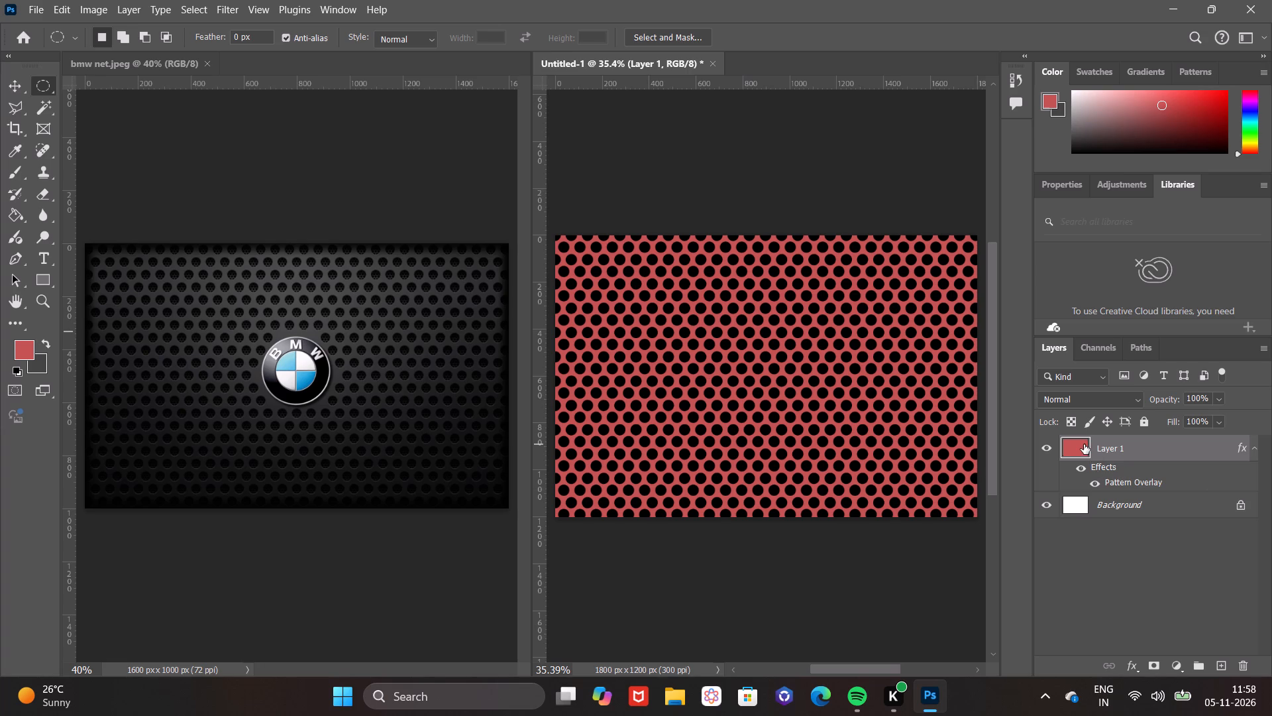
pyautogui.rightClick(1084, 444)
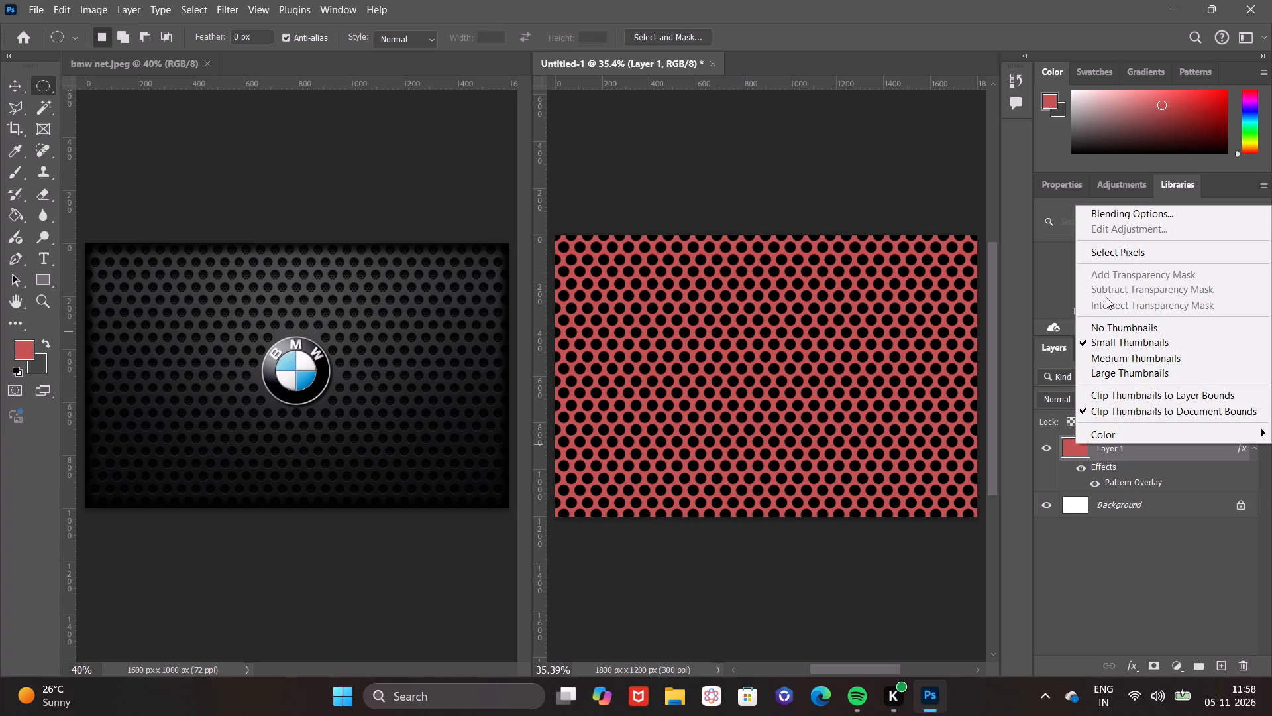
pyautogui.click(1110, 251)
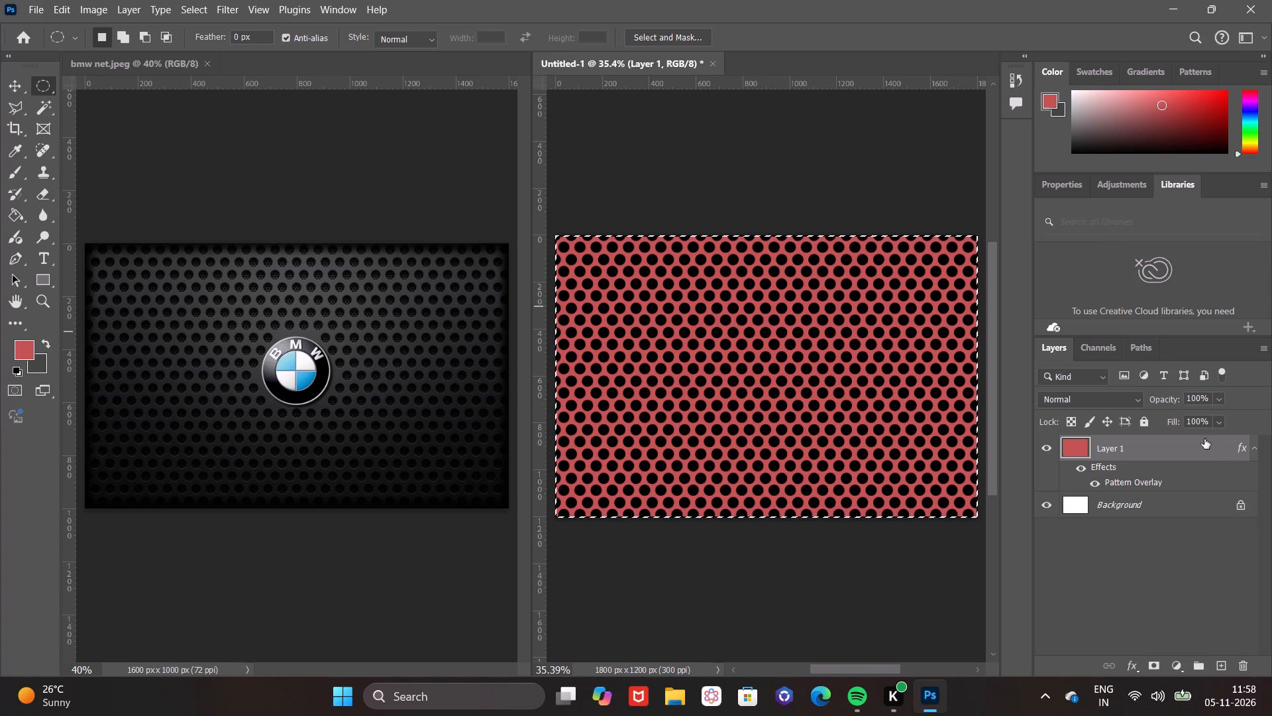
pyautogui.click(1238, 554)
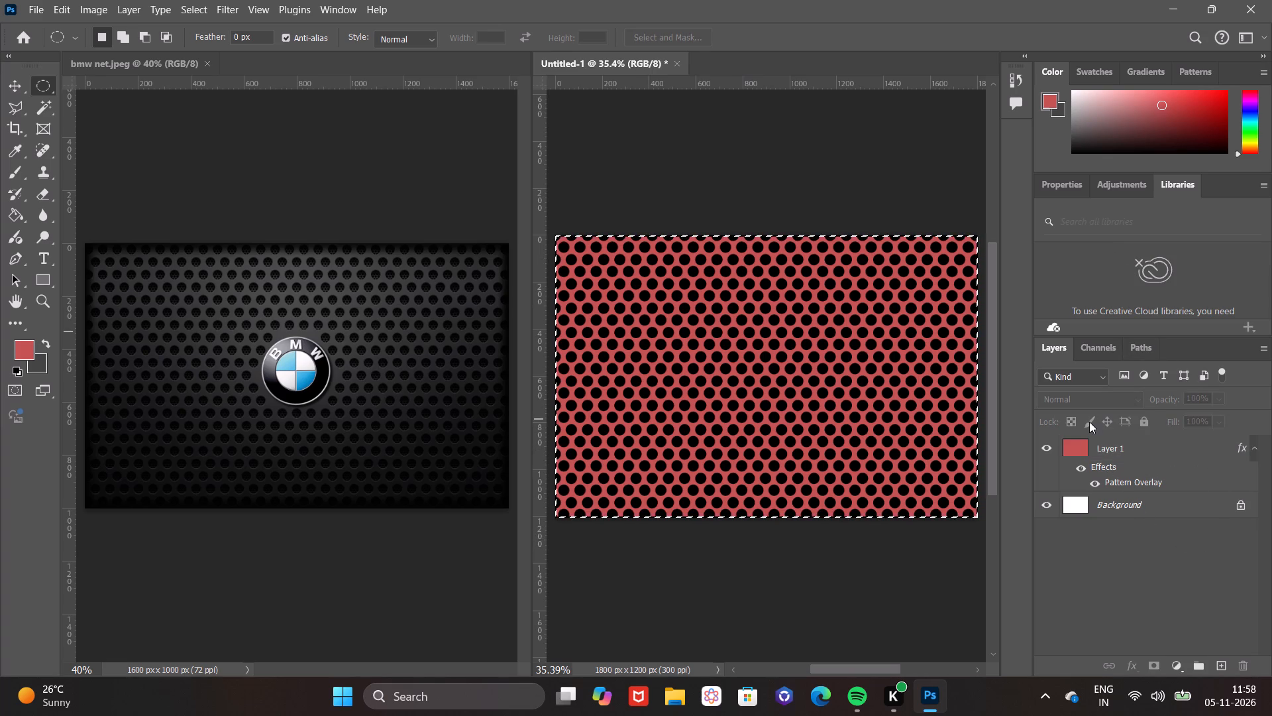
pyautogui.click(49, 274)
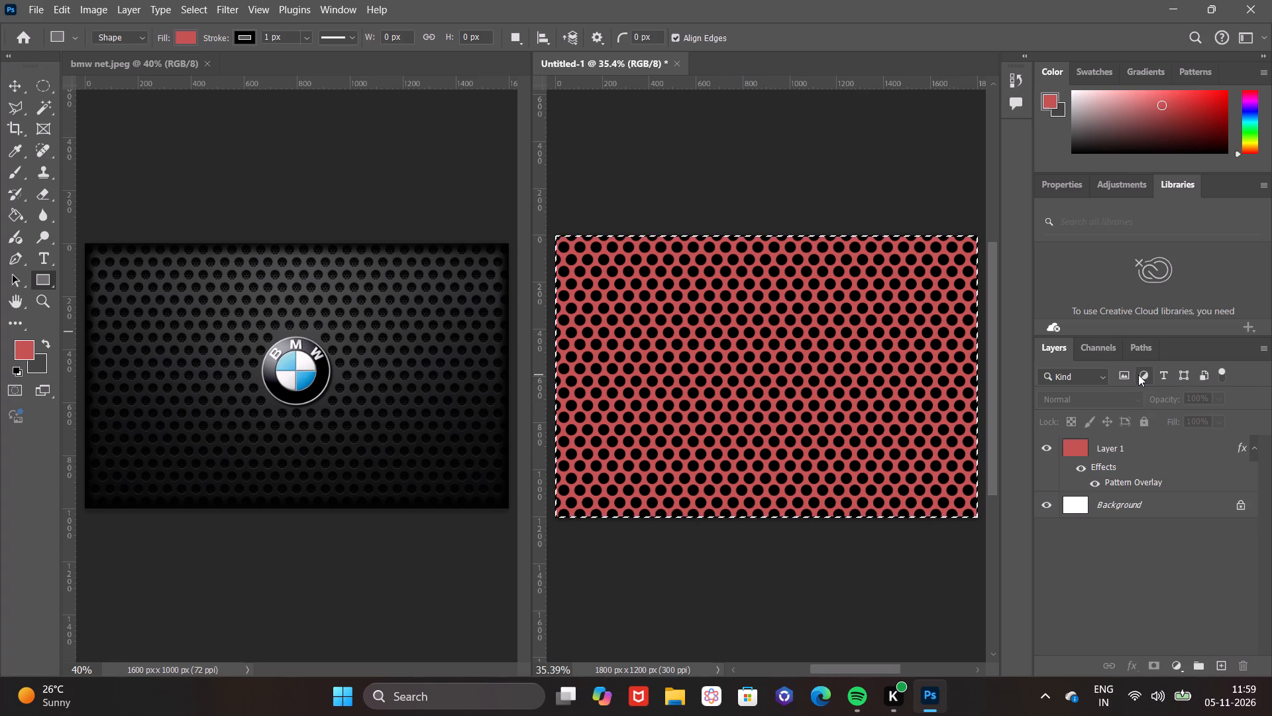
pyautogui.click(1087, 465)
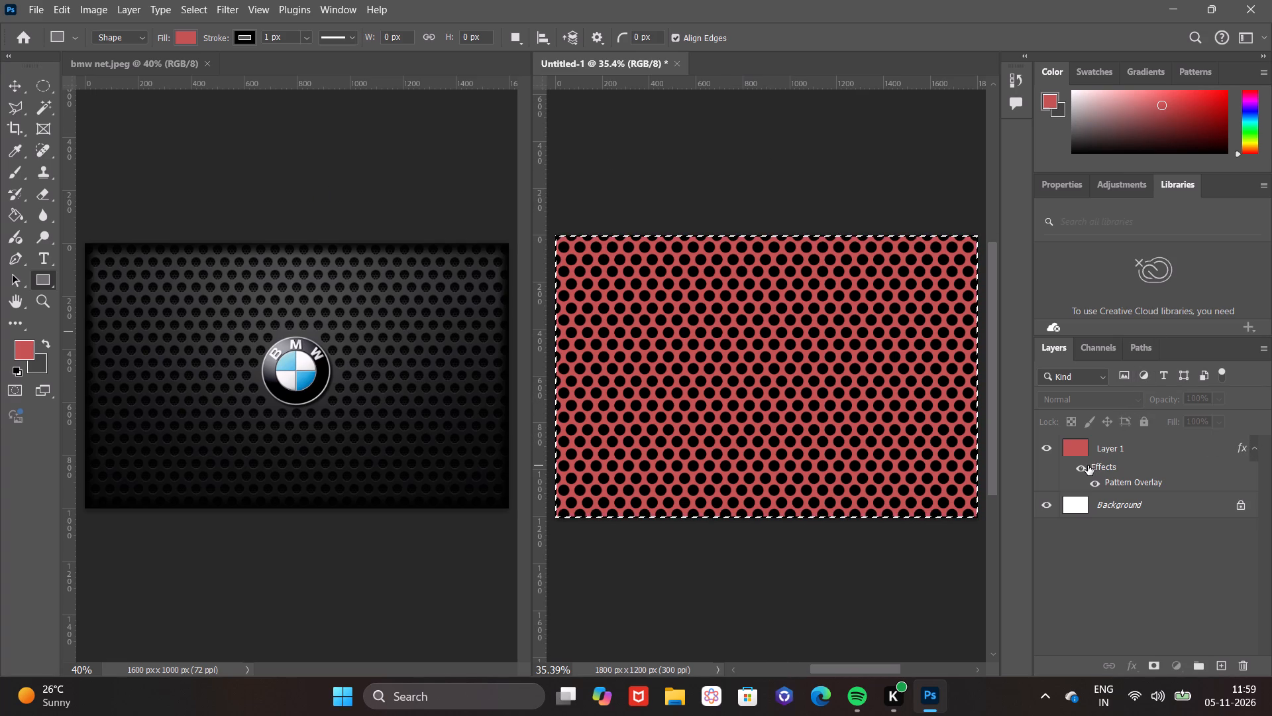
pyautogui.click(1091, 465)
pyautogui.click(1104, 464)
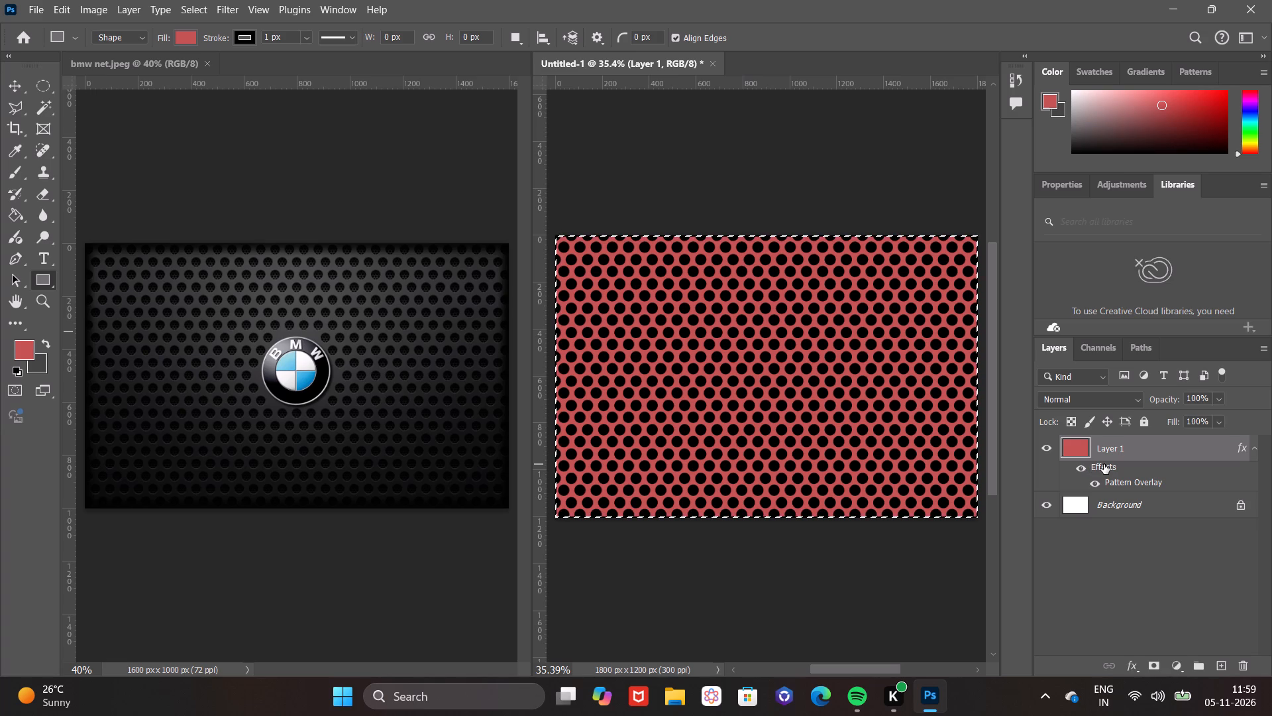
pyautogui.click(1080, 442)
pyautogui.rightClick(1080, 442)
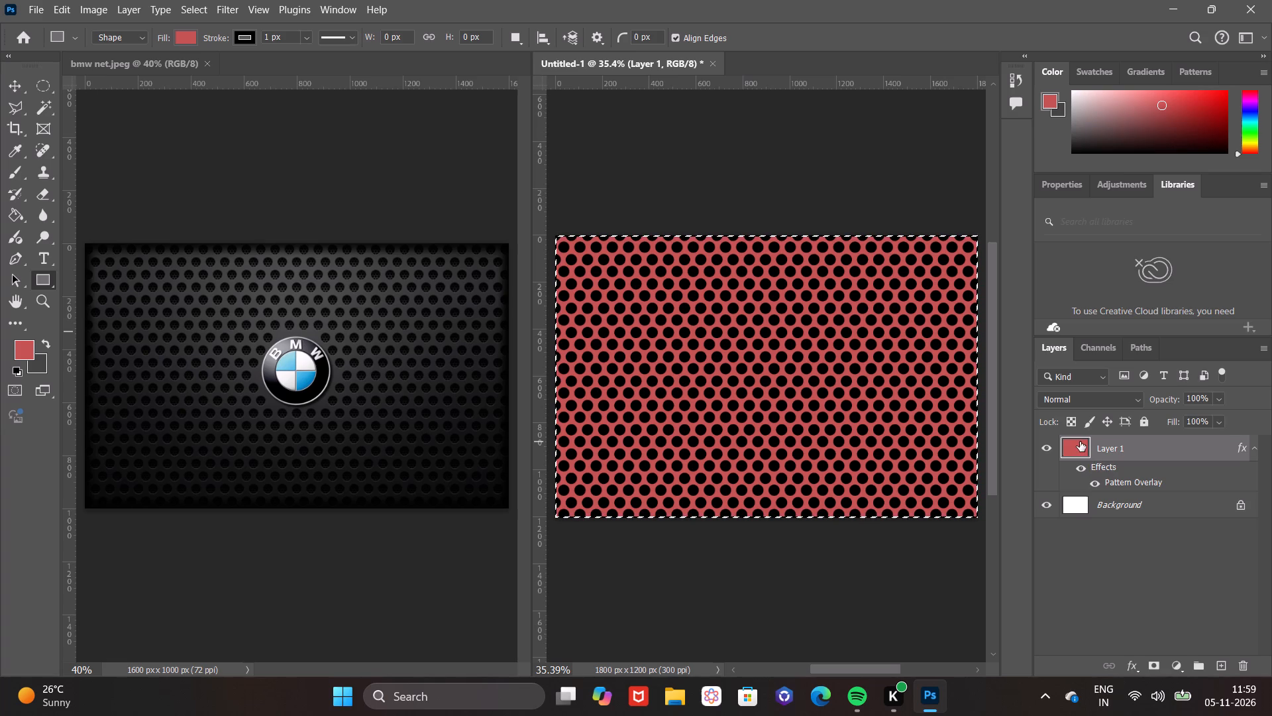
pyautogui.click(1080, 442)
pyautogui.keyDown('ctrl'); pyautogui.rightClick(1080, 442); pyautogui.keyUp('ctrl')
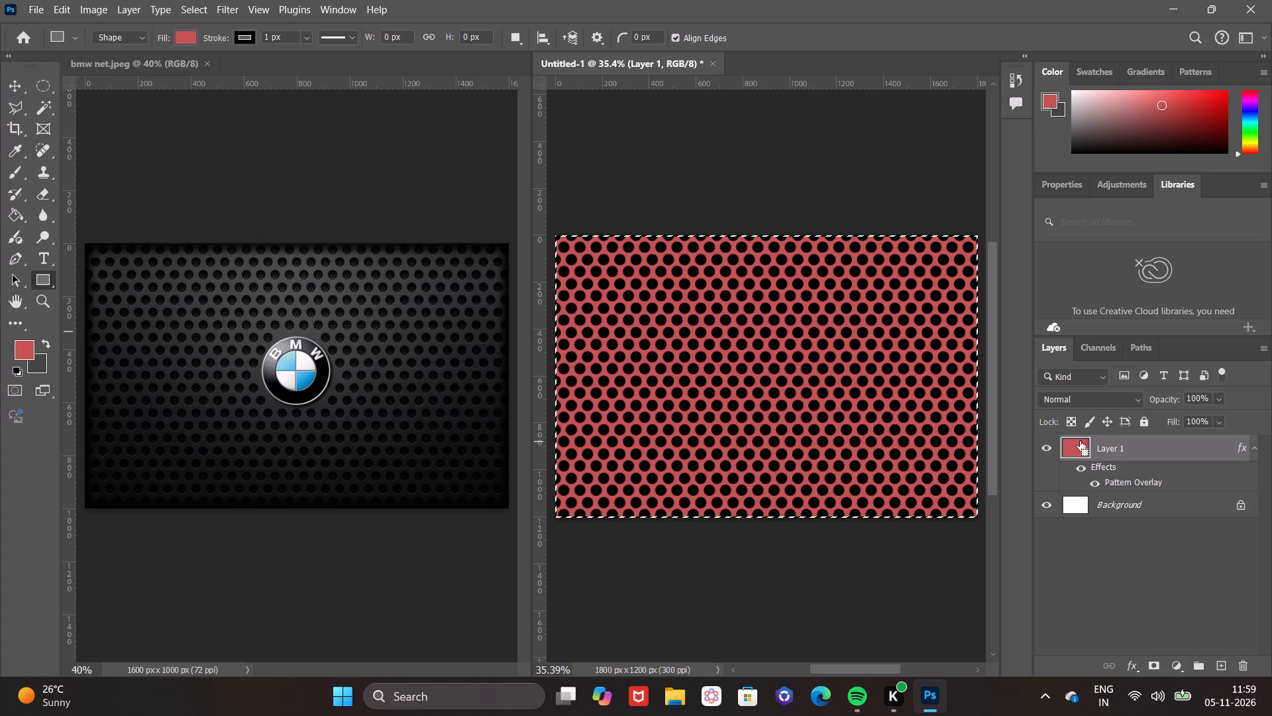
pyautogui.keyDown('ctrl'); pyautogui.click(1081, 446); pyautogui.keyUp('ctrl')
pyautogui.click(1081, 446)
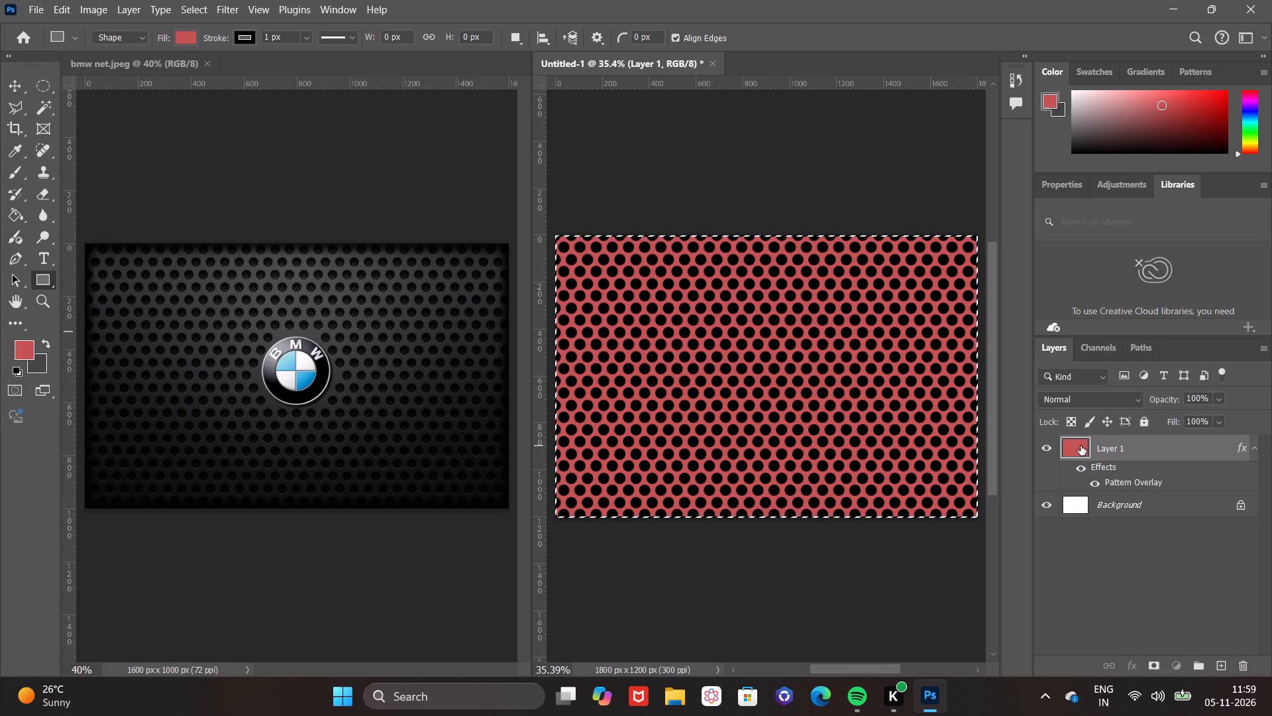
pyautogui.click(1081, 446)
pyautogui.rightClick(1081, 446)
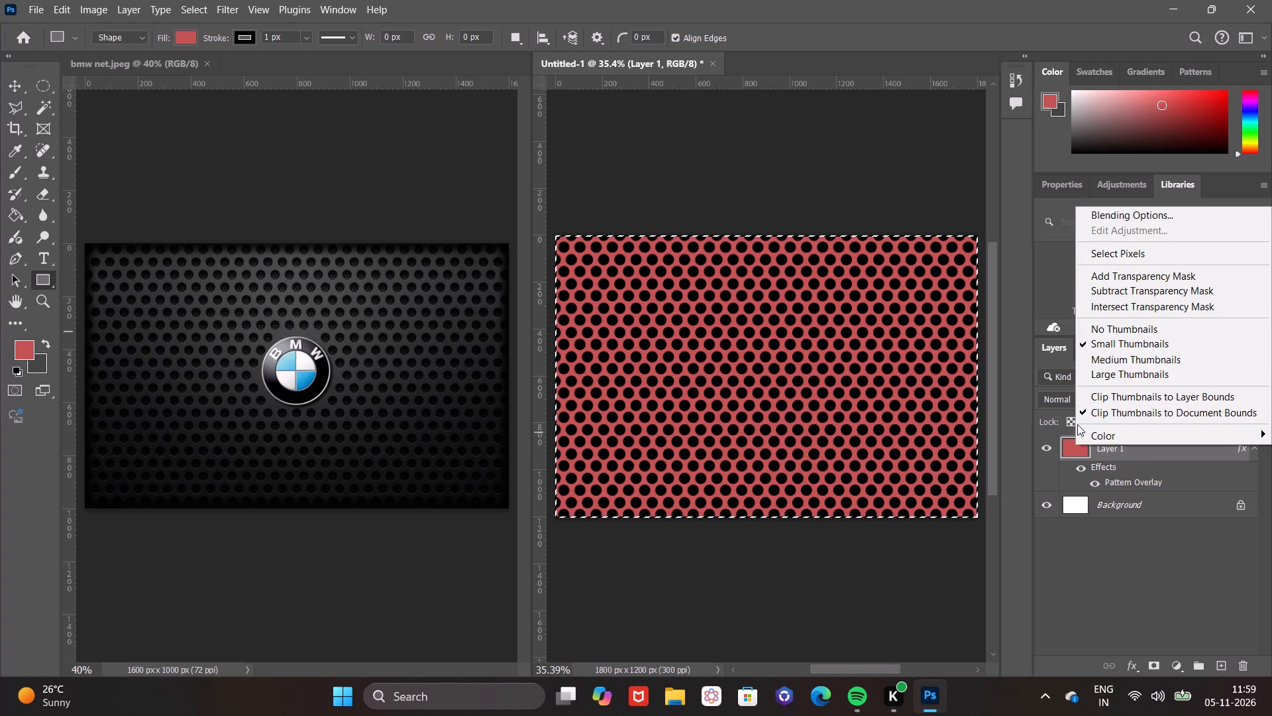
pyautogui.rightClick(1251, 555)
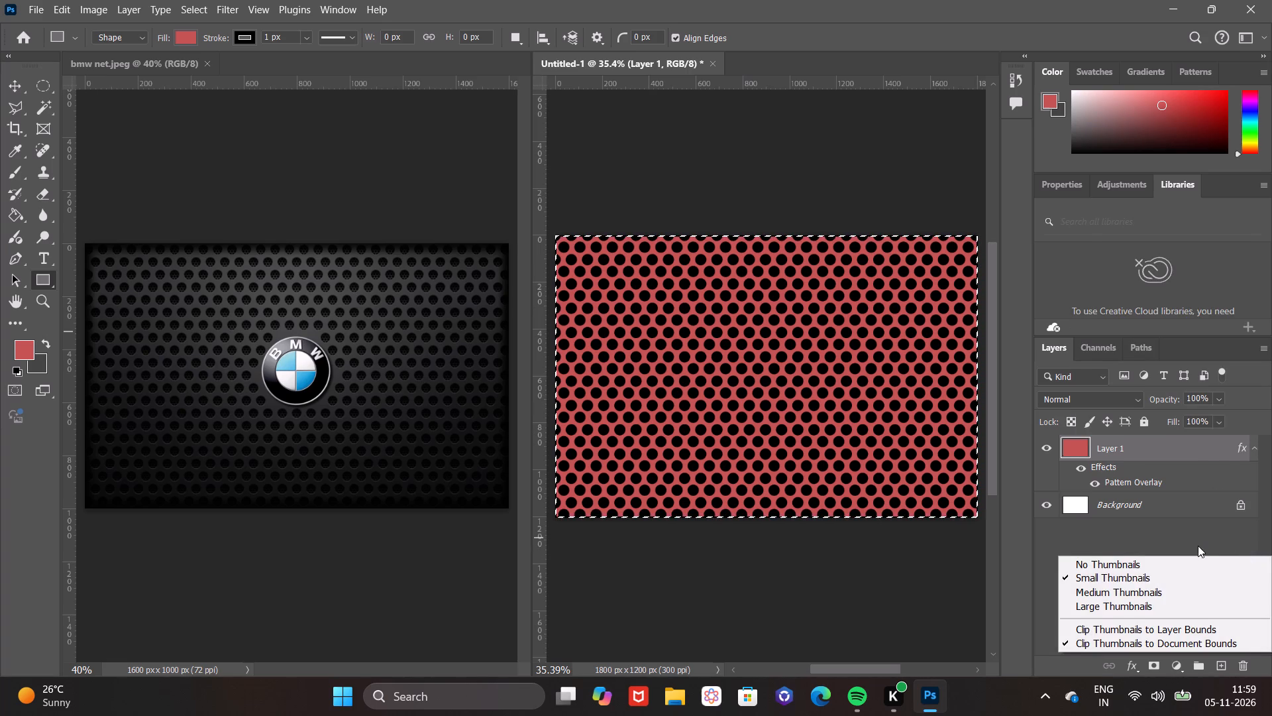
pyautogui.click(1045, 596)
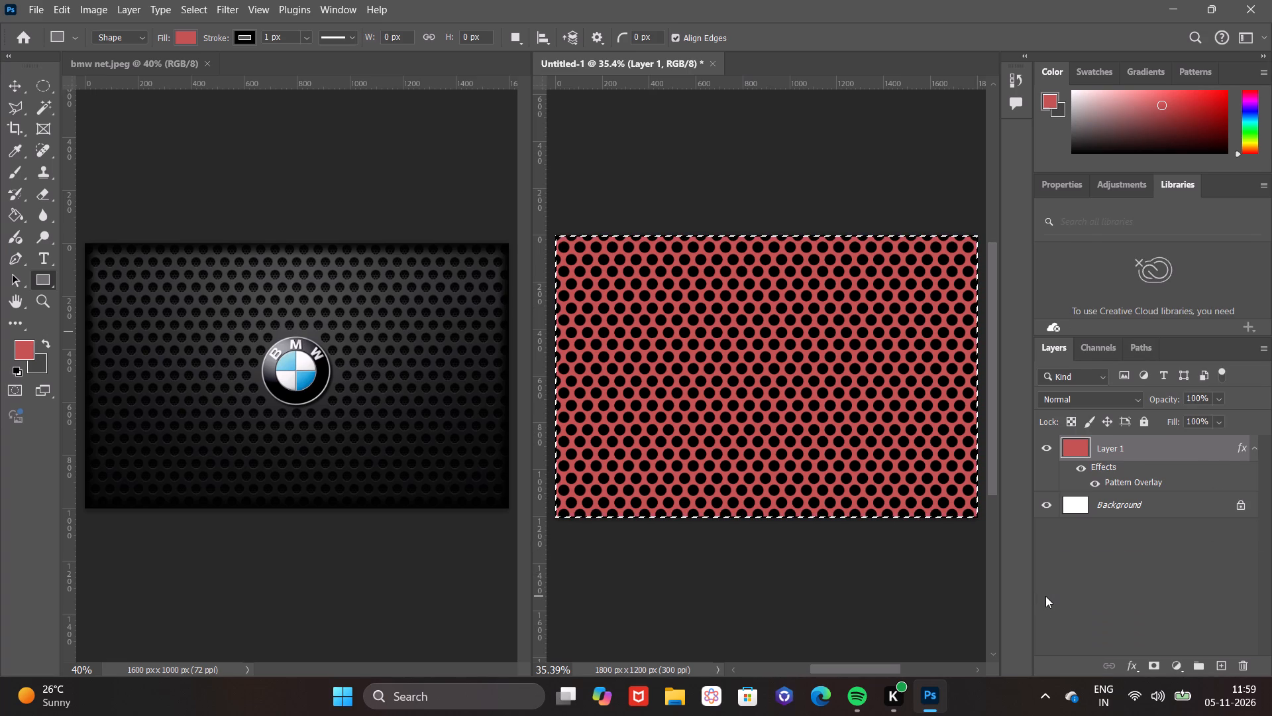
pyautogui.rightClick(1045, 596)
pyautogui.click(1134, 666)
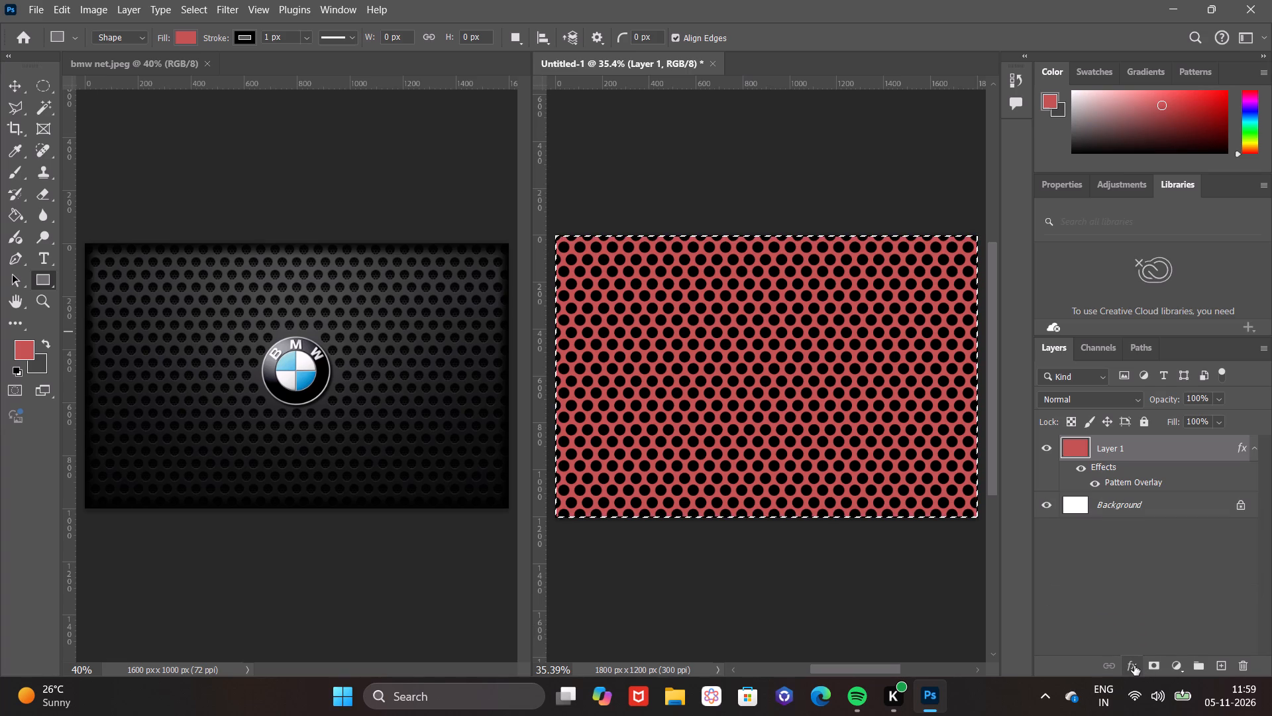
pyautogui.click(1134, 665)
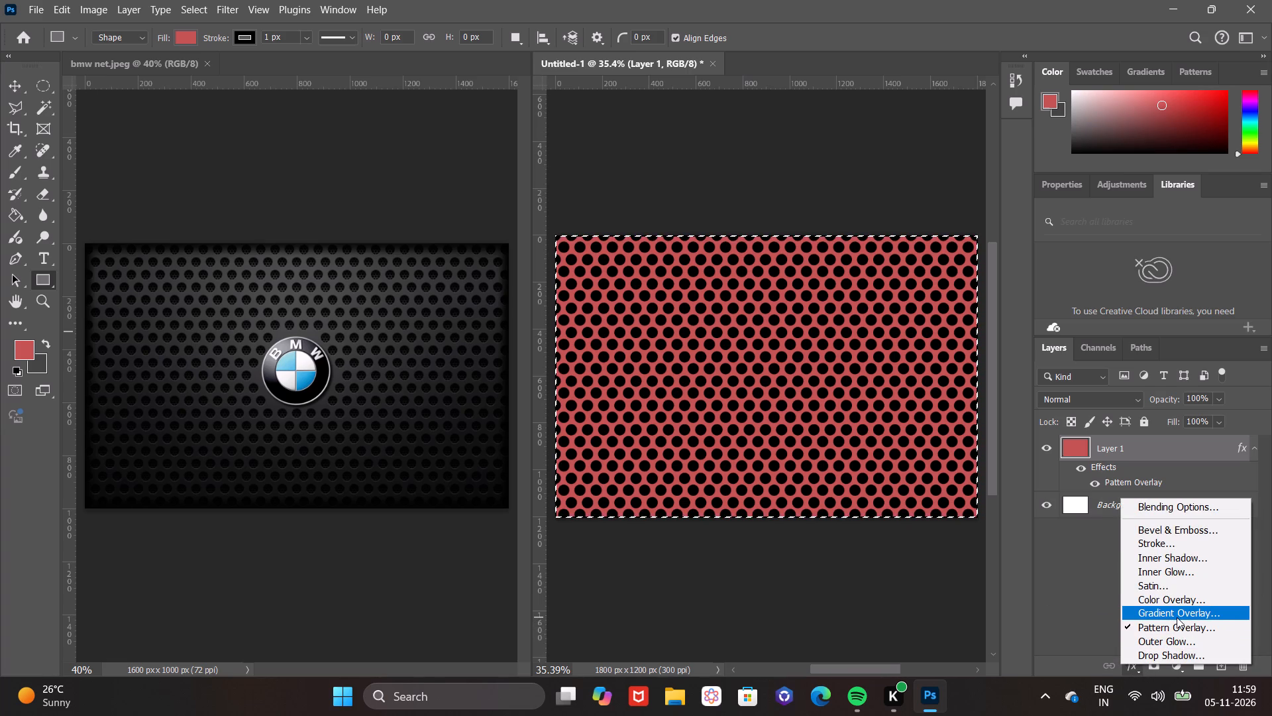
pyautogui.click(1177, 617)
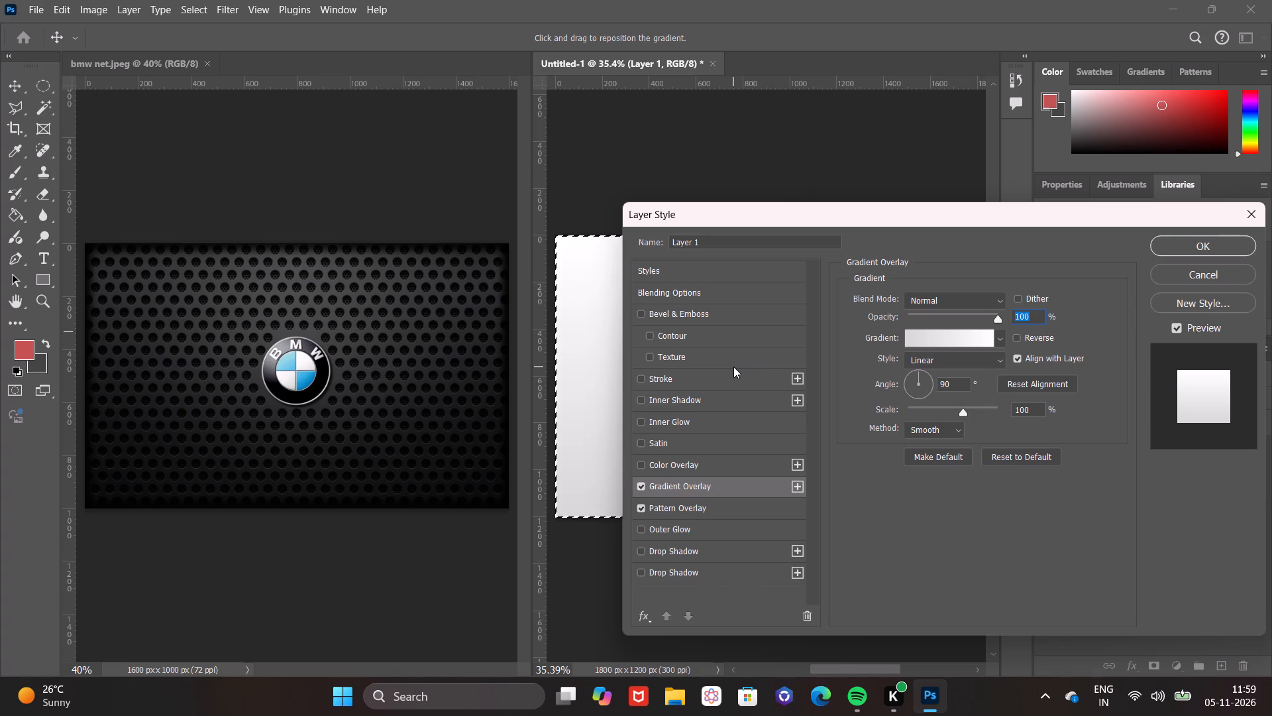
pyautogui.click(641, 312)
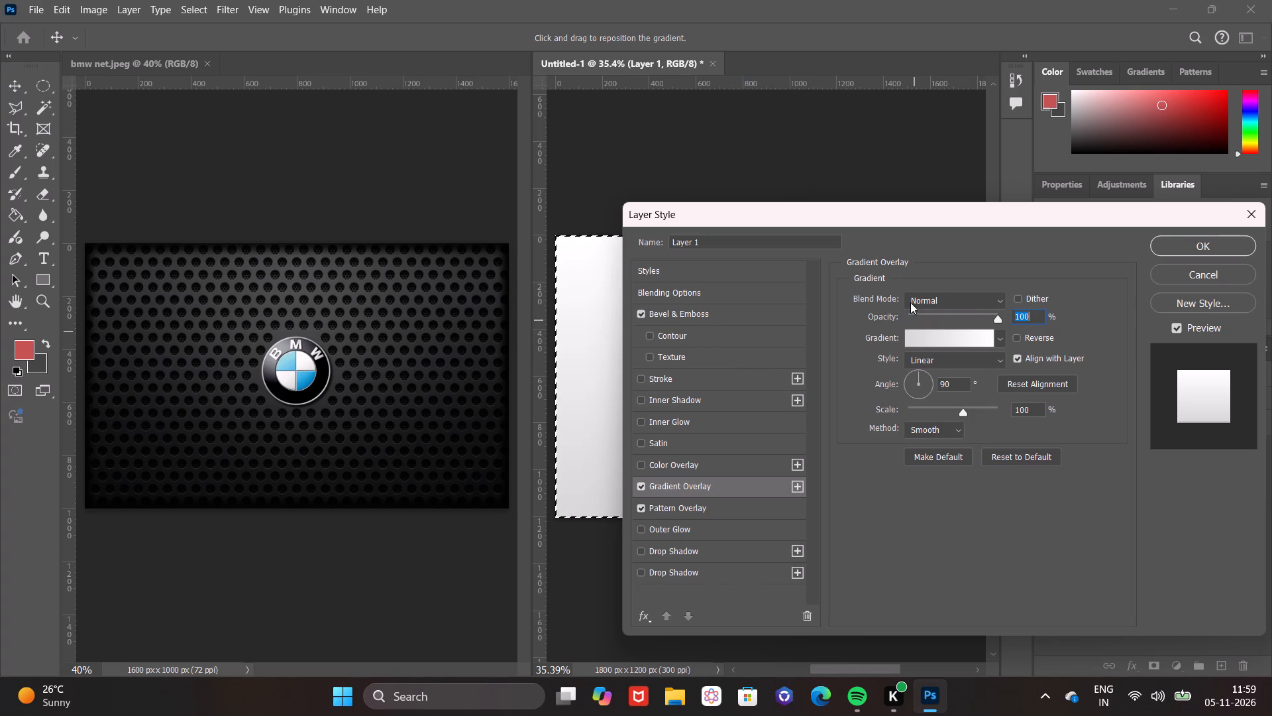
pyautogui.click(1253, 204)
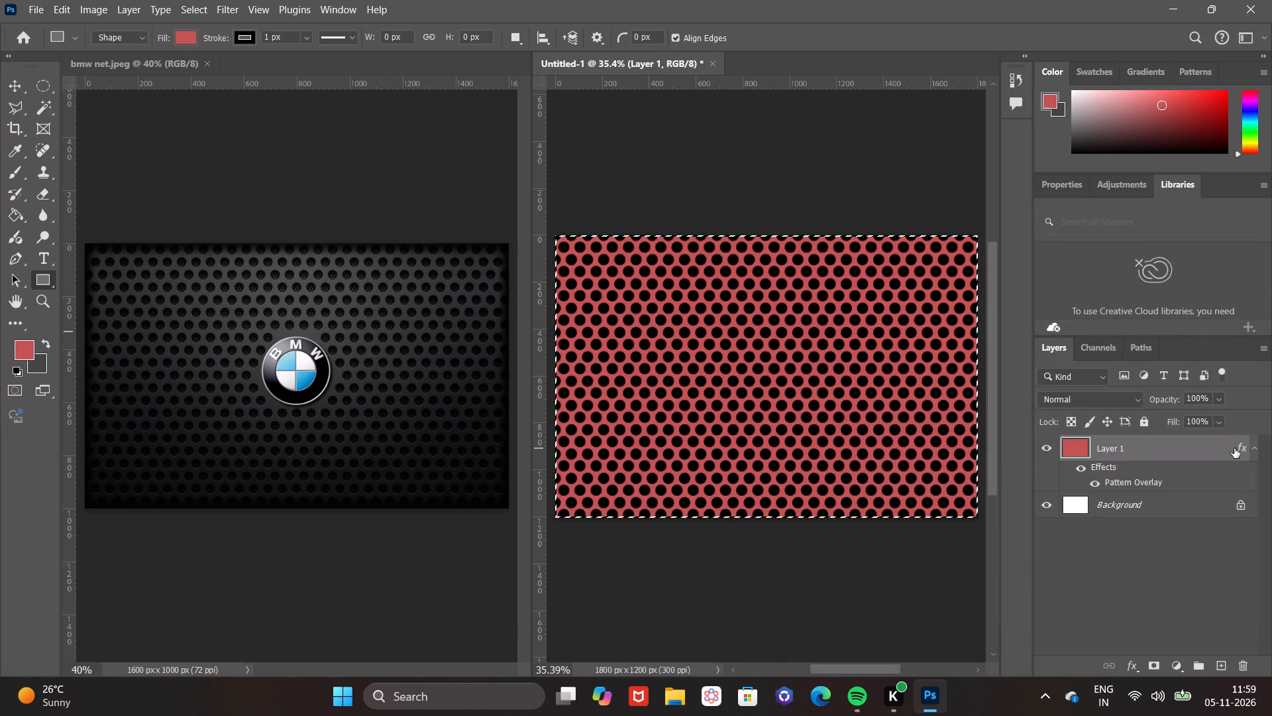
# Add a Bevel & Emboss effect to Layer 1, setting its size to 3 px.
pyautogui.click(1132, 668)
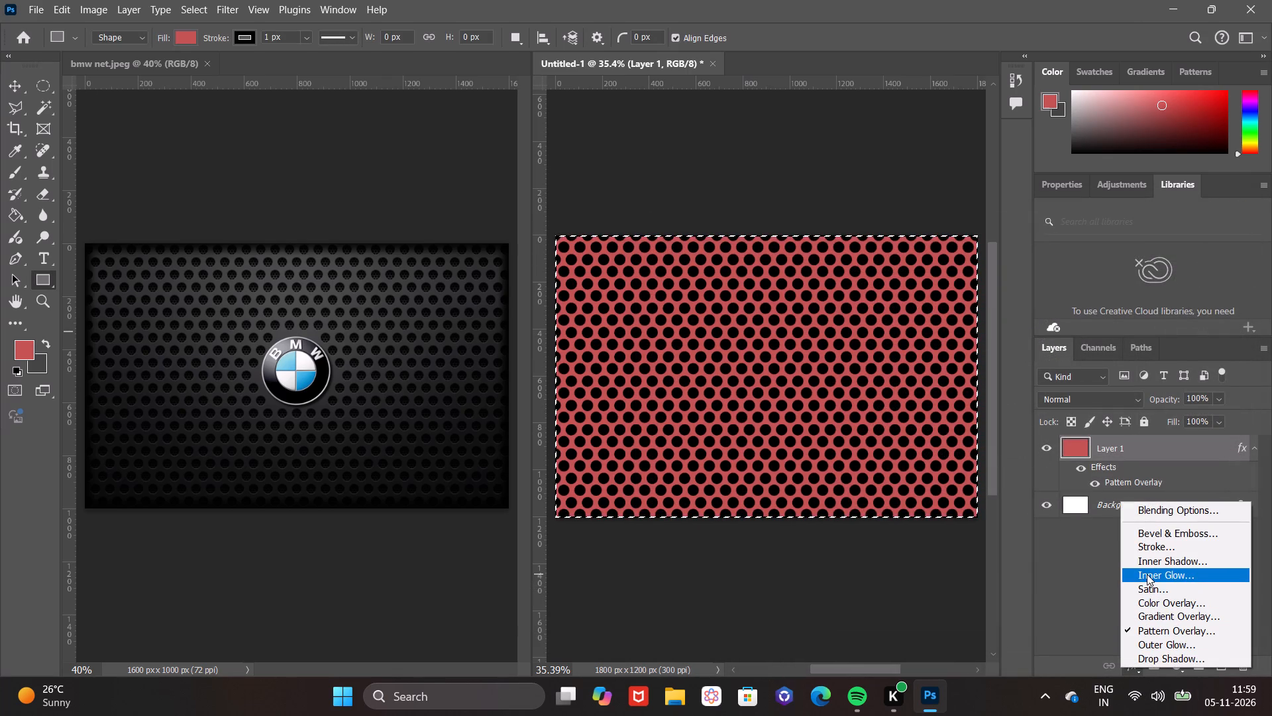
pyautogui.click(1157, 536)
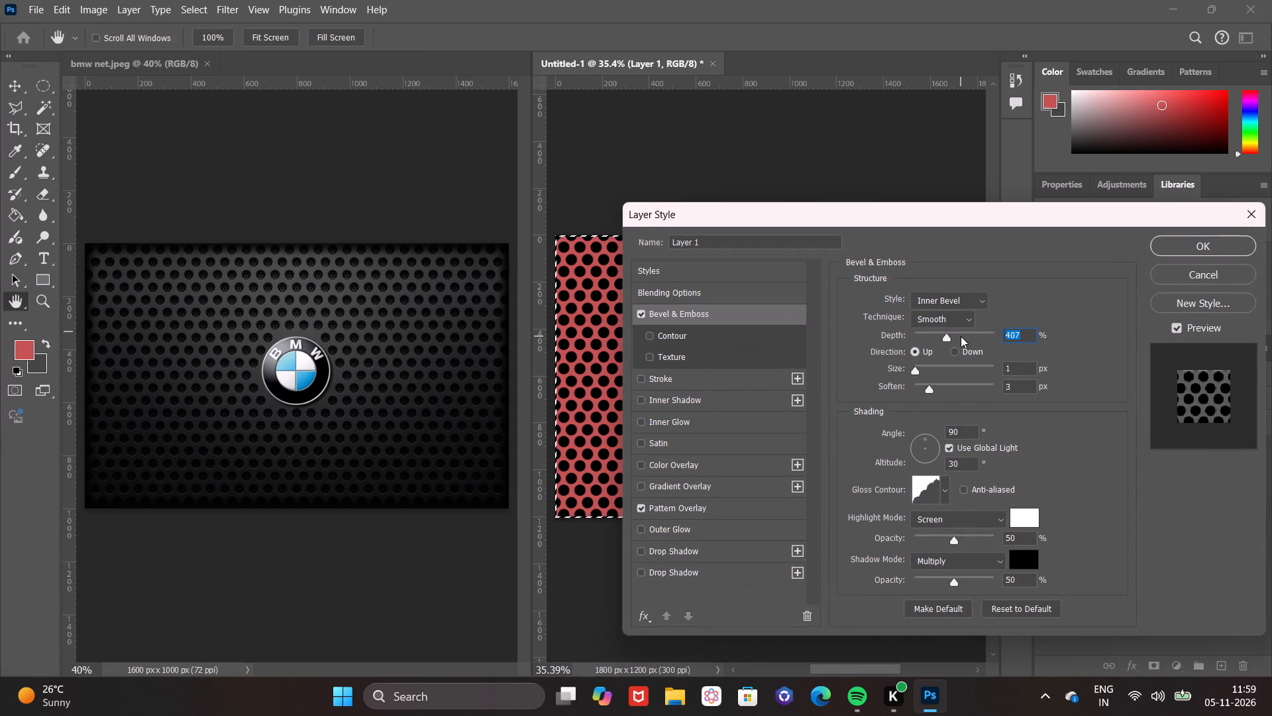
pyautogui.click(917, 365)
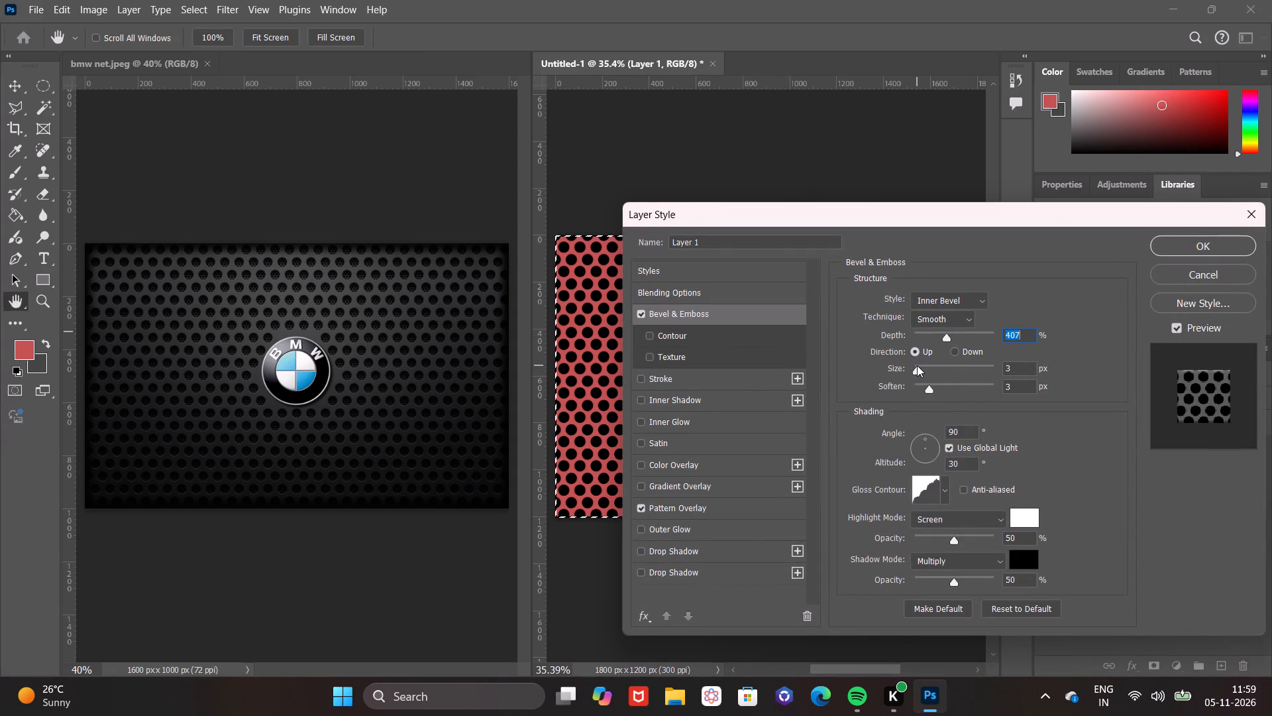
pyautogui.doubleClick(928, 388)
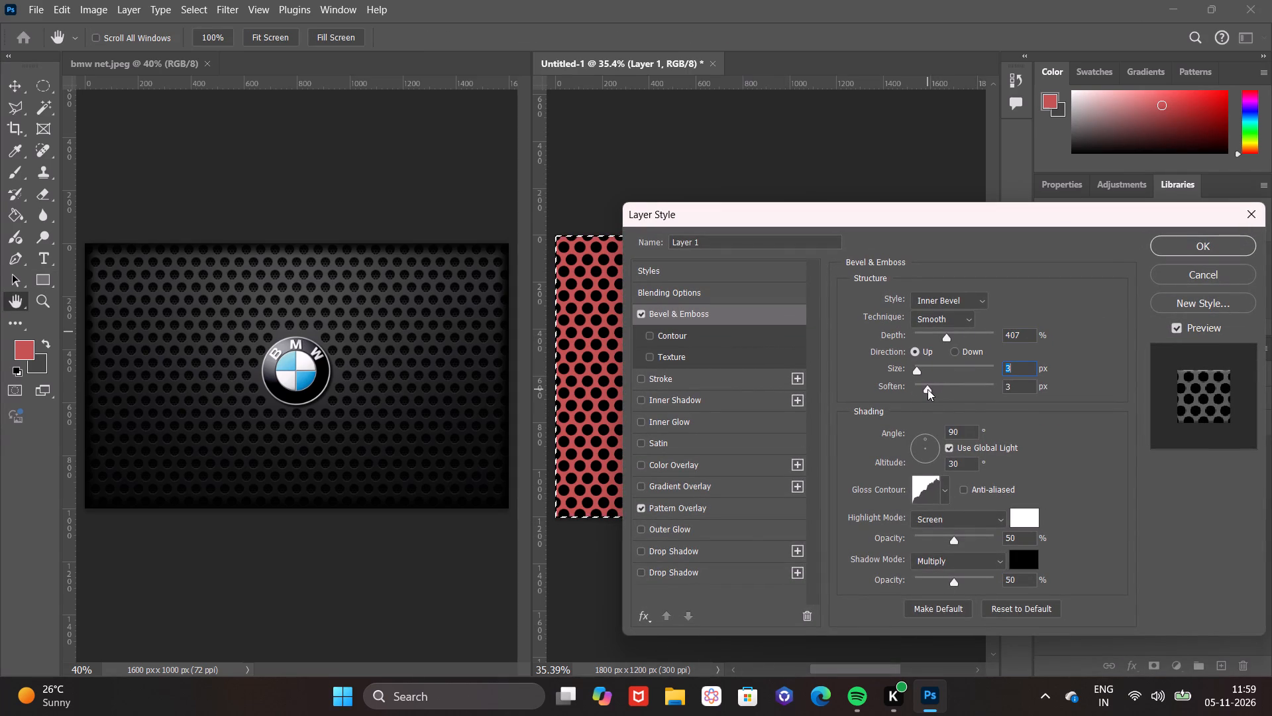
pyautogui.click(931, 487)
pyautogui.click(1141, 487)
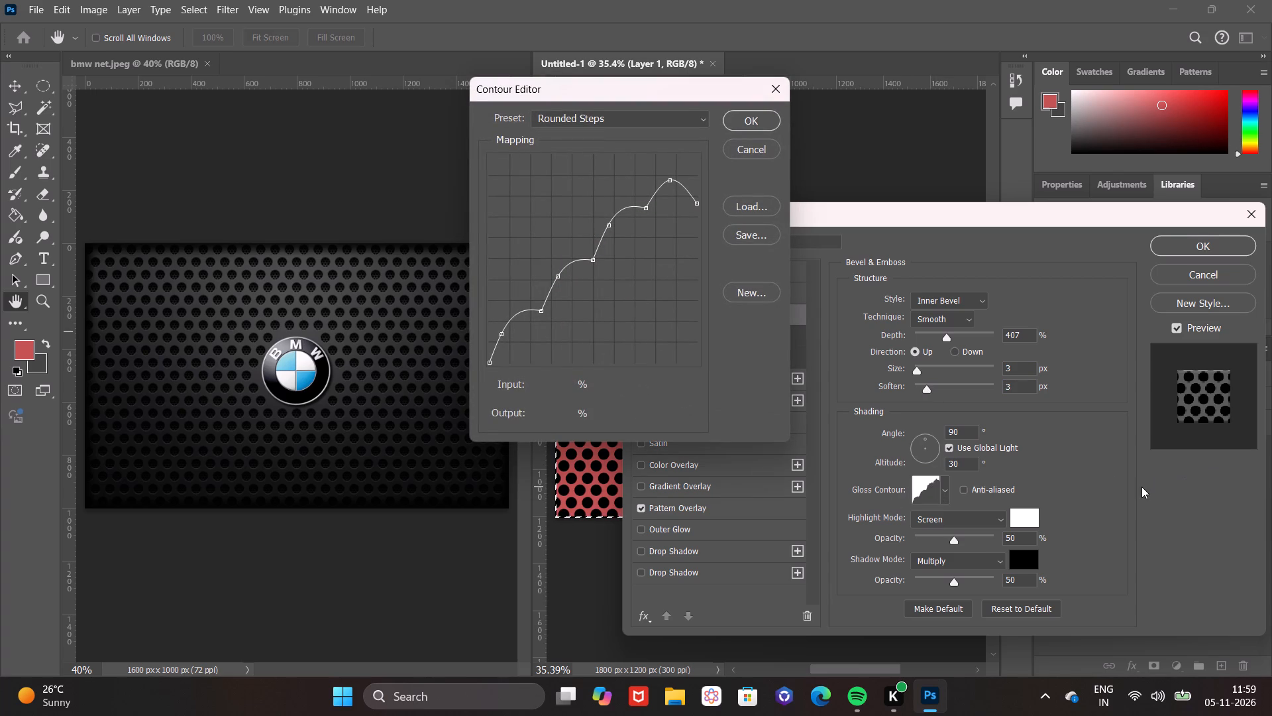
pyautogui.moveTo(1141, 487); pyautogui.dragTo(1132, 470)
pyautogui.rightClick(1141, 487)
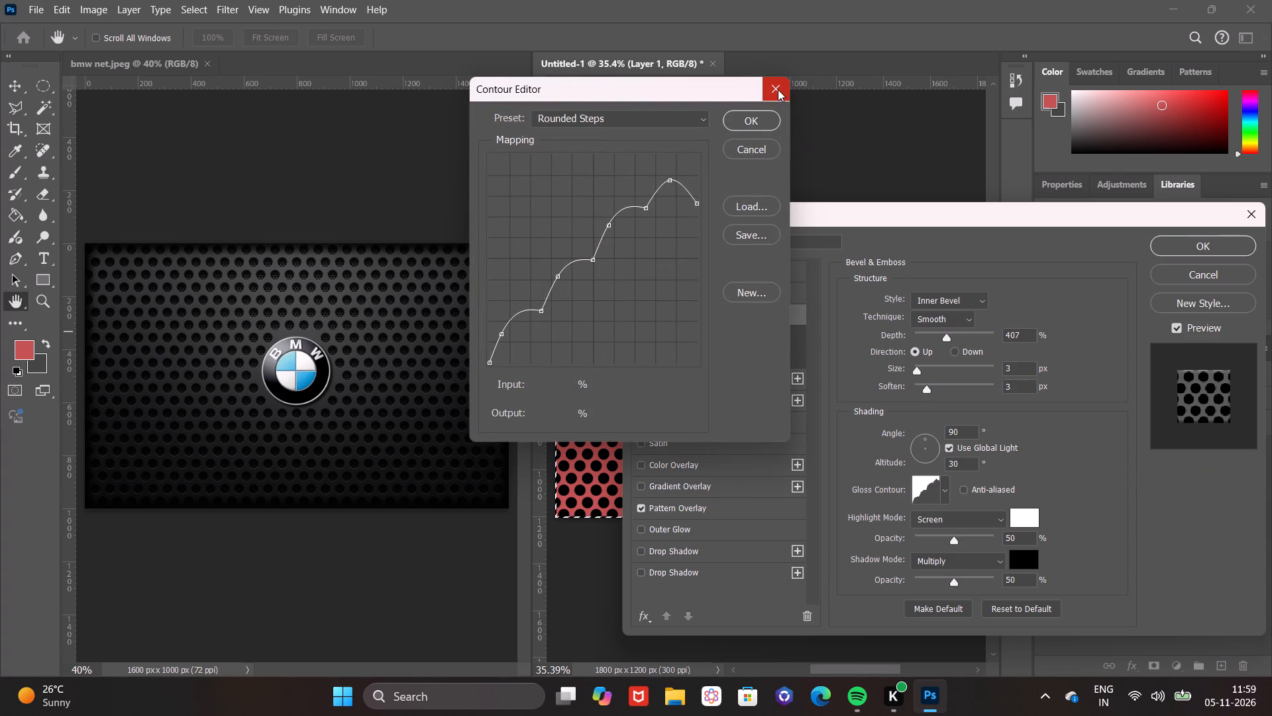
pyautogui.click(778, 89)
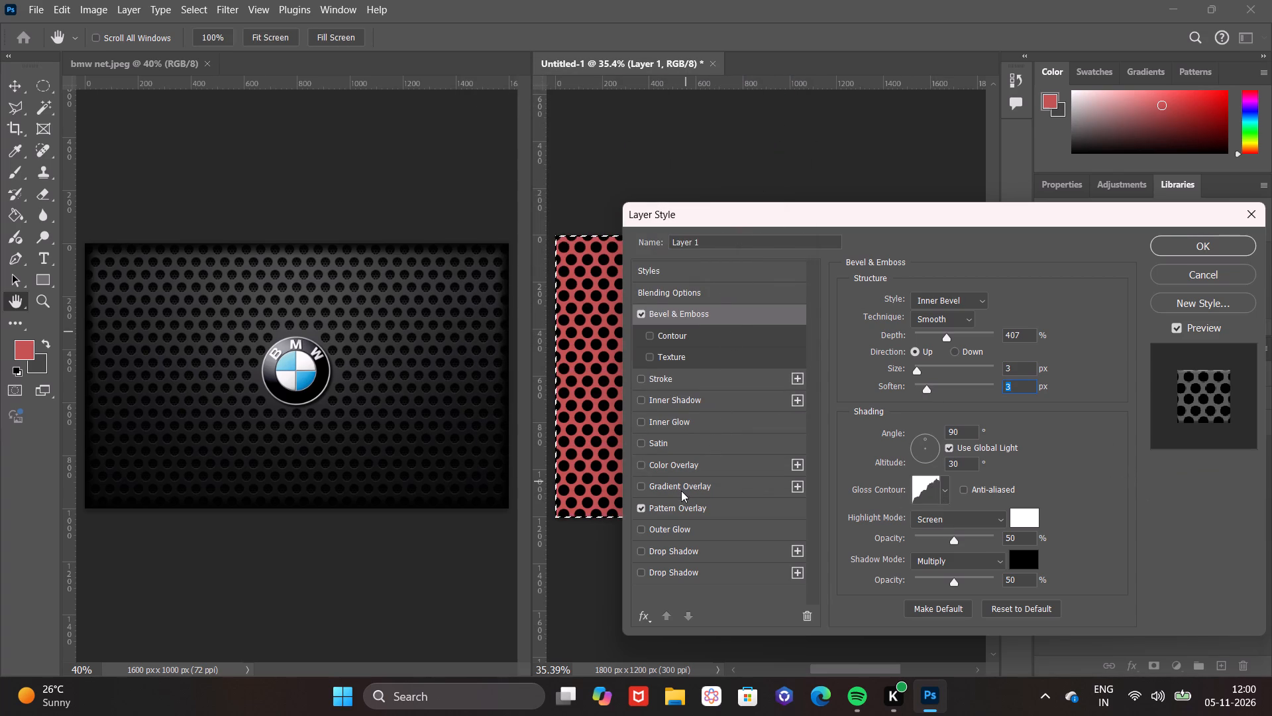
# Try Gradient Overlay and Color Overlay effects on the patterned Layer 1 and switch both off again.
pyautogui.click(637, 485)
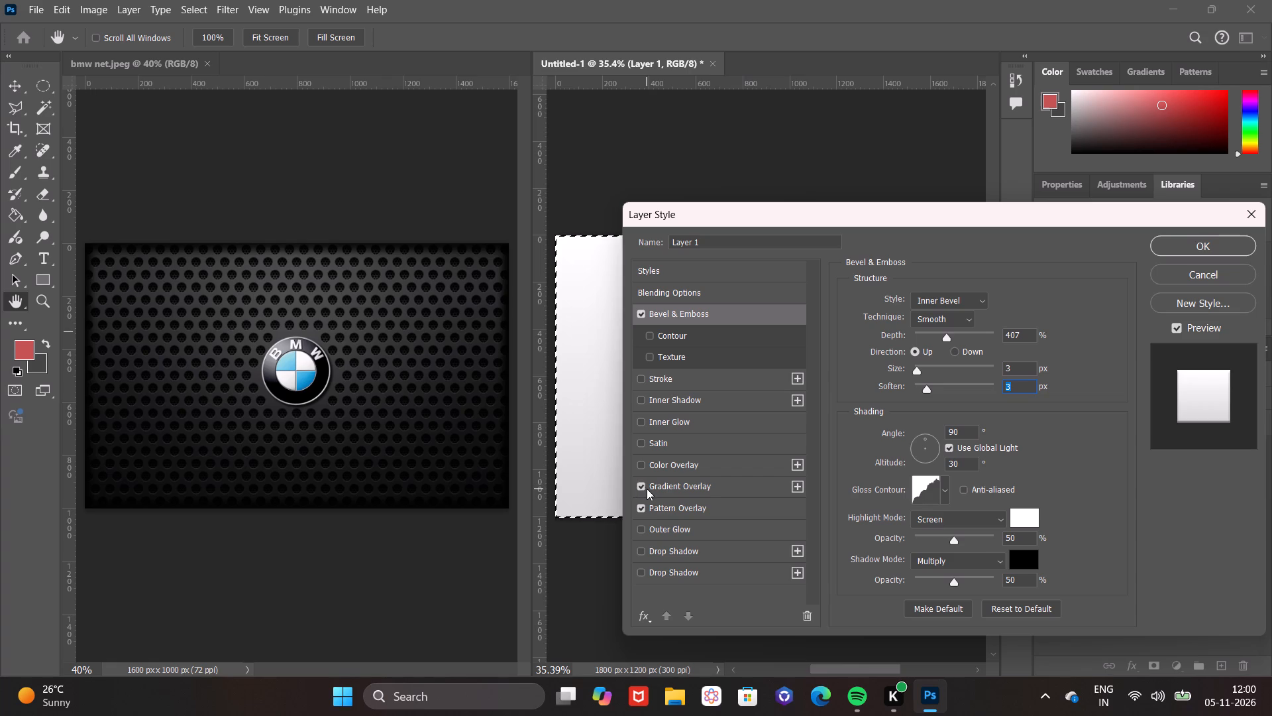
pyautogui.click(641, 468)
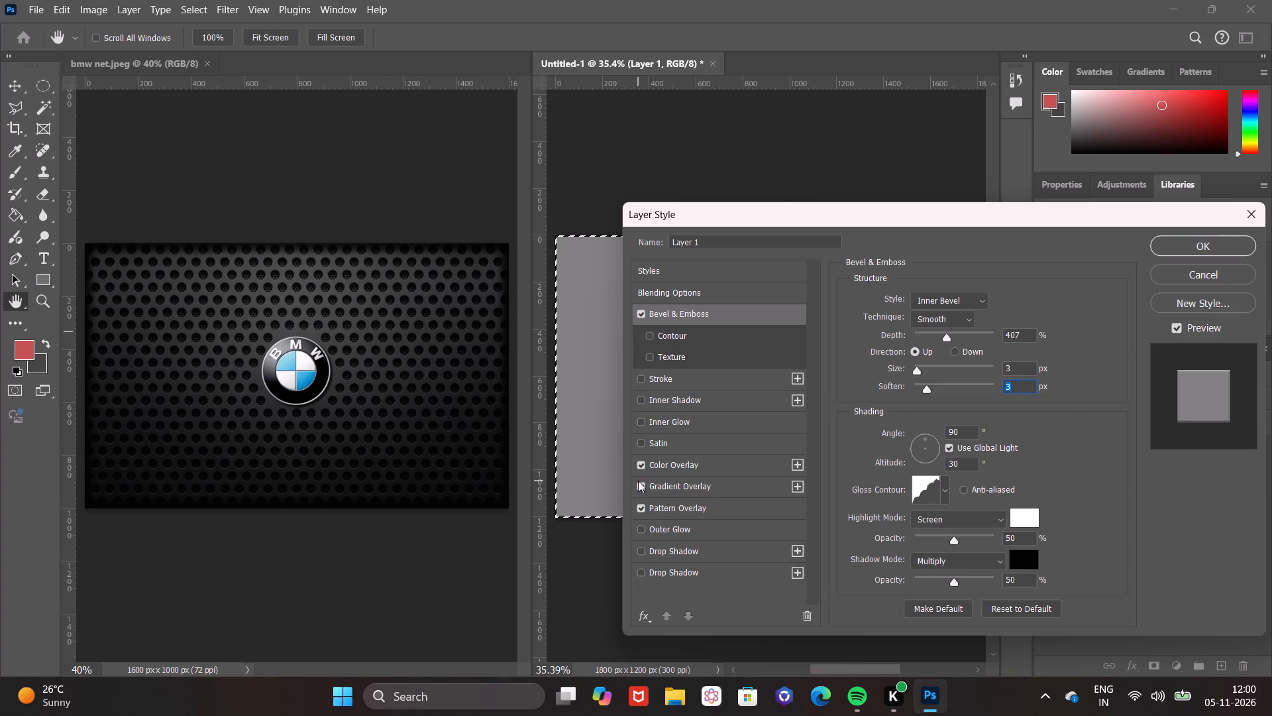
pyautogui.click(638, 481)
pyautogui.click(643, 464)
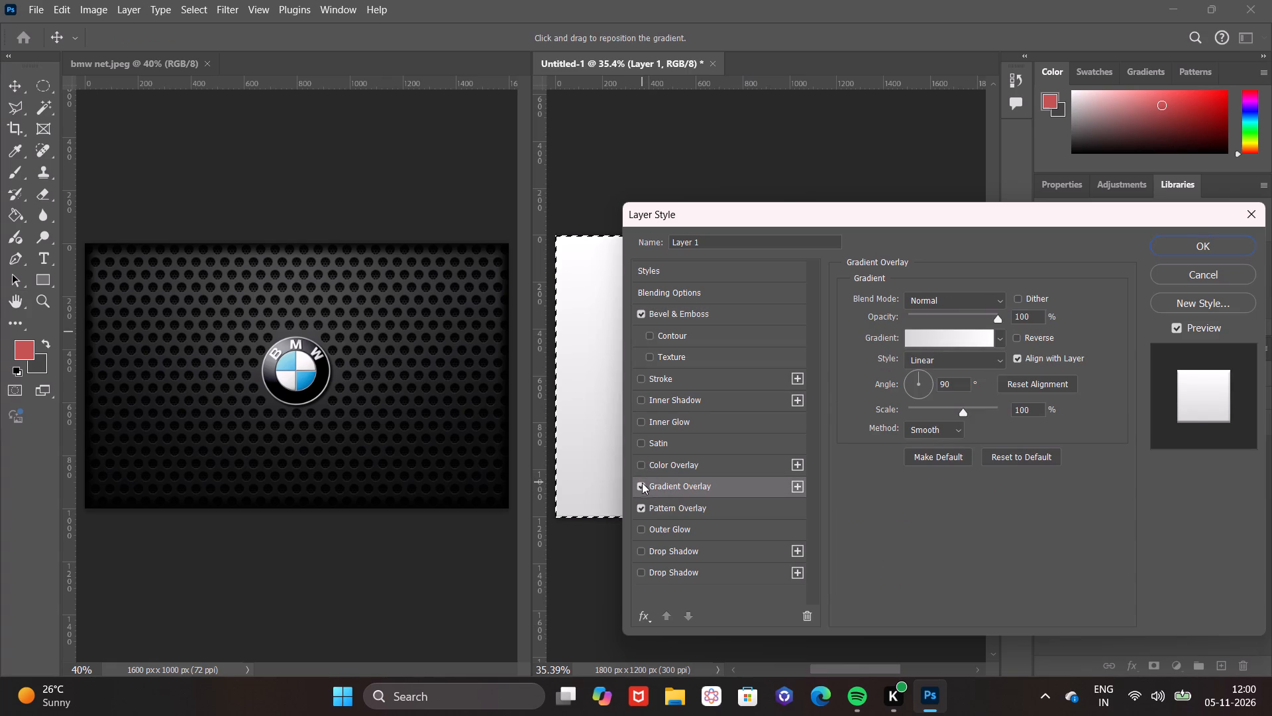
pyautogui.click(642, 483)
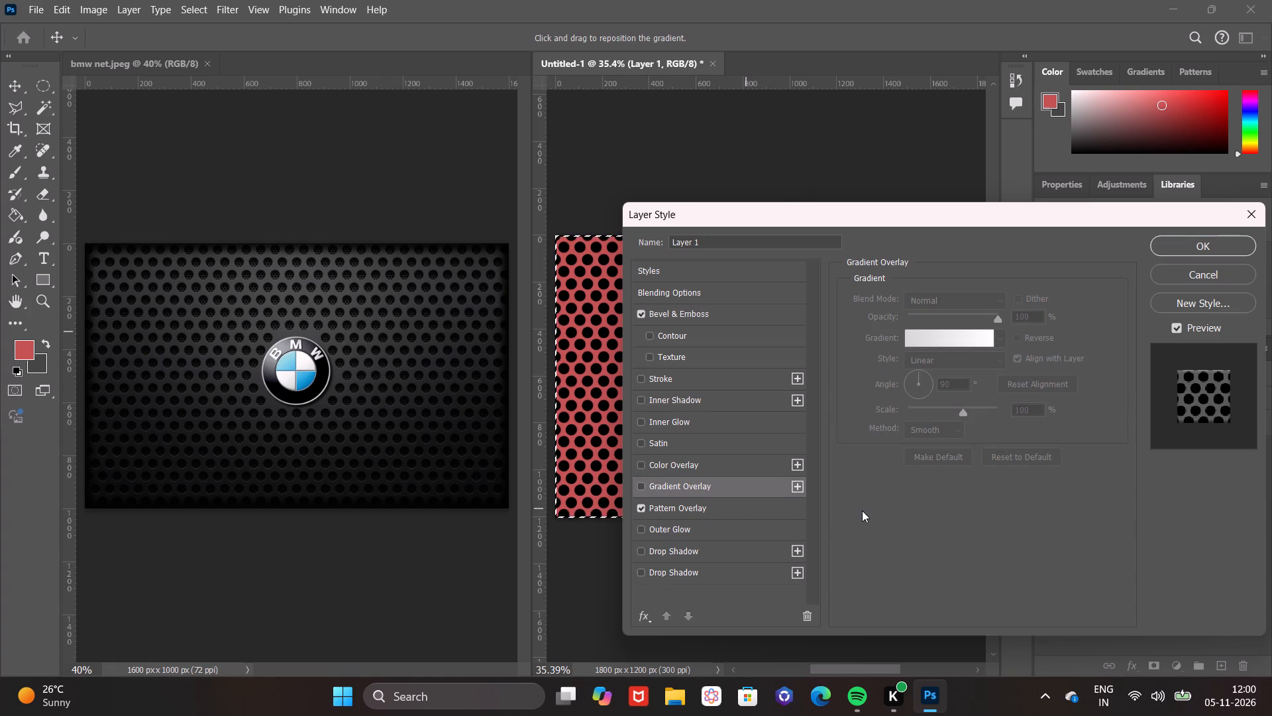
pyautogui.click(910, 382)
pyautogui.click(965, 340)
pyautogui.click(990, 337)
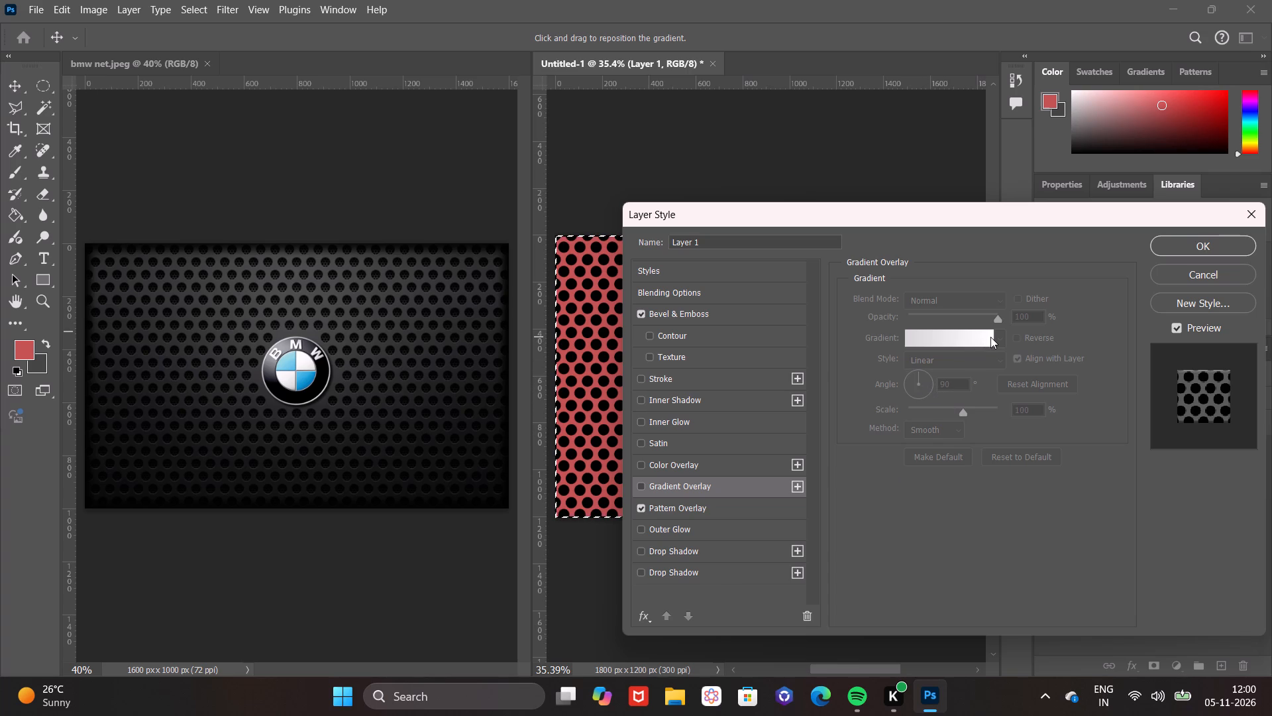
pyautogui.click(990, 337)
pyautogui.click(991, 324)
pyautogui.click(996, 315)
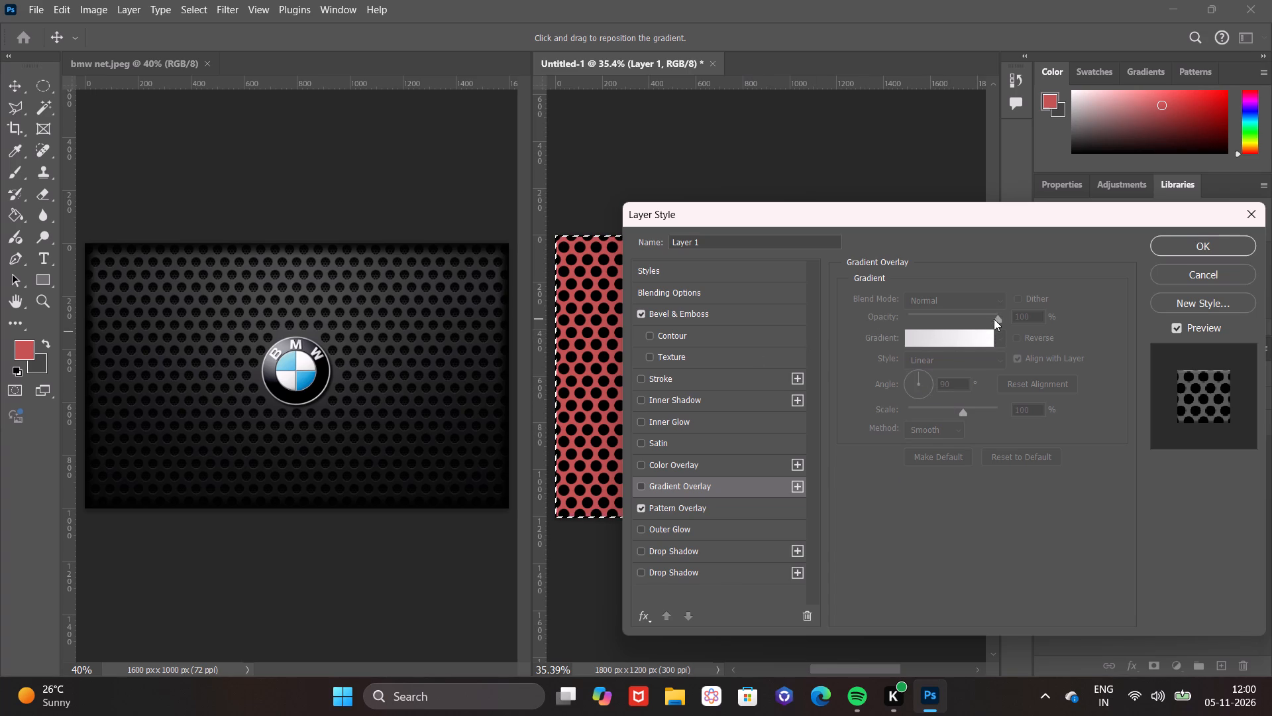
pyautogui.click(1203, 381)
# Apply the Bevel & Emboss layer style together with the existing Pattern Overlay to Layer 1.
pyautogui.click(1215, 245)
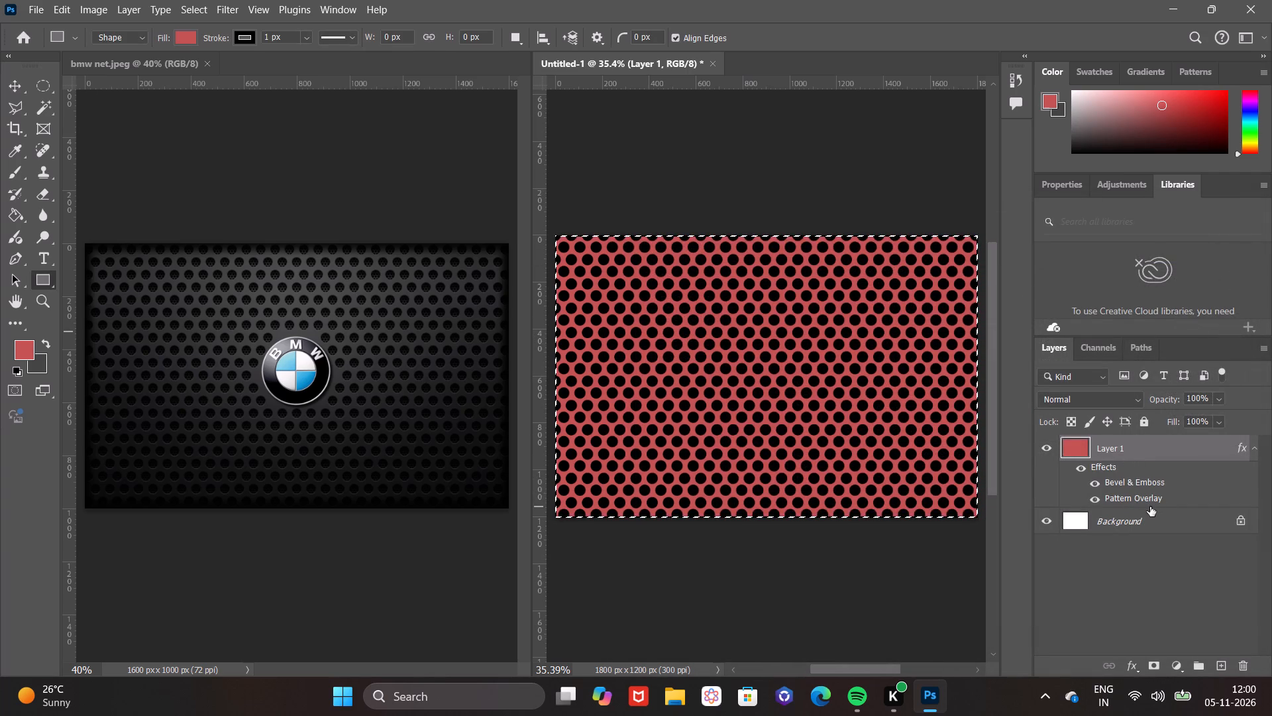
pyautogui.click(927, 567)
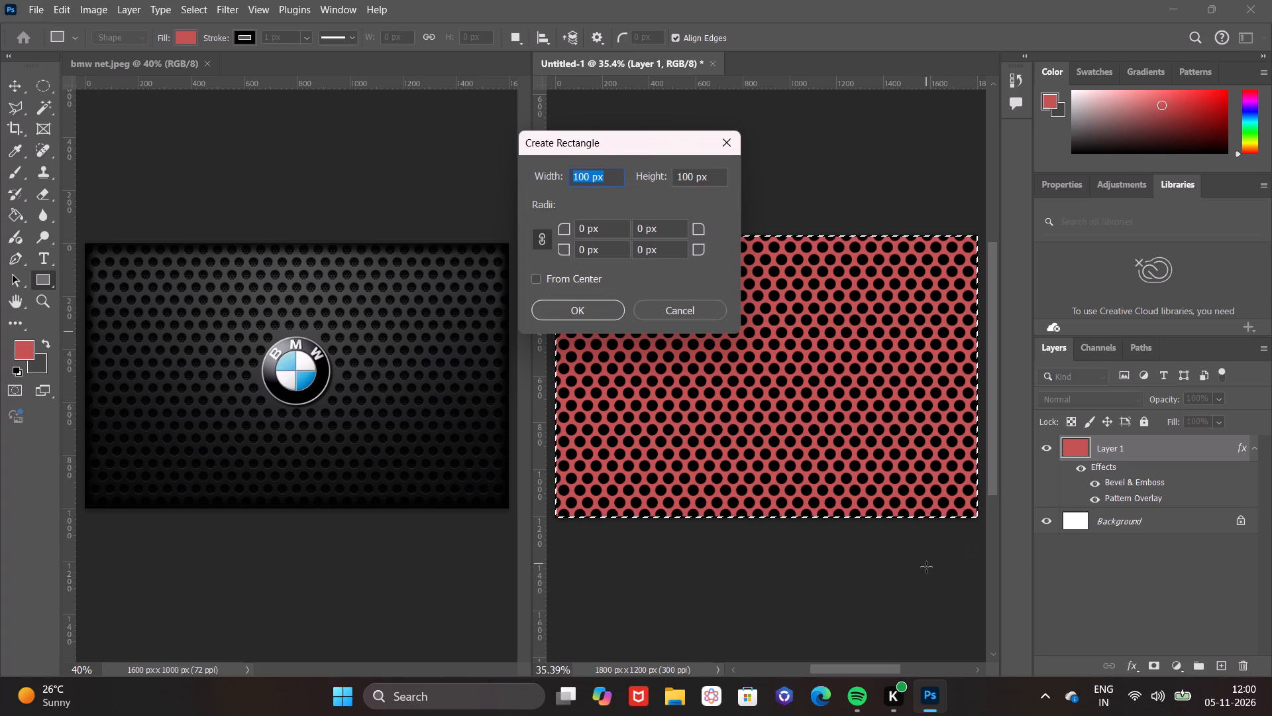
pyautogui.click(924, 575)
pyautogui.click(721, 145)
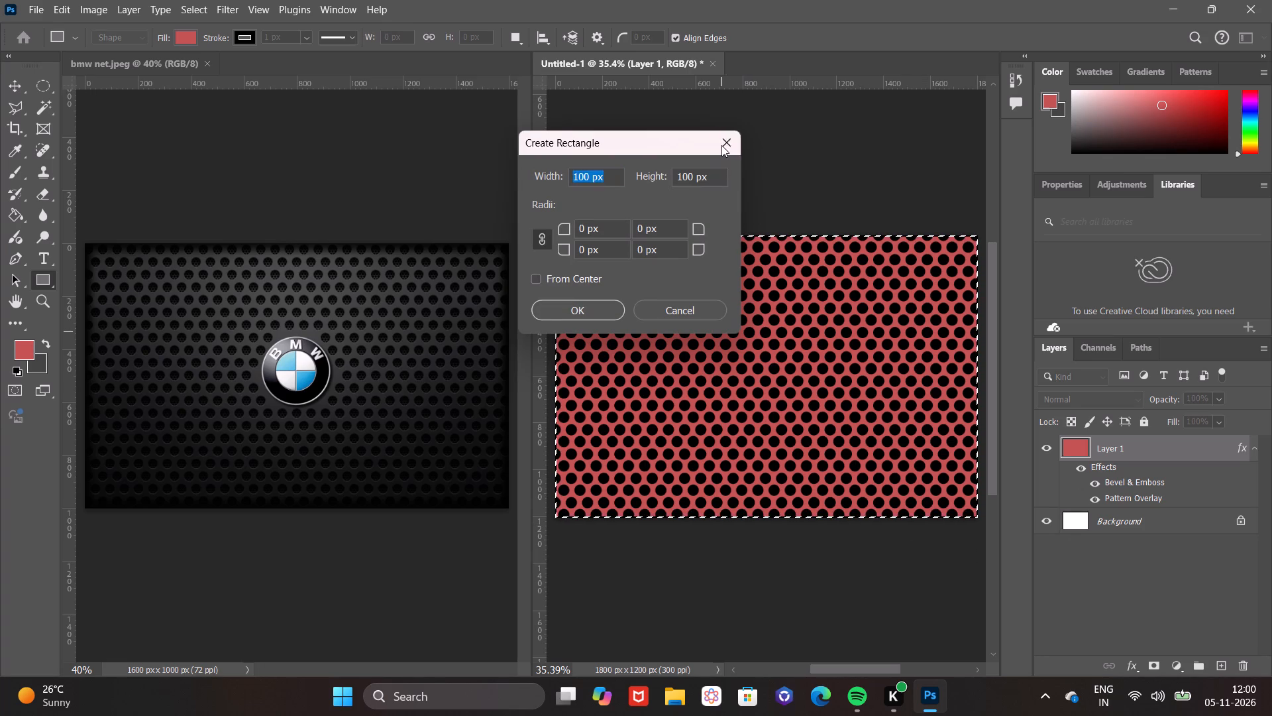
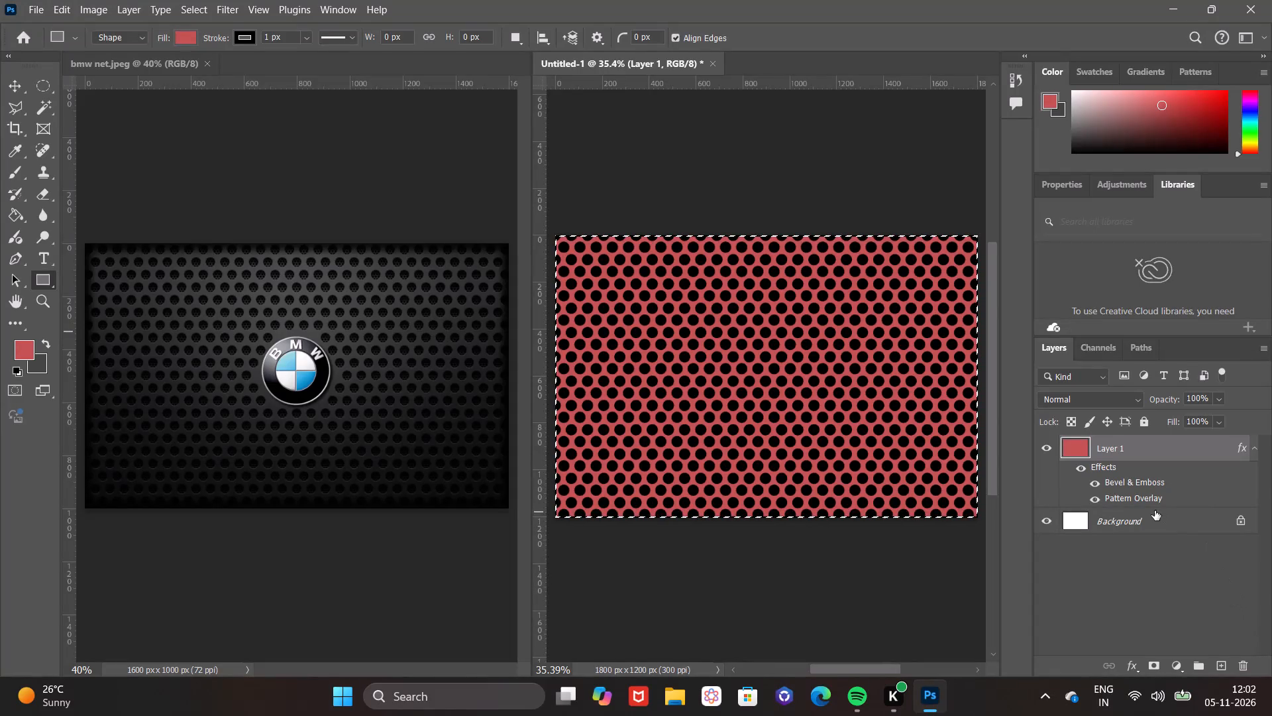
# Add a new empty layer above the patterned Layer 1.
pyautogui.click(1154, 473)
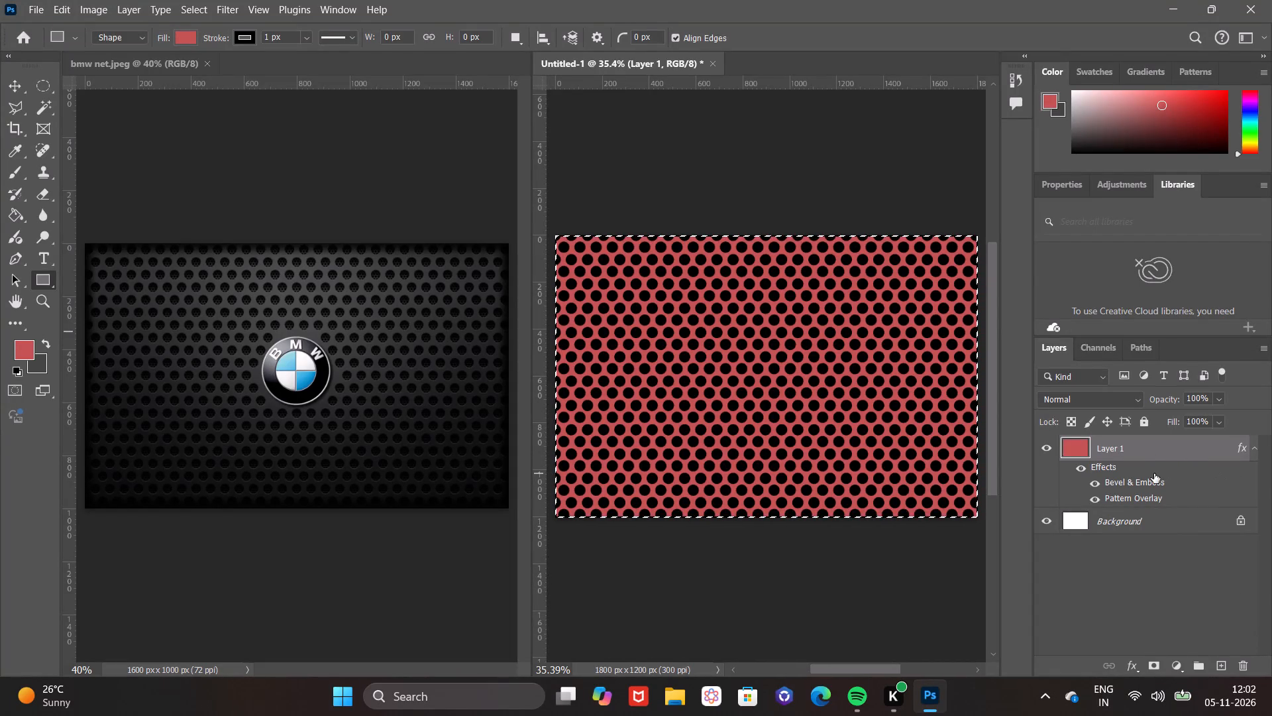
pyautogui.click(1155, 477)
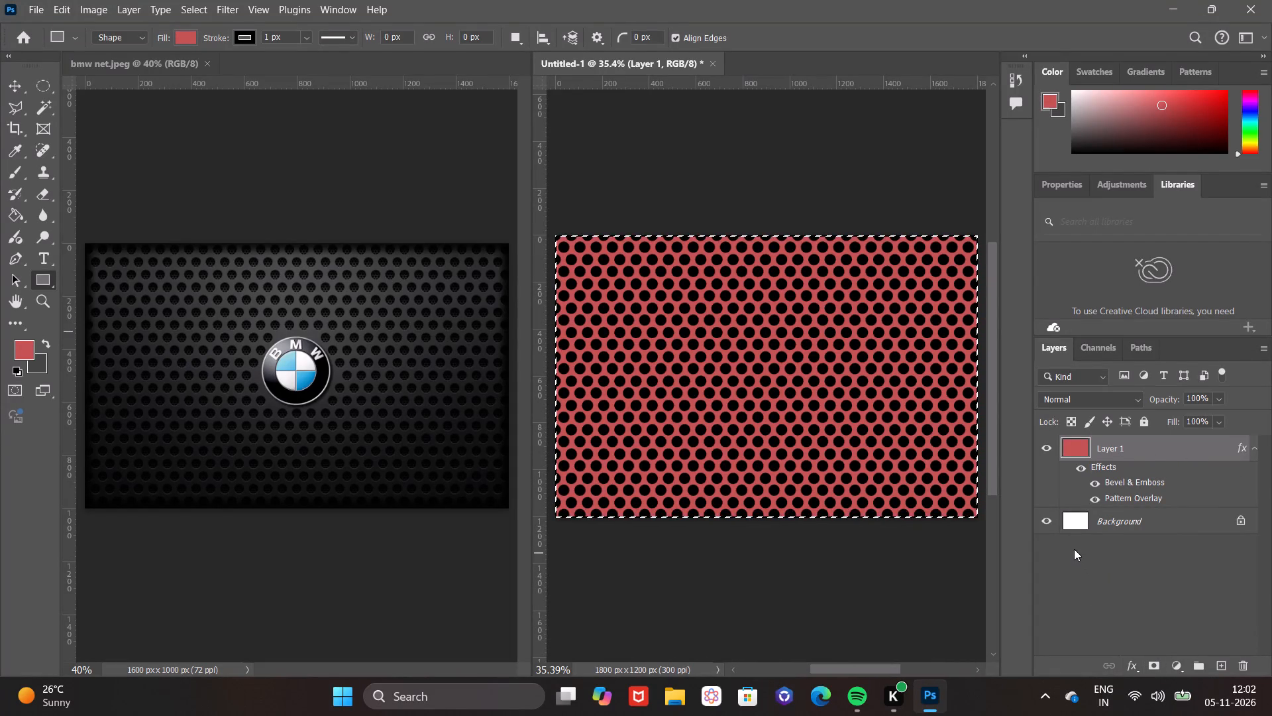
pyautogui.click(1222, 665)
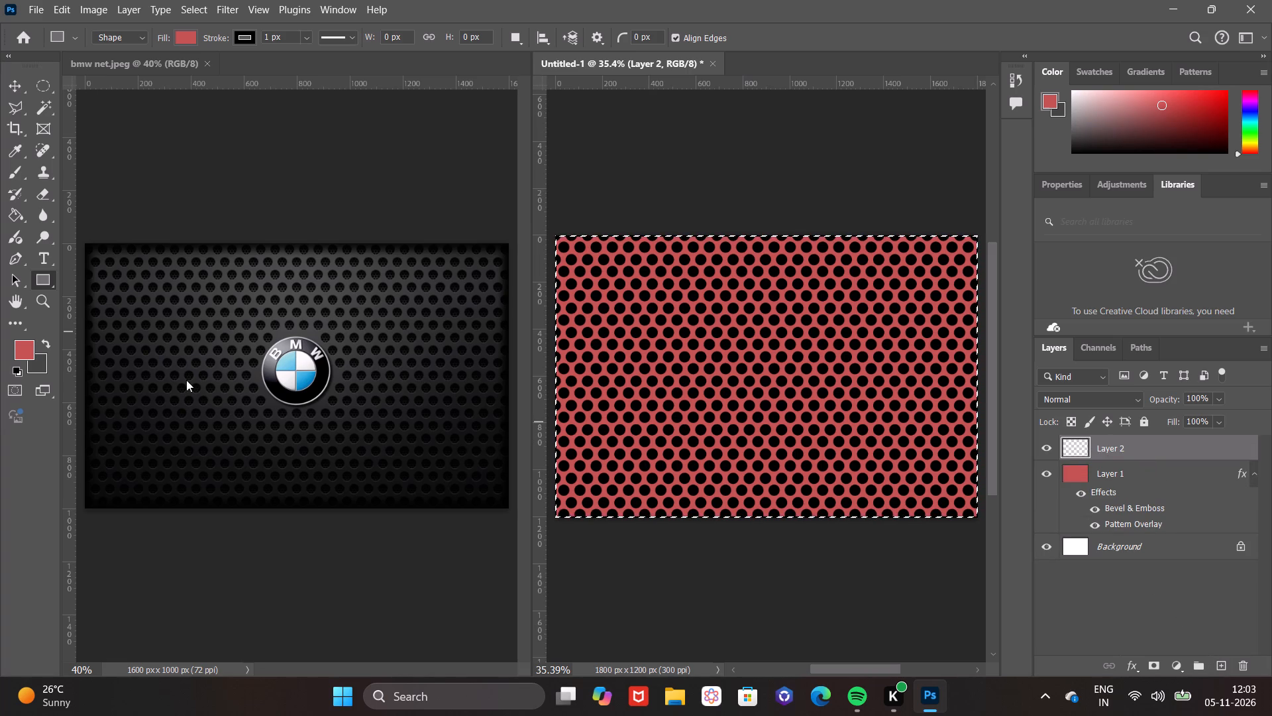
# Change the foreground color to near-black #111010.
pyautogui.click(35, 357)
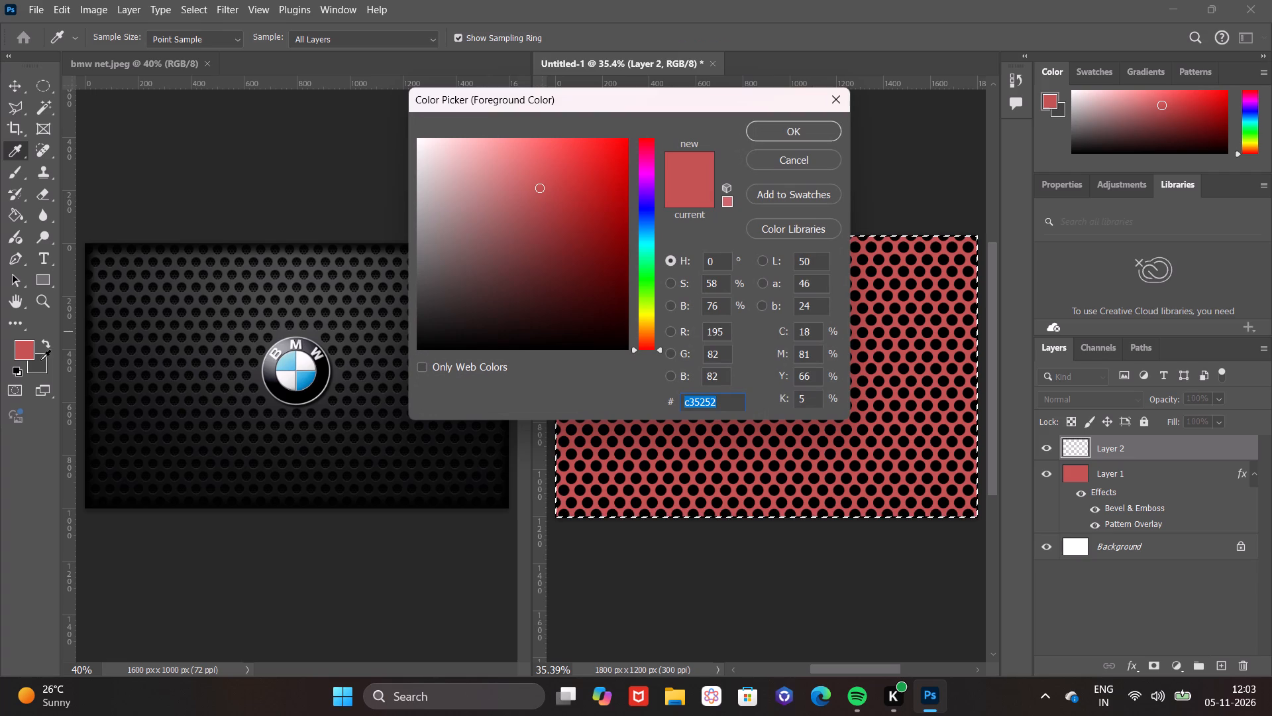
pyautogui.click(429, 335)
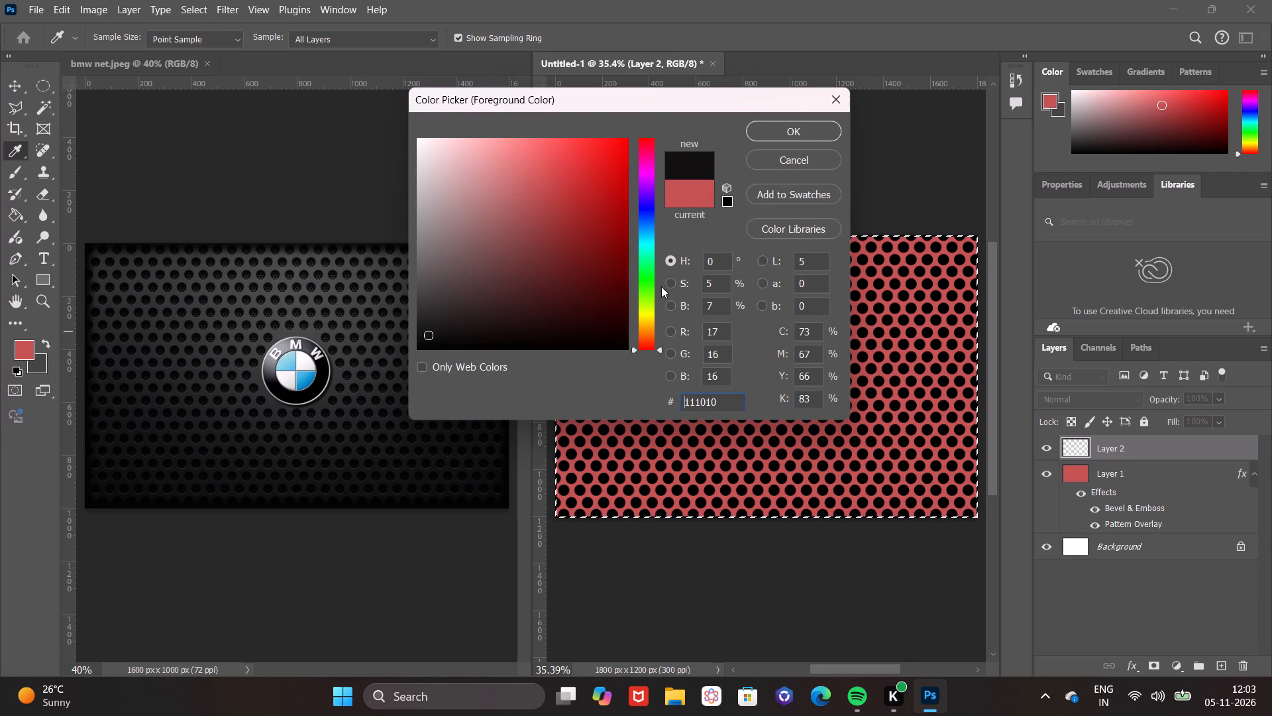
pyautogui.click(804, 127)
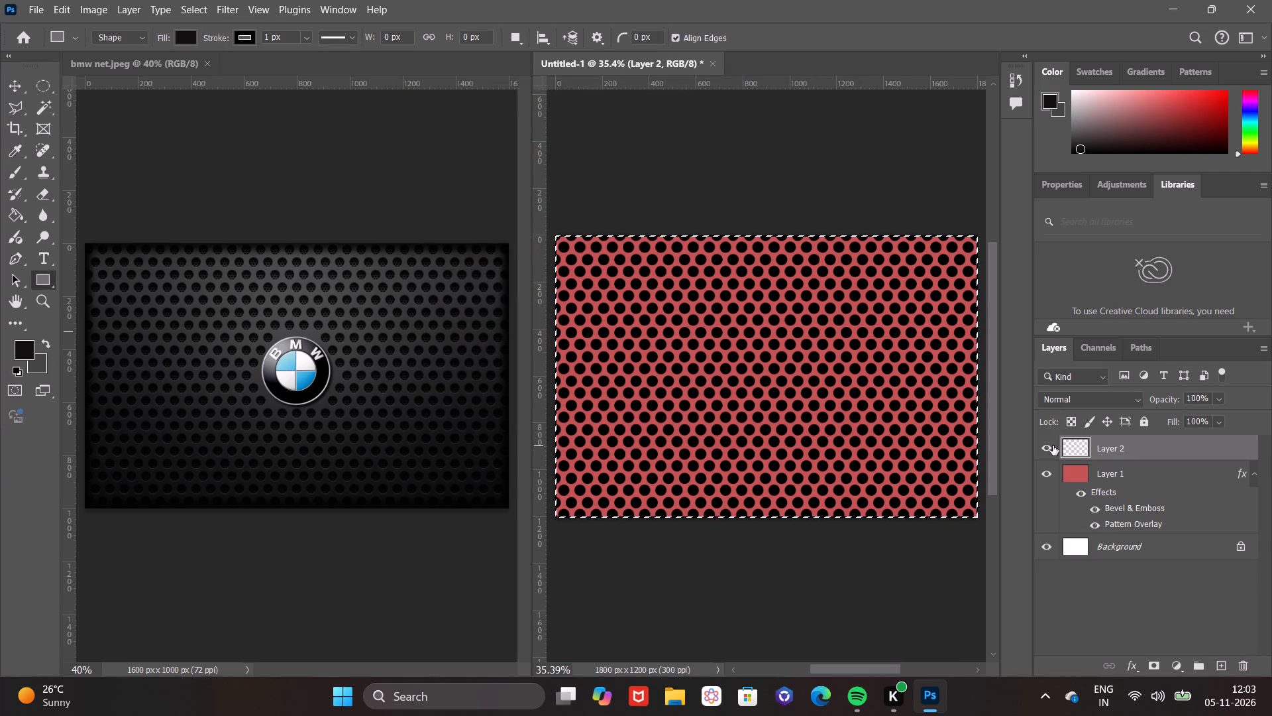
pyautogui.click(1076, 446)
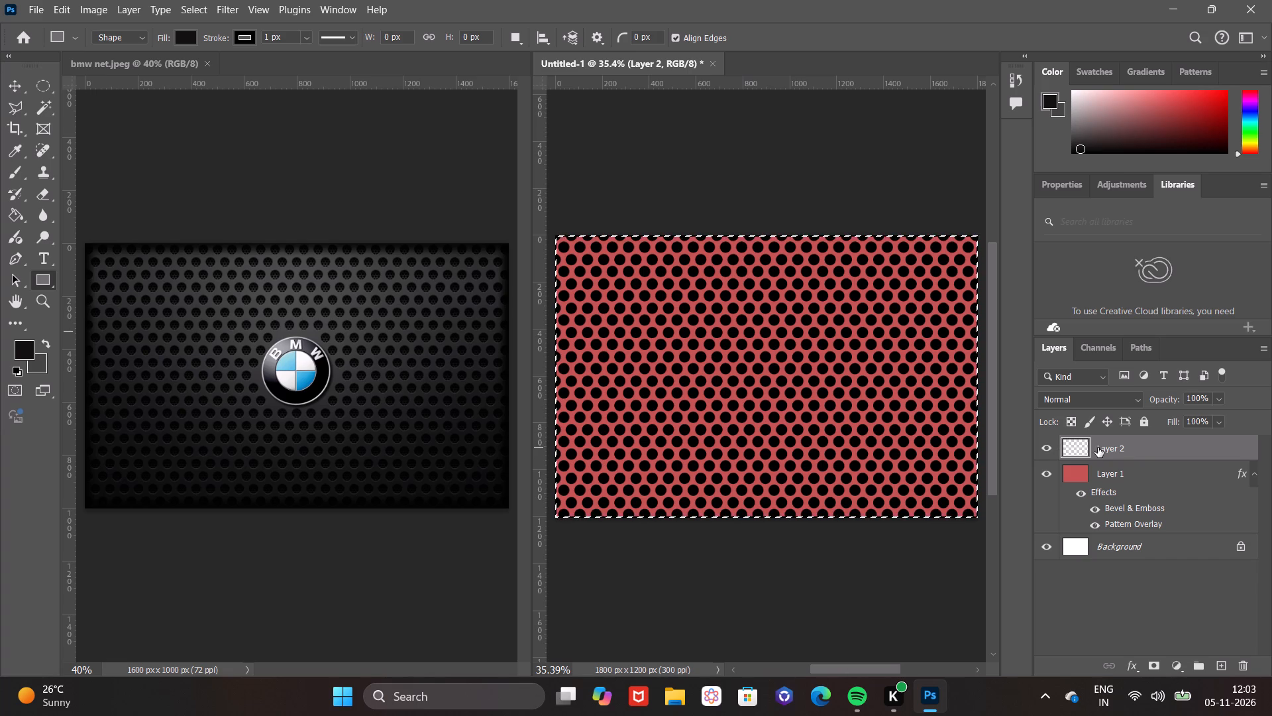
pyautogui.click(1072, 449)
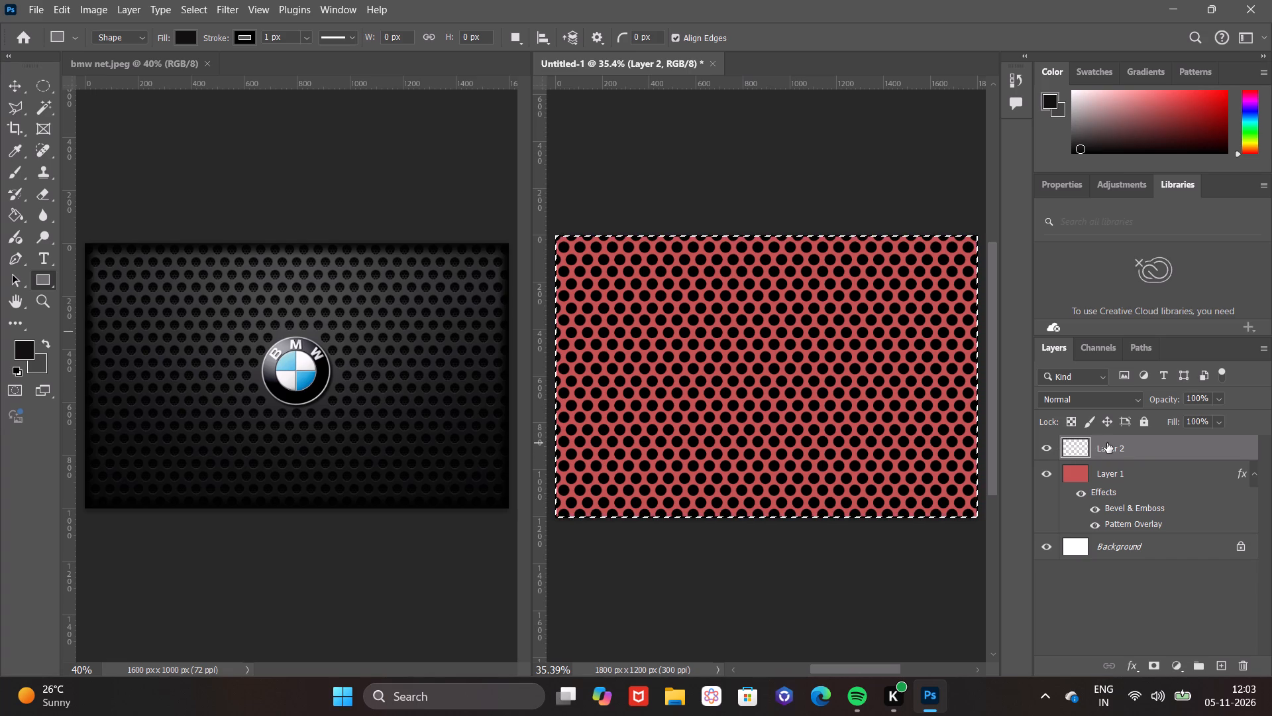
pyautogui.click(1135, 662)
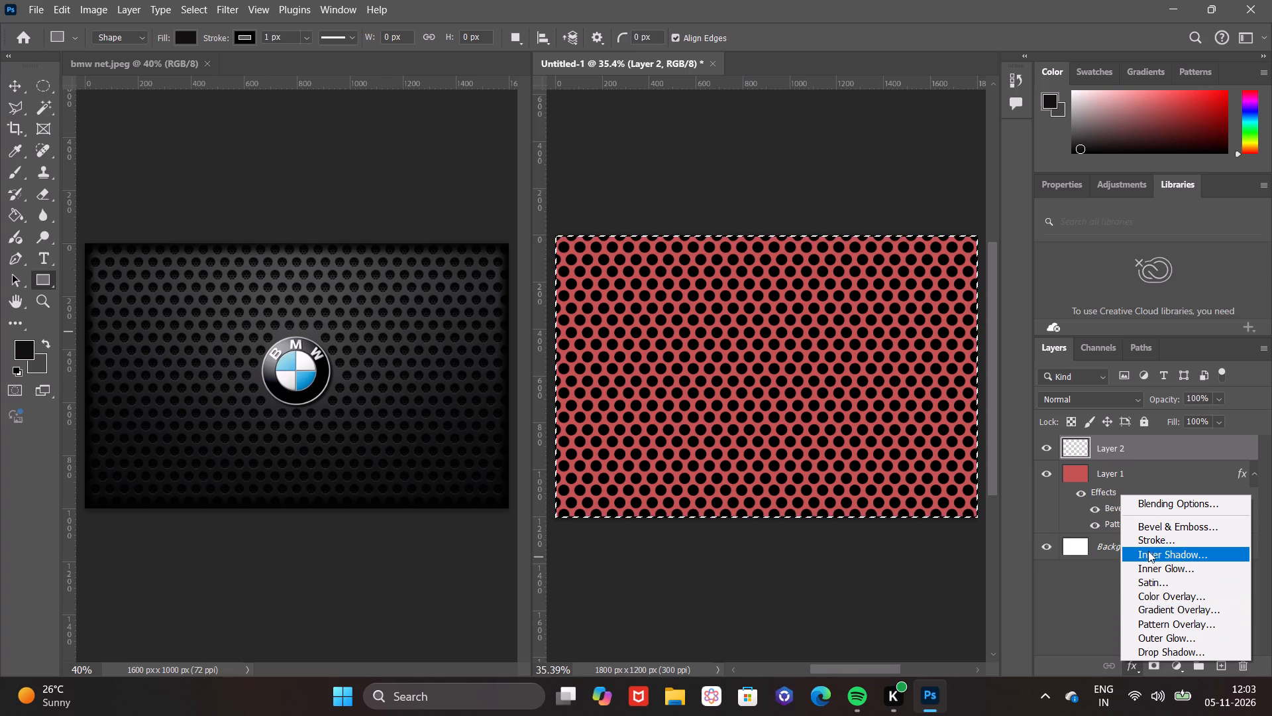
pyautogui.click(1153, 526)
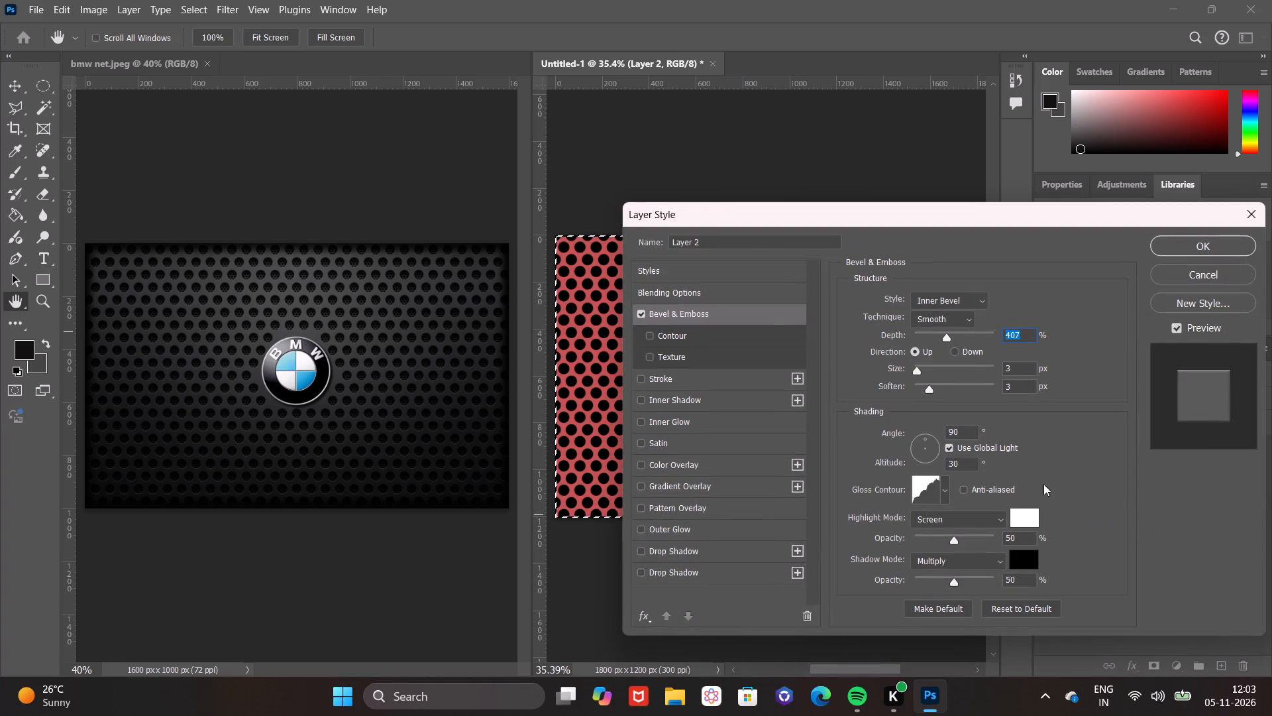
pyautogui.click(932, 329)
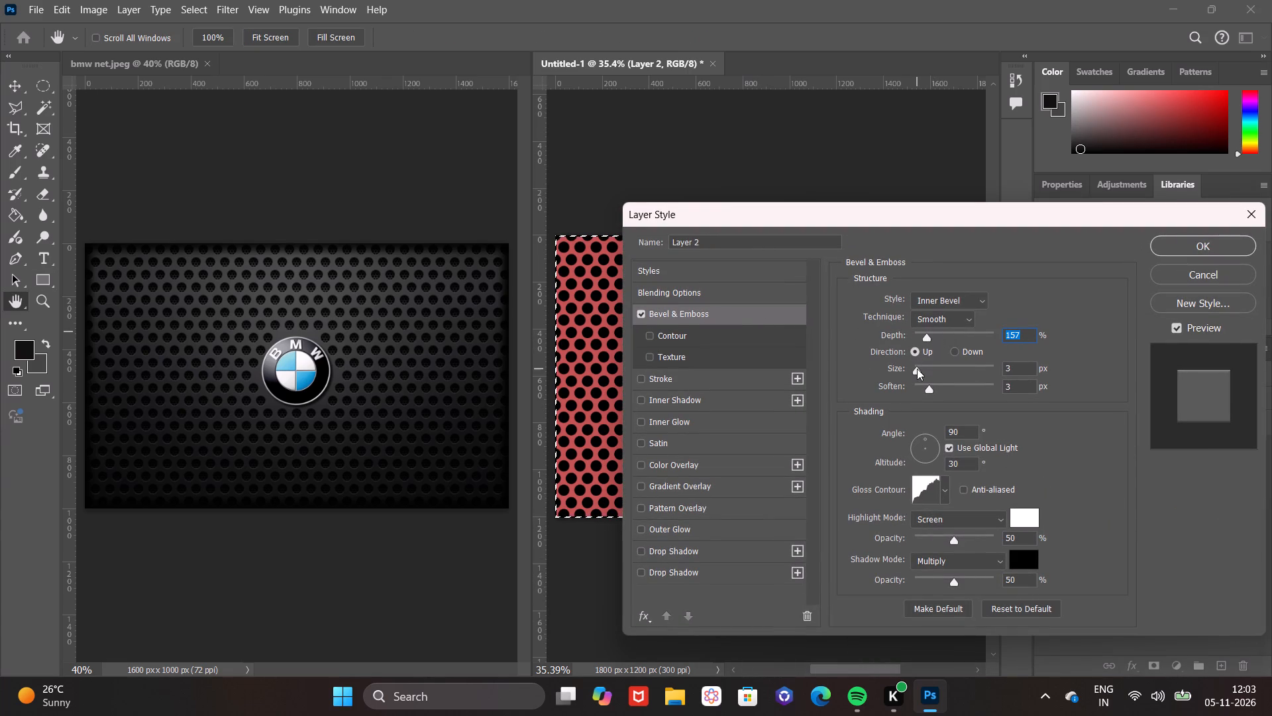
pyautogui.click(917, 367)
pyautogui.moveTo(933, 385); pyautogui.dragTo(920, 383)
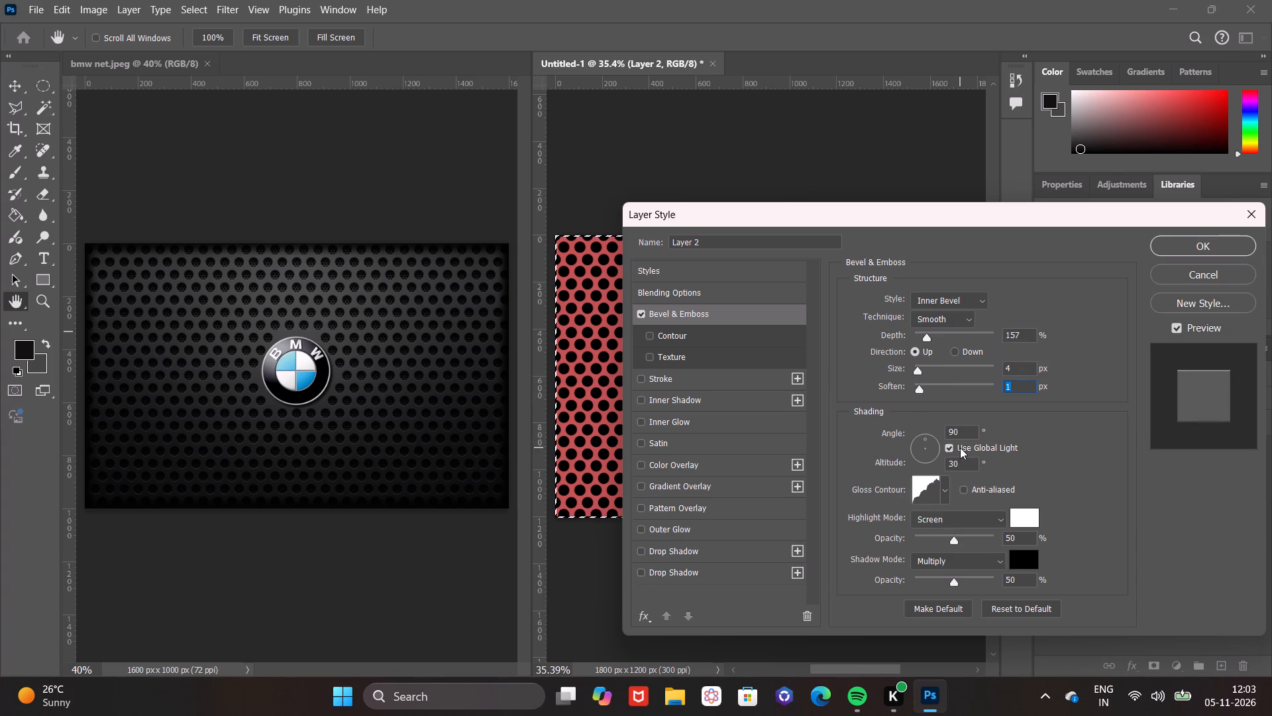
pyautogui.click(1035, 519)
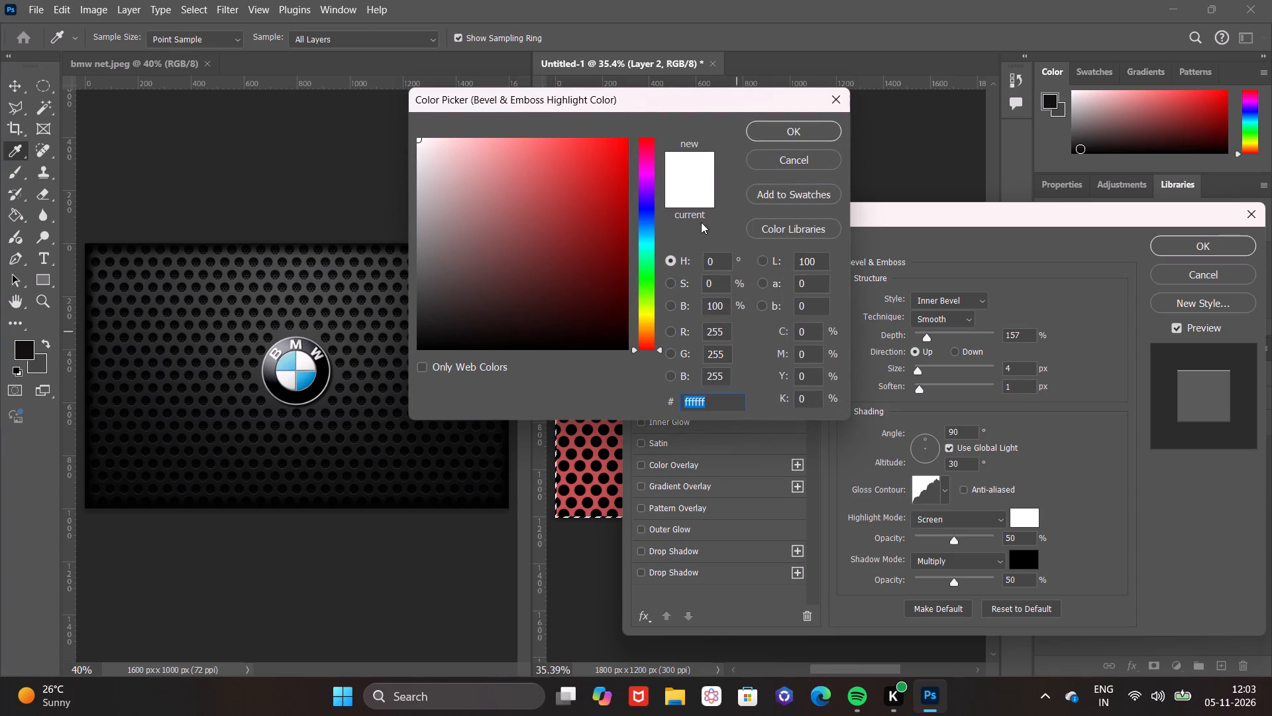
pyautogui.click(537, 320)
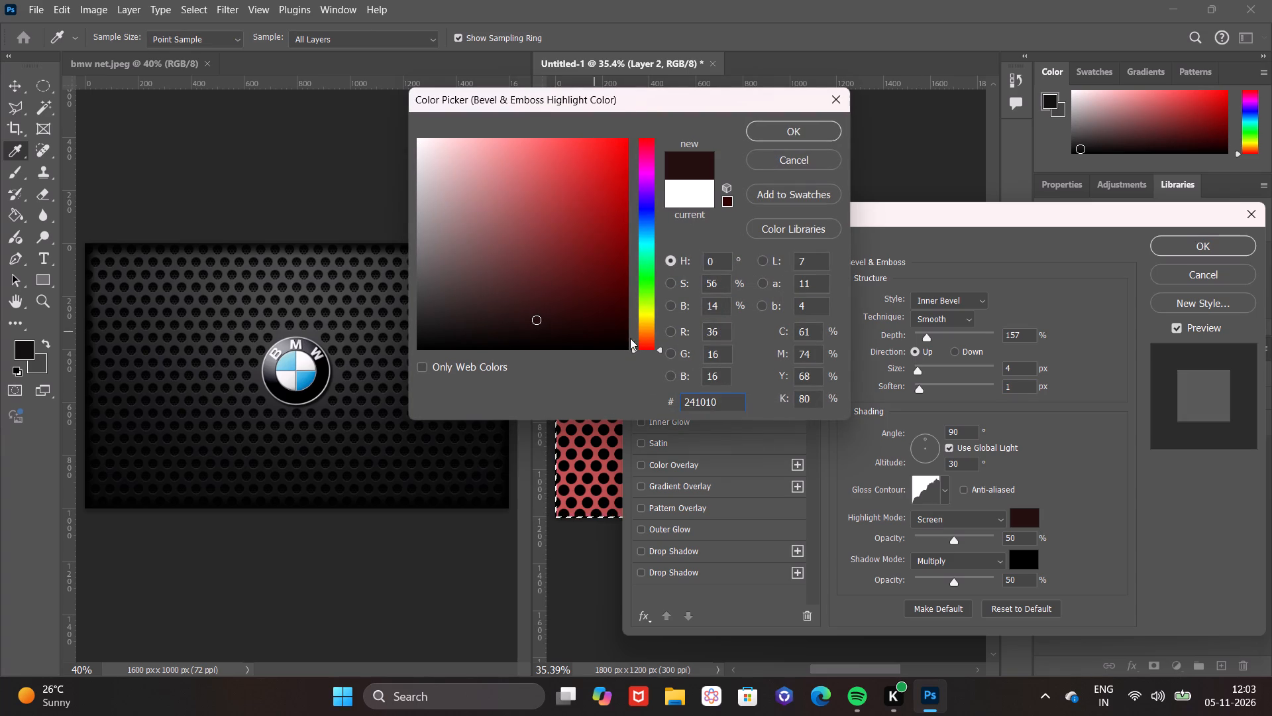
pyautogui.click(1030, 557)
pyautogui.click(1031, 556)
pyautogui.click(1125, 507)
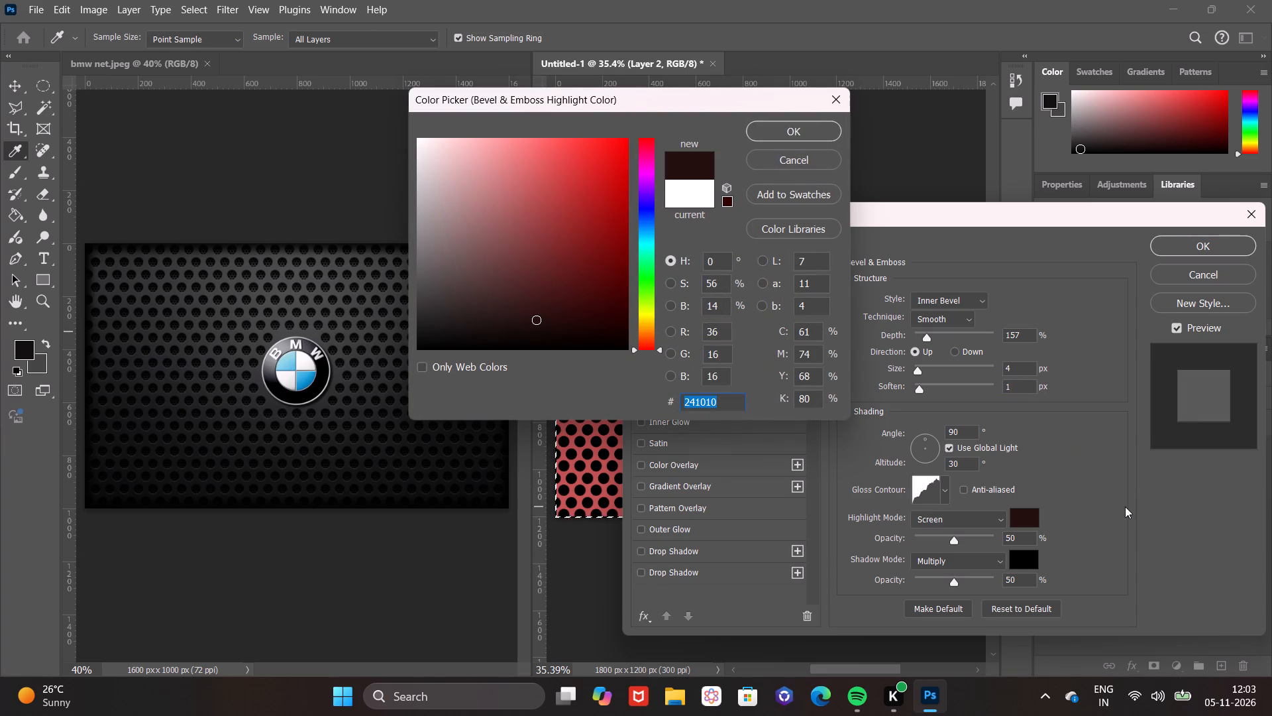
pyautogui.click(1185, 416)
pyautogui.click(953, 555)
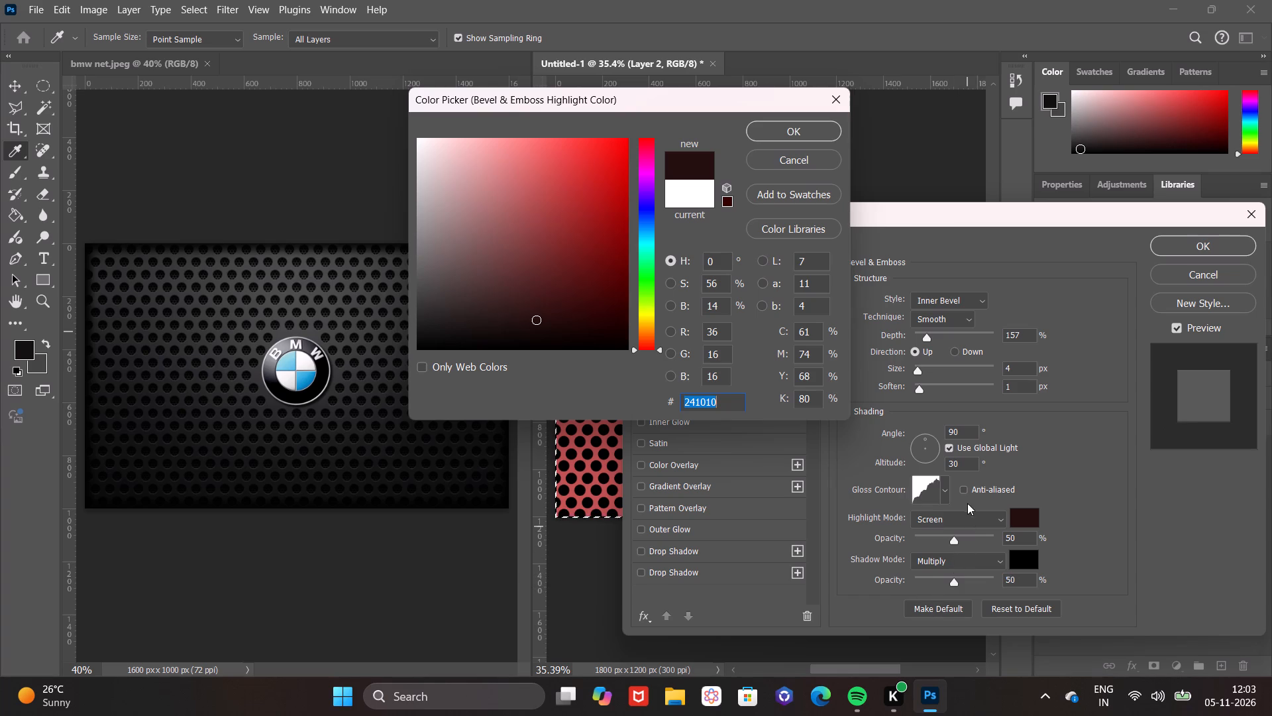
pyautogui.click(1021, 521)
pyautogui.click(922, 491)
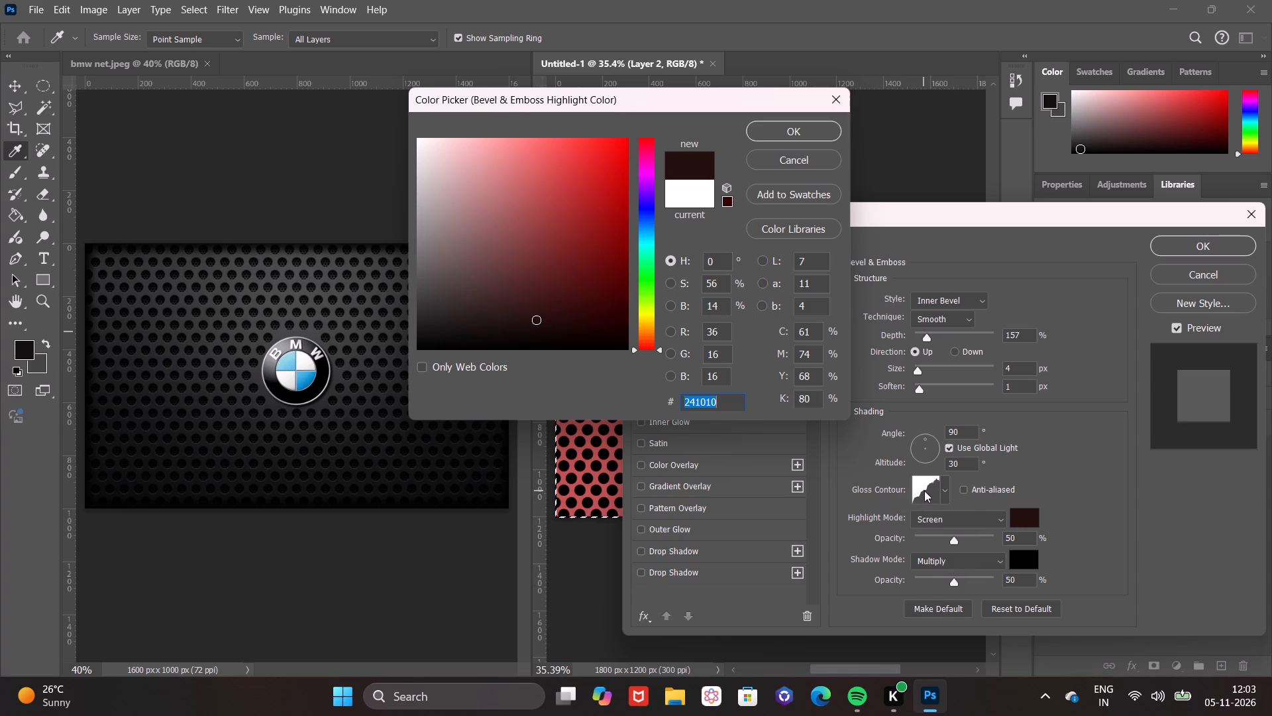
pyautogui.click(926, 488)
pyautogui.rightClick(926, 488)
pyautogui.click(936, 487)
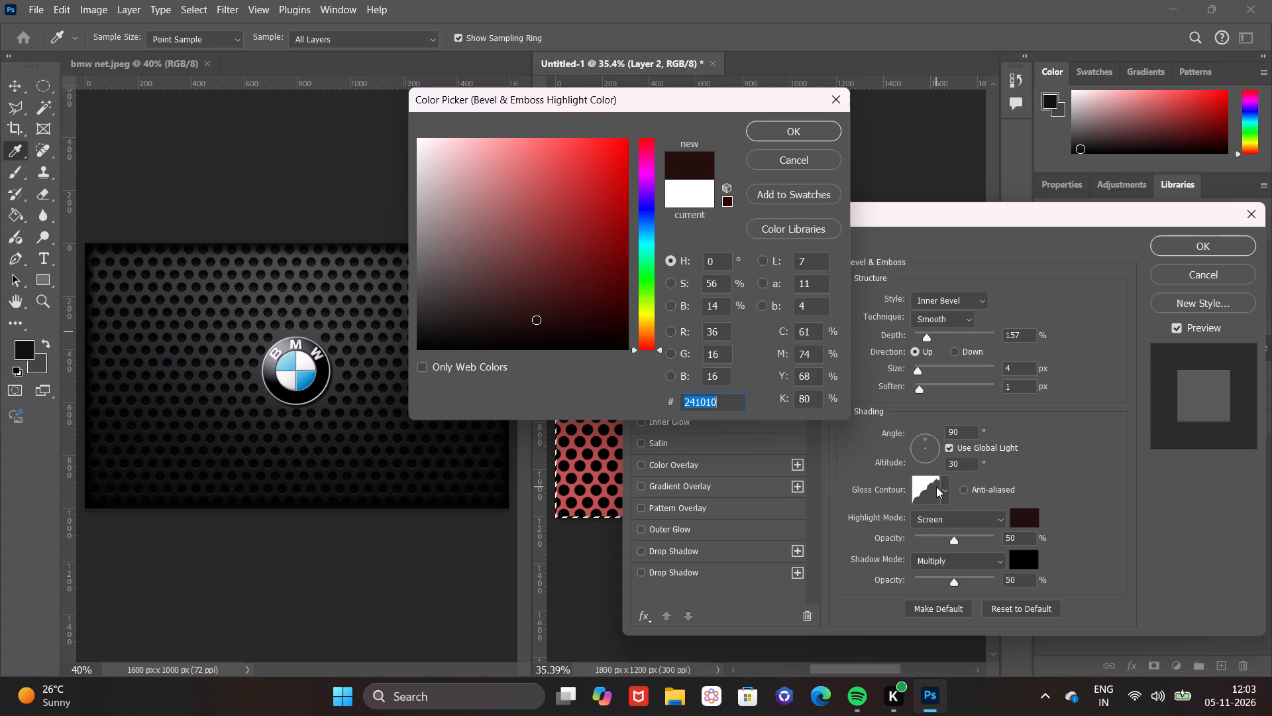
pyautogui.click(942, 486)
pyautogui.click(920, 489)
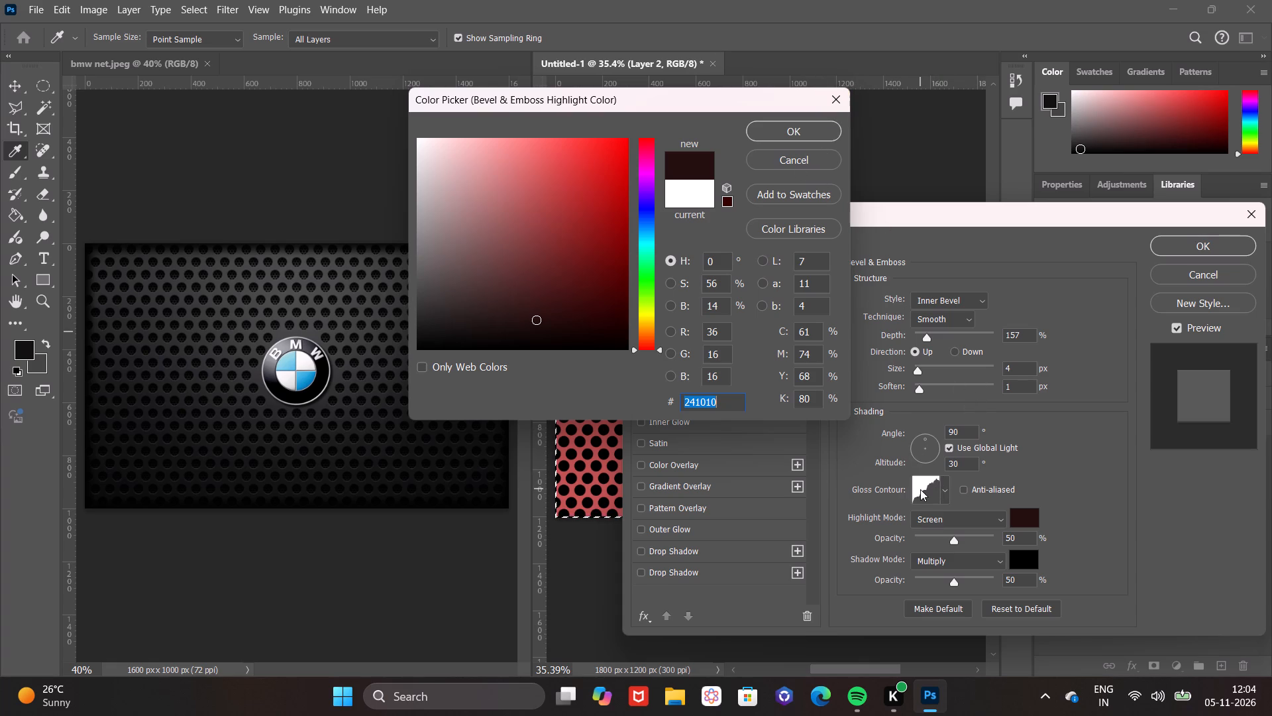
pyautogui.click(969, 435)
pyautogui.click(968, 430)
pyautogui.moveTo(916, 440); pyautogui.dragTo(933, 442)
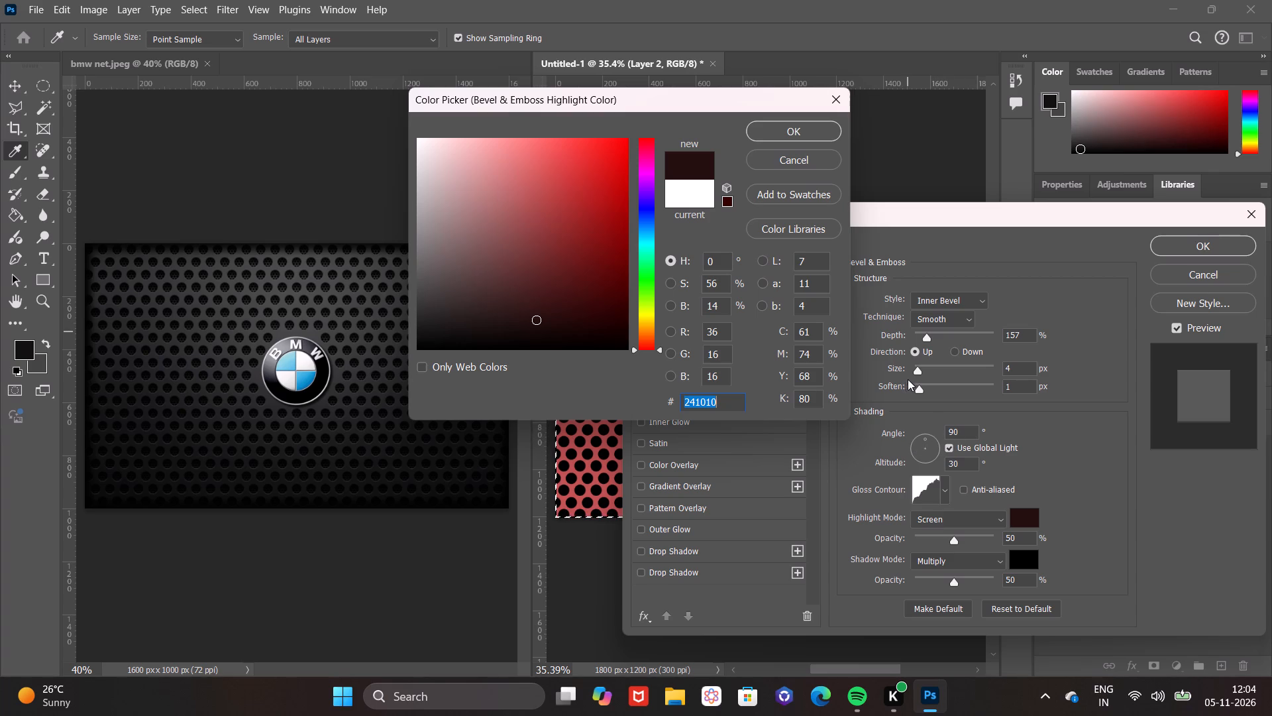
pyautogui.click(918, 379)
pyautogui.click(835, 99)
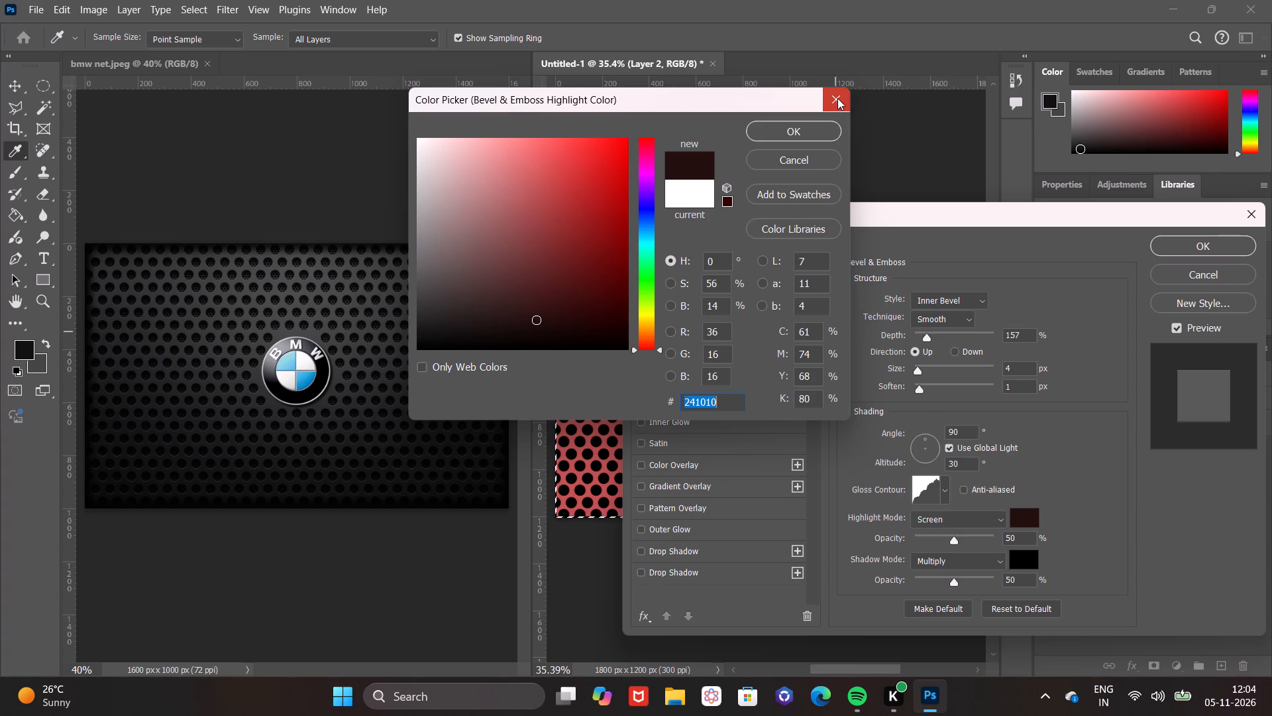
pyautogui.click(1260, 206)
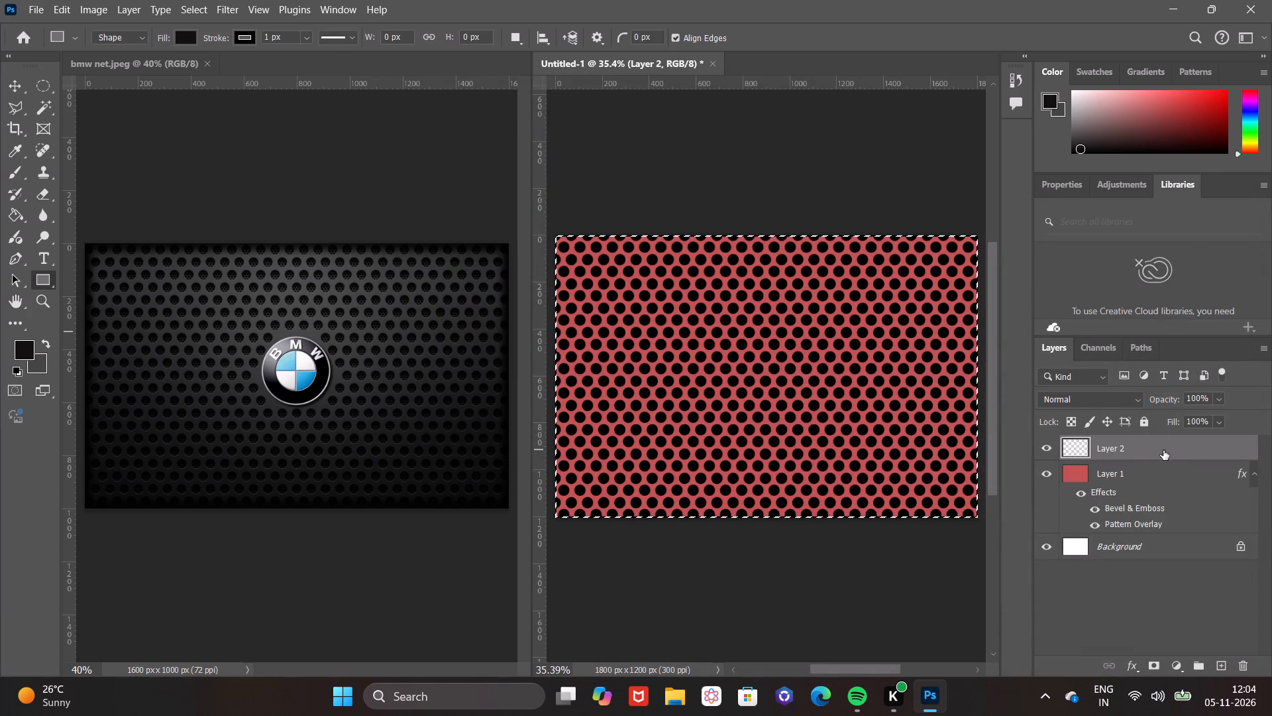
# Enable the Bevel & Emboss effect in Layer 2's layer style, keeping the Normal blend mode.
pyautogui.rightClick(1139, 446)
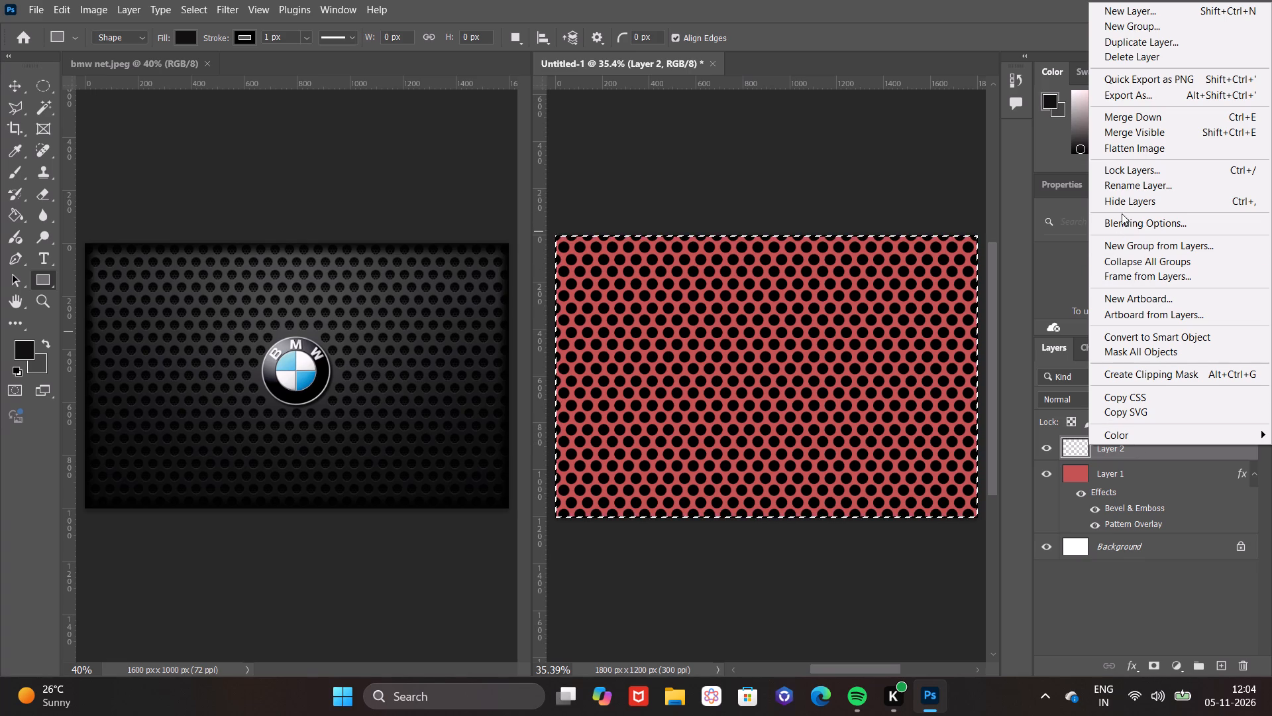
pyautogui.click(1129, 223)
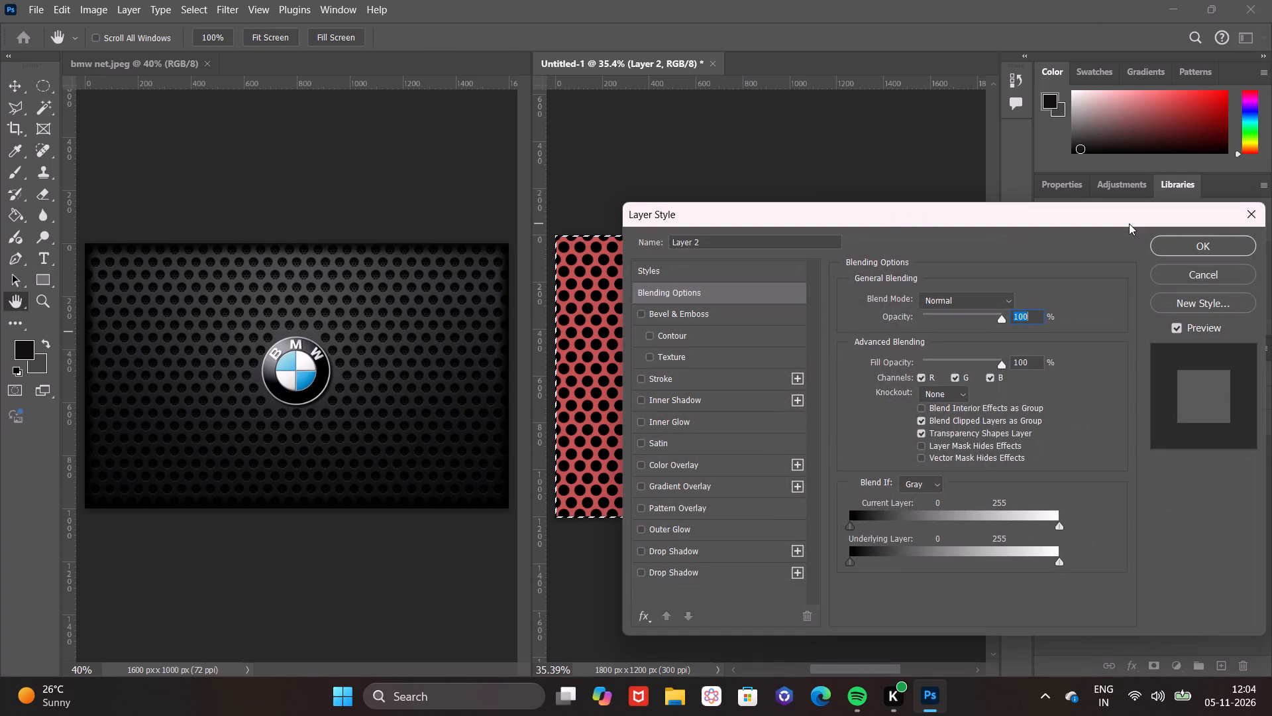
pyautogui.click(637, 309)
pyautogui.moveTo(980, 311); pyautogui.dragTo(1011, 311)
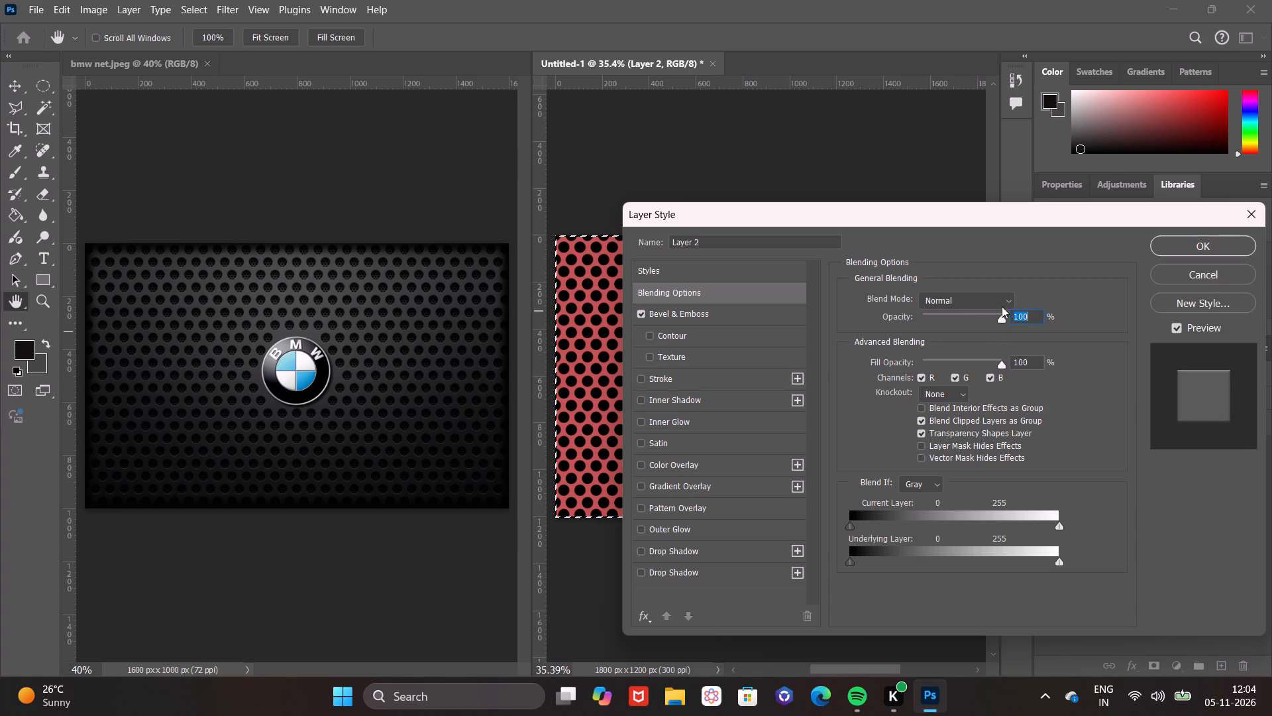
pyautogui.click(971, 298)
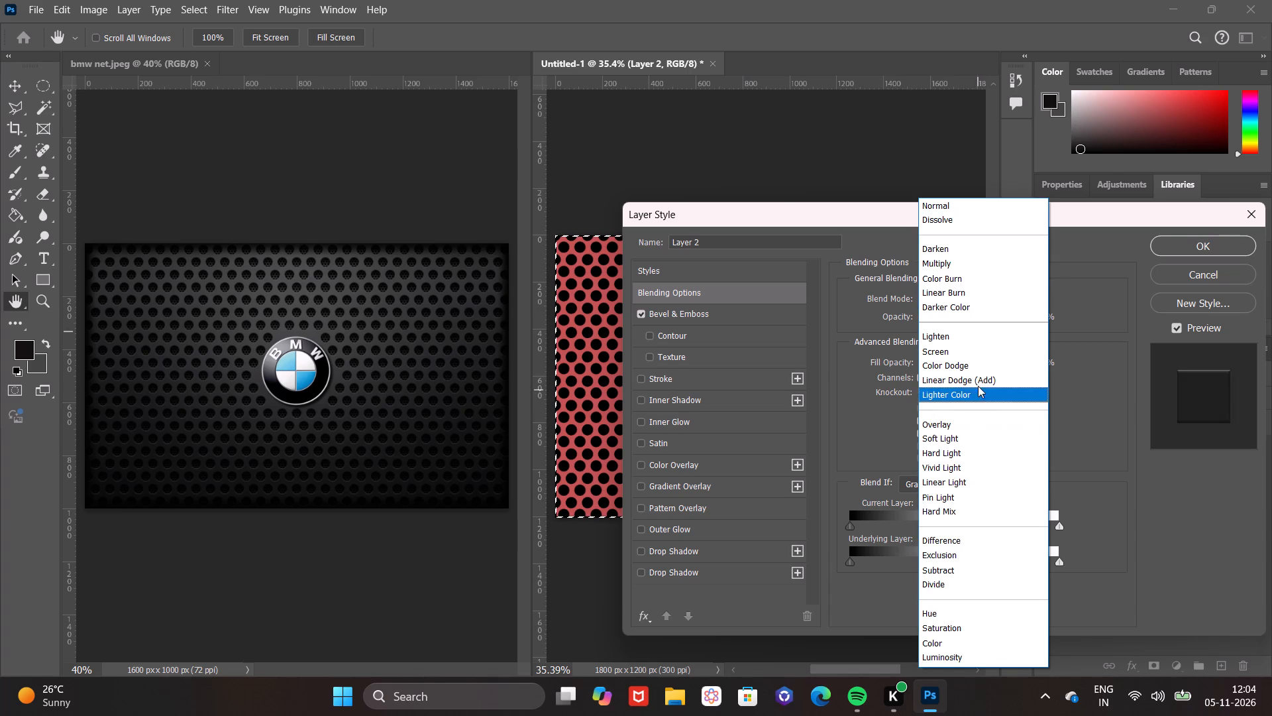
pyautogui.click(1236, 526)
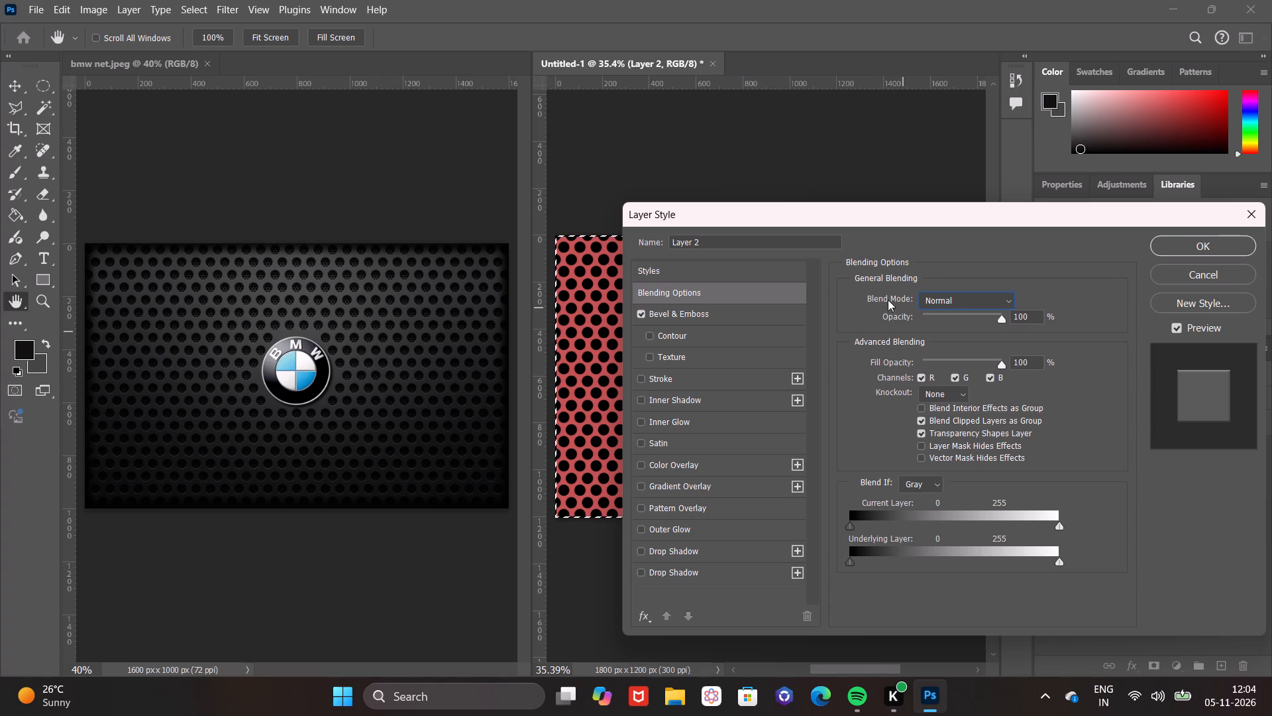
# Set Layer 2's Blend If black points to 95 for the current layer and 11 for the underlying layer.
pyautogui.click(927, 512)
pyautogui.click(878, 508)
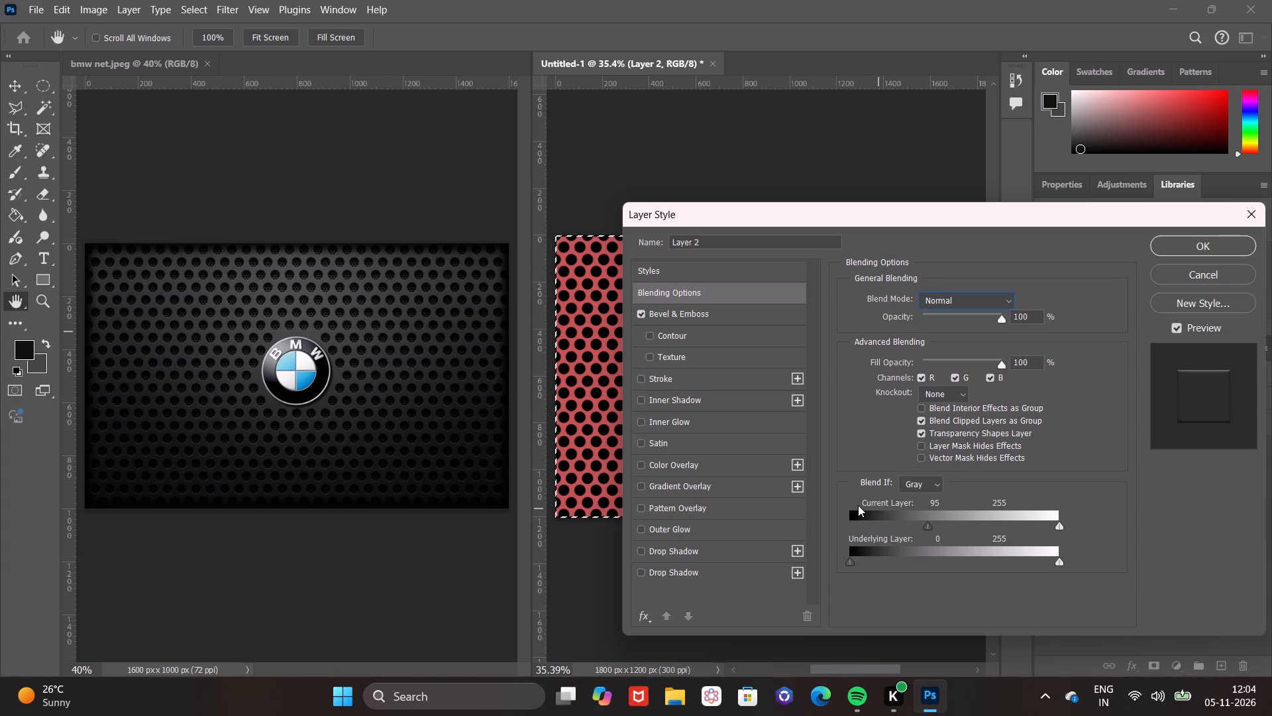
pyautogui.moveTo(858, 505); pyautogui.dragTo(857, 513)
pyautogui.click(859, 549)
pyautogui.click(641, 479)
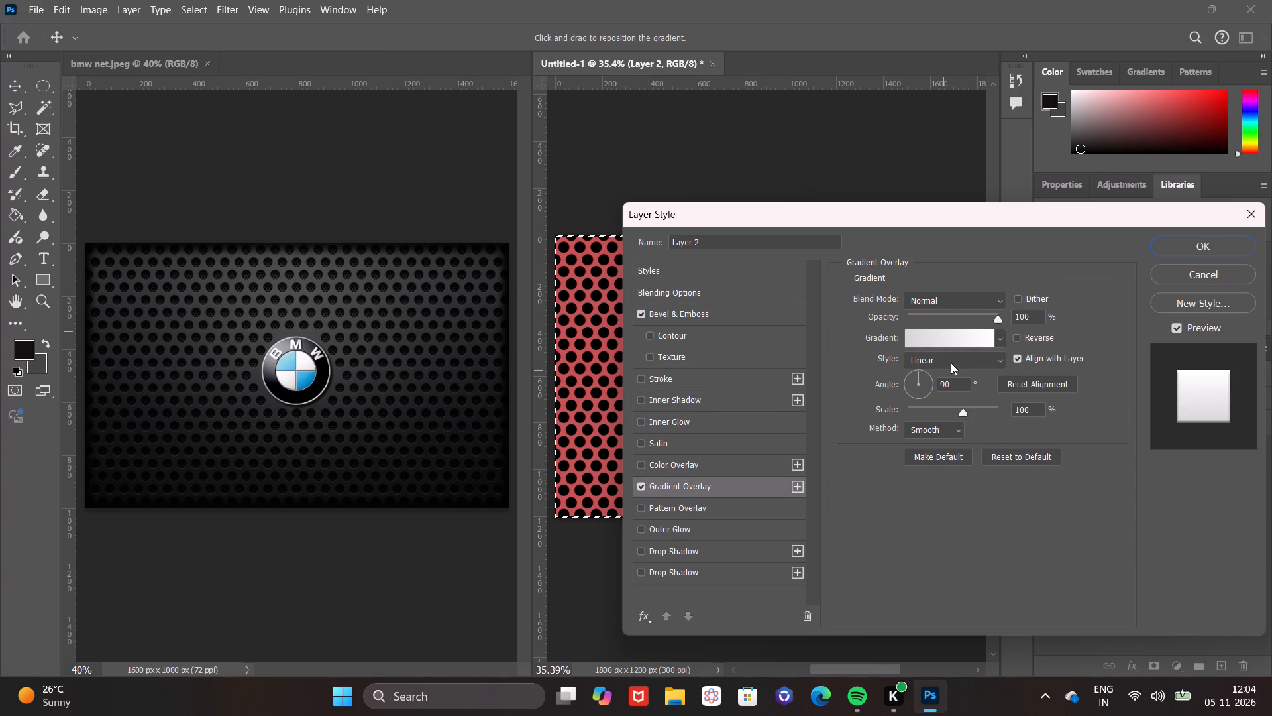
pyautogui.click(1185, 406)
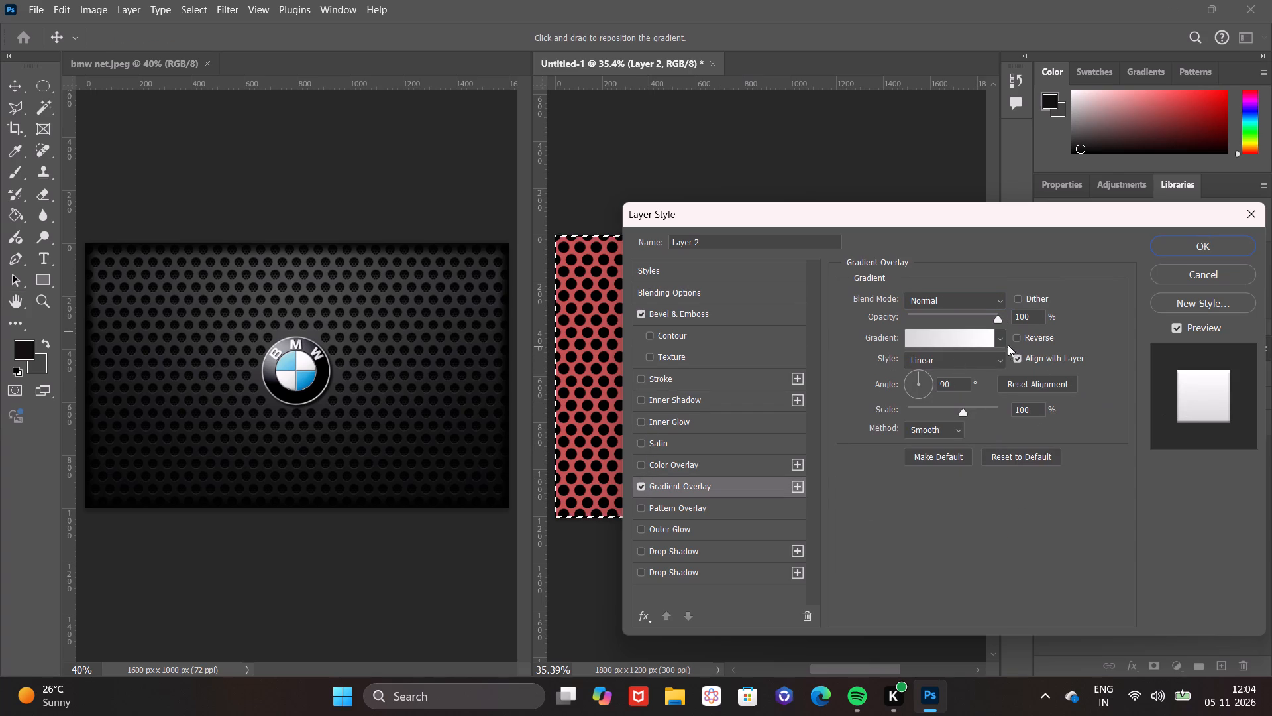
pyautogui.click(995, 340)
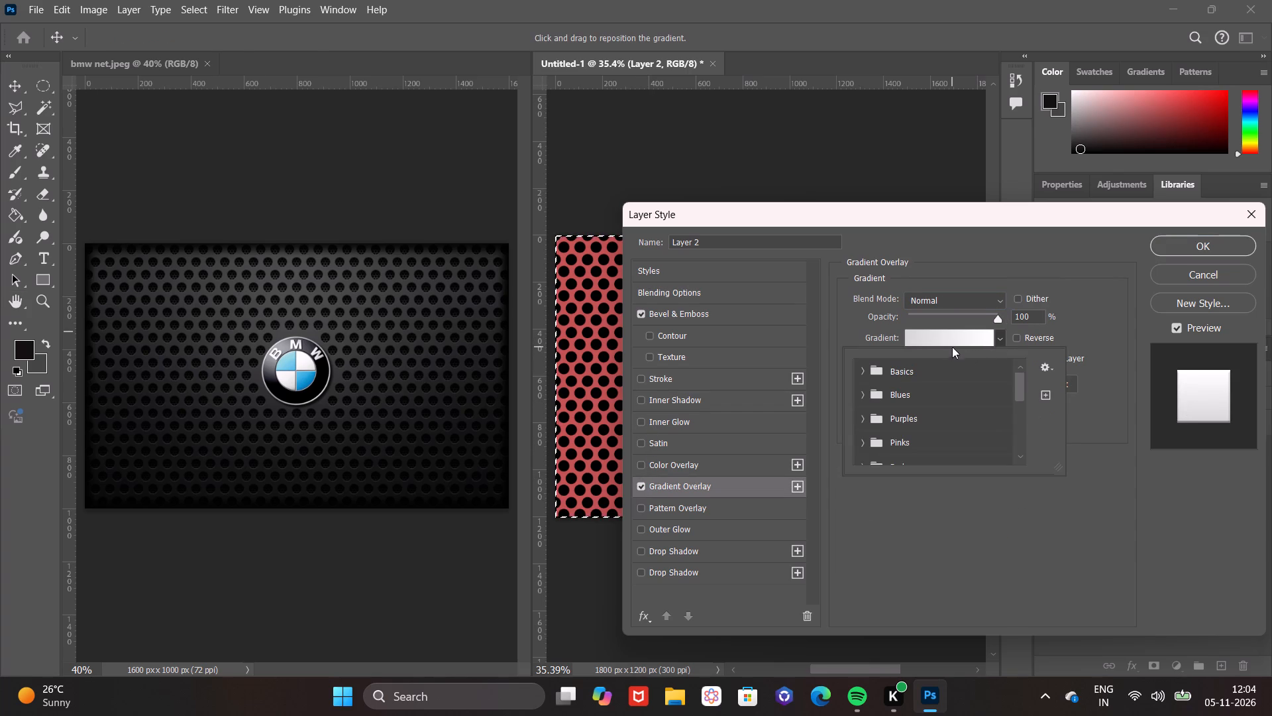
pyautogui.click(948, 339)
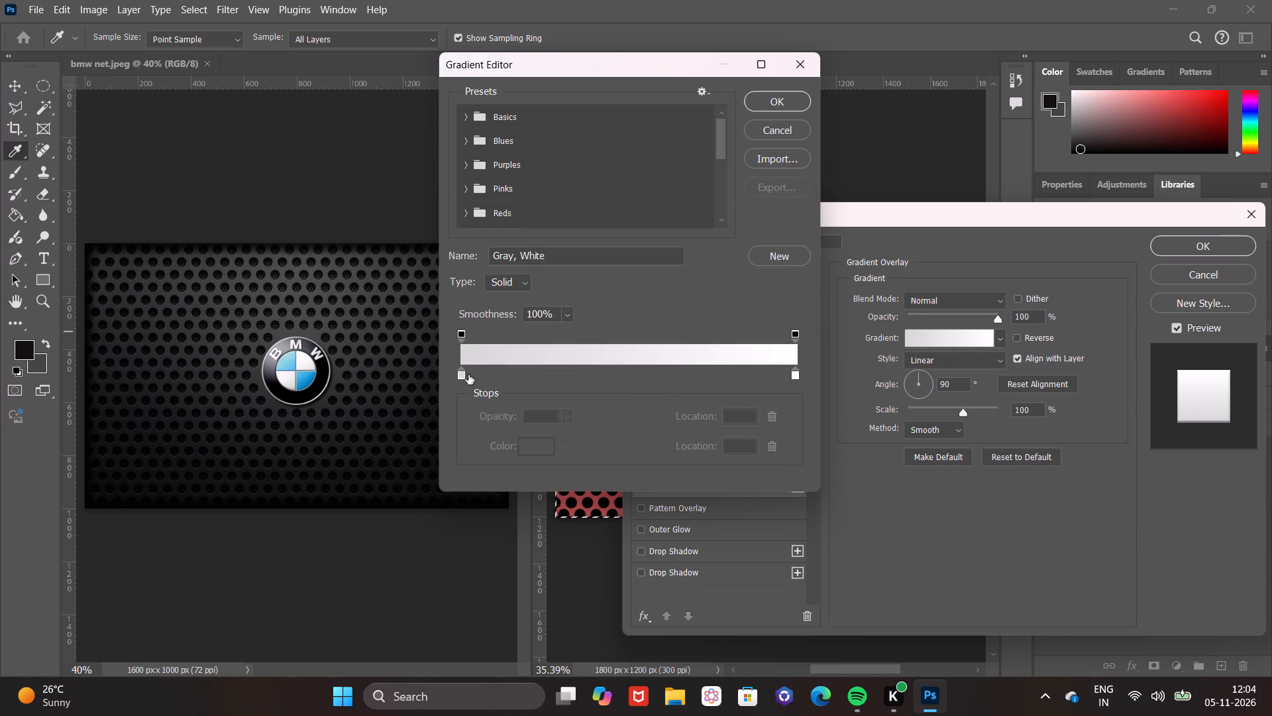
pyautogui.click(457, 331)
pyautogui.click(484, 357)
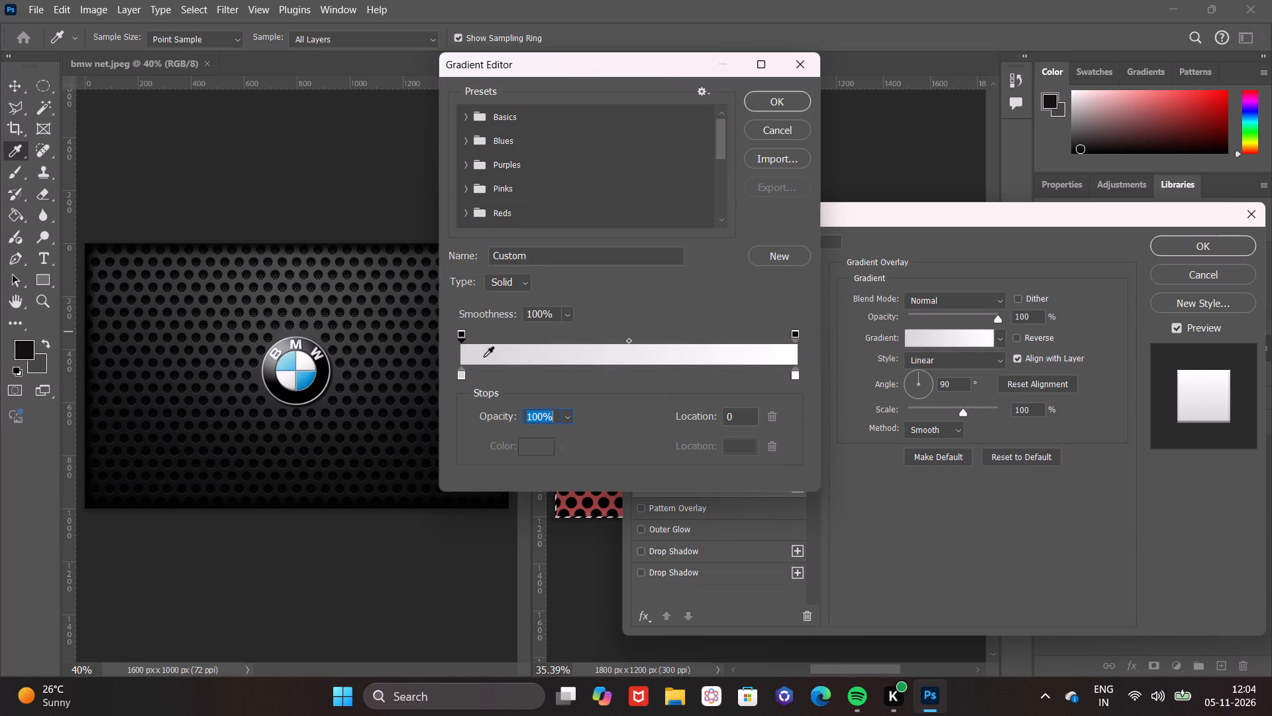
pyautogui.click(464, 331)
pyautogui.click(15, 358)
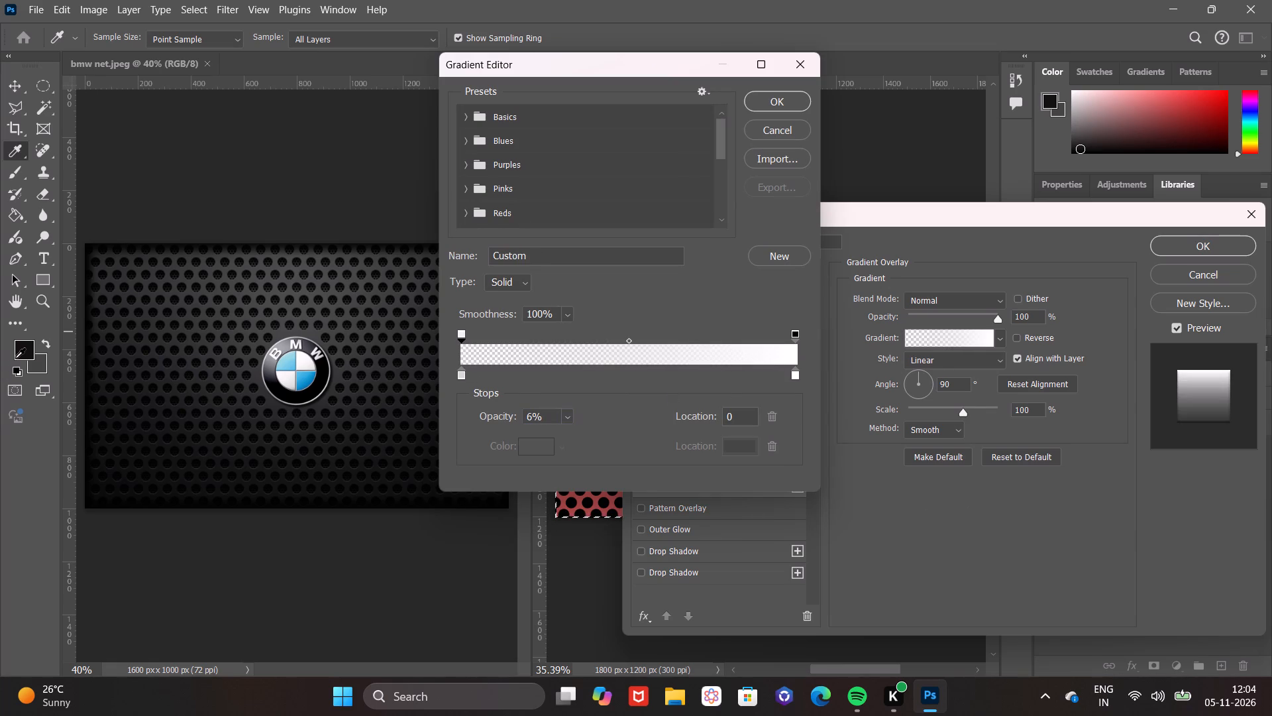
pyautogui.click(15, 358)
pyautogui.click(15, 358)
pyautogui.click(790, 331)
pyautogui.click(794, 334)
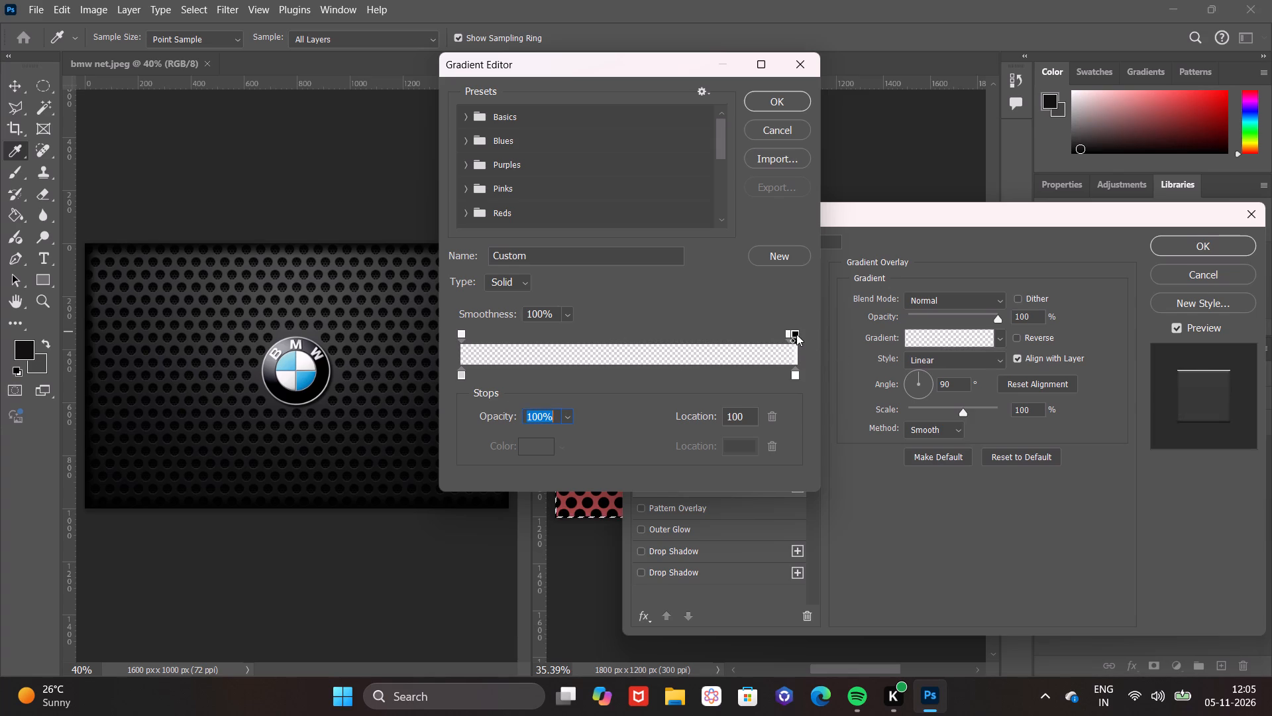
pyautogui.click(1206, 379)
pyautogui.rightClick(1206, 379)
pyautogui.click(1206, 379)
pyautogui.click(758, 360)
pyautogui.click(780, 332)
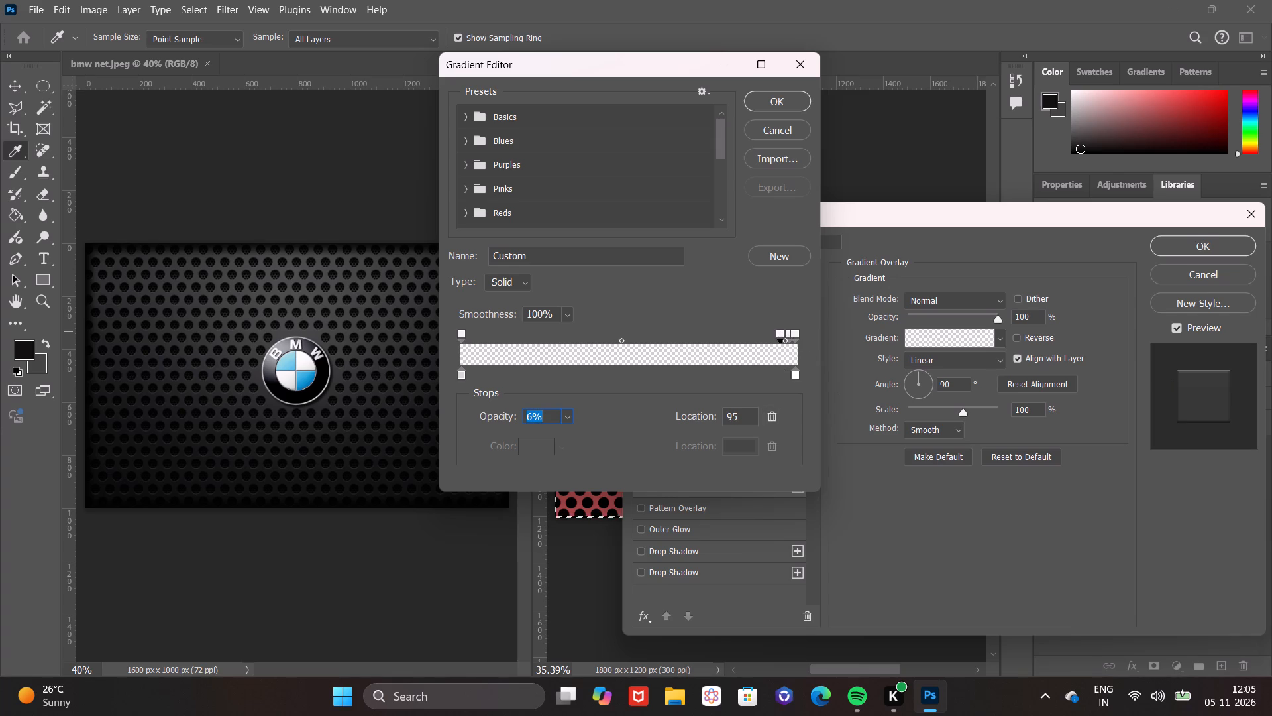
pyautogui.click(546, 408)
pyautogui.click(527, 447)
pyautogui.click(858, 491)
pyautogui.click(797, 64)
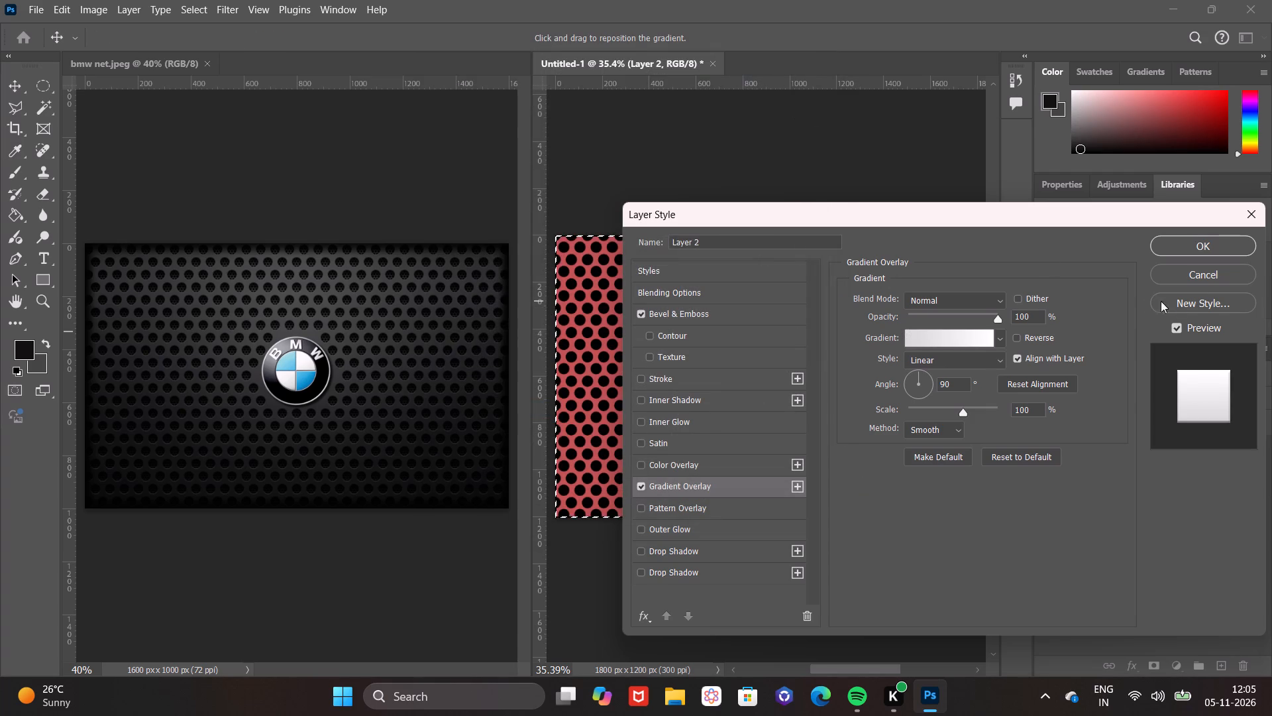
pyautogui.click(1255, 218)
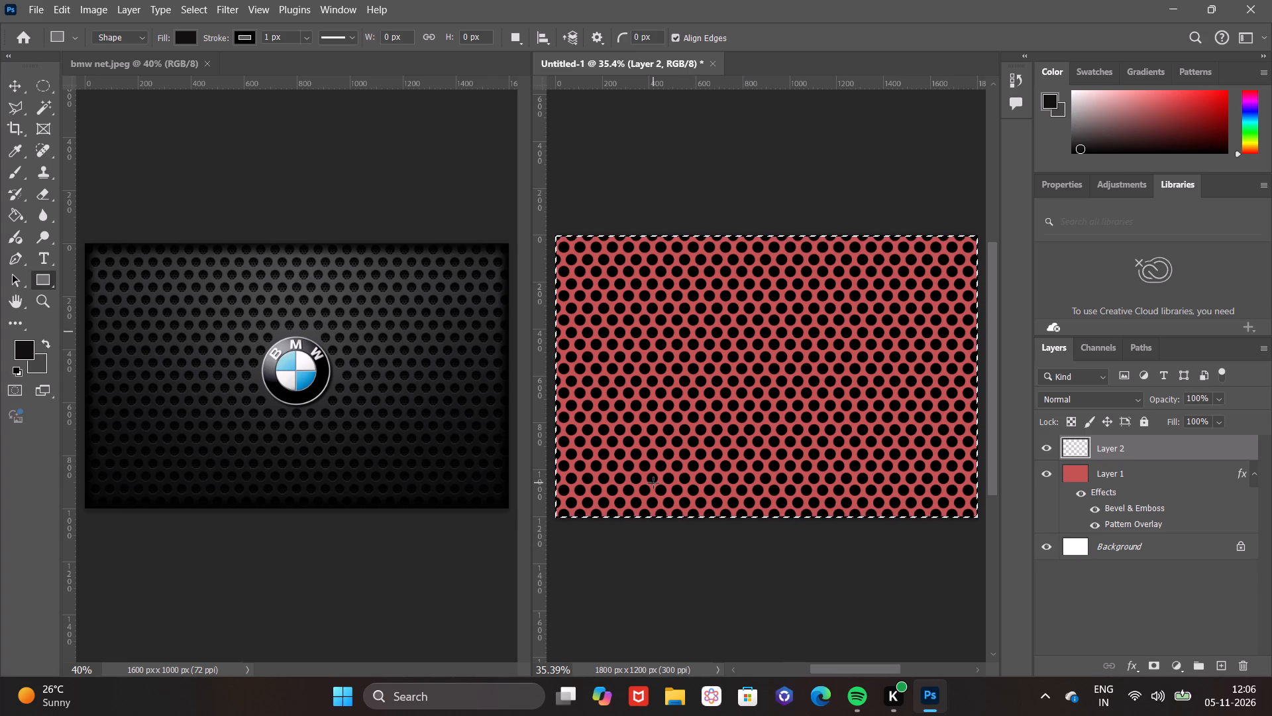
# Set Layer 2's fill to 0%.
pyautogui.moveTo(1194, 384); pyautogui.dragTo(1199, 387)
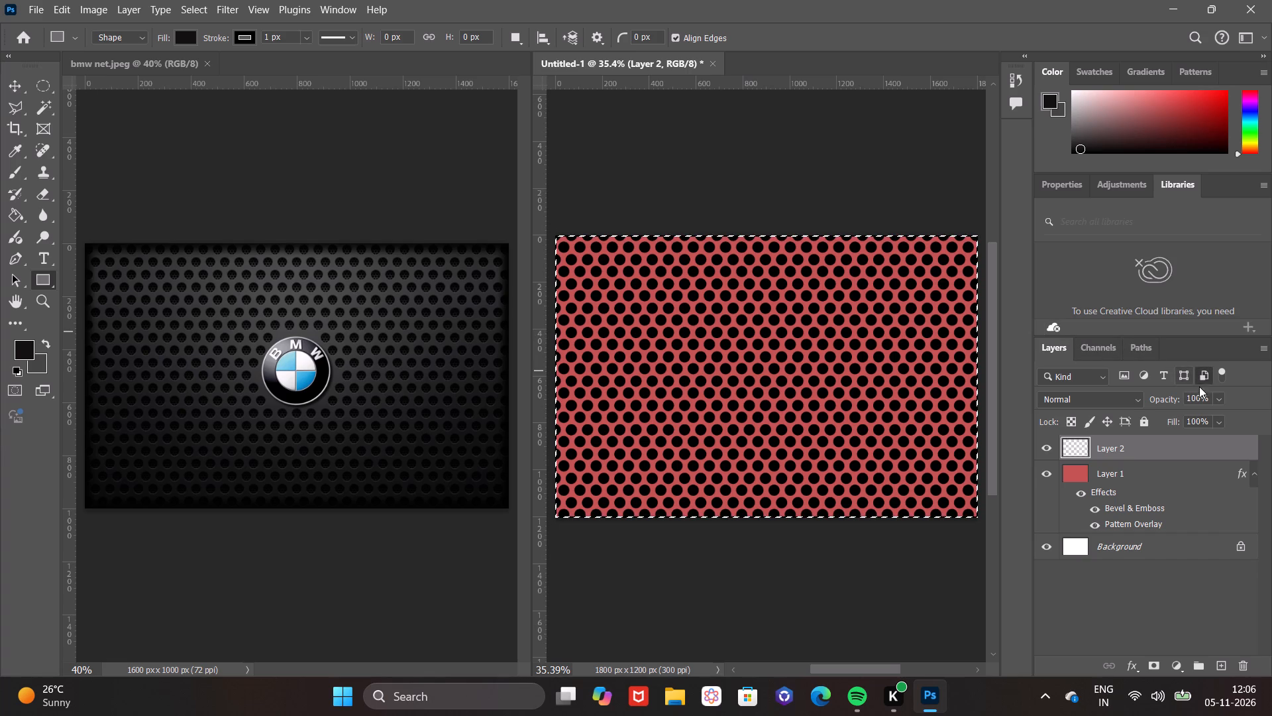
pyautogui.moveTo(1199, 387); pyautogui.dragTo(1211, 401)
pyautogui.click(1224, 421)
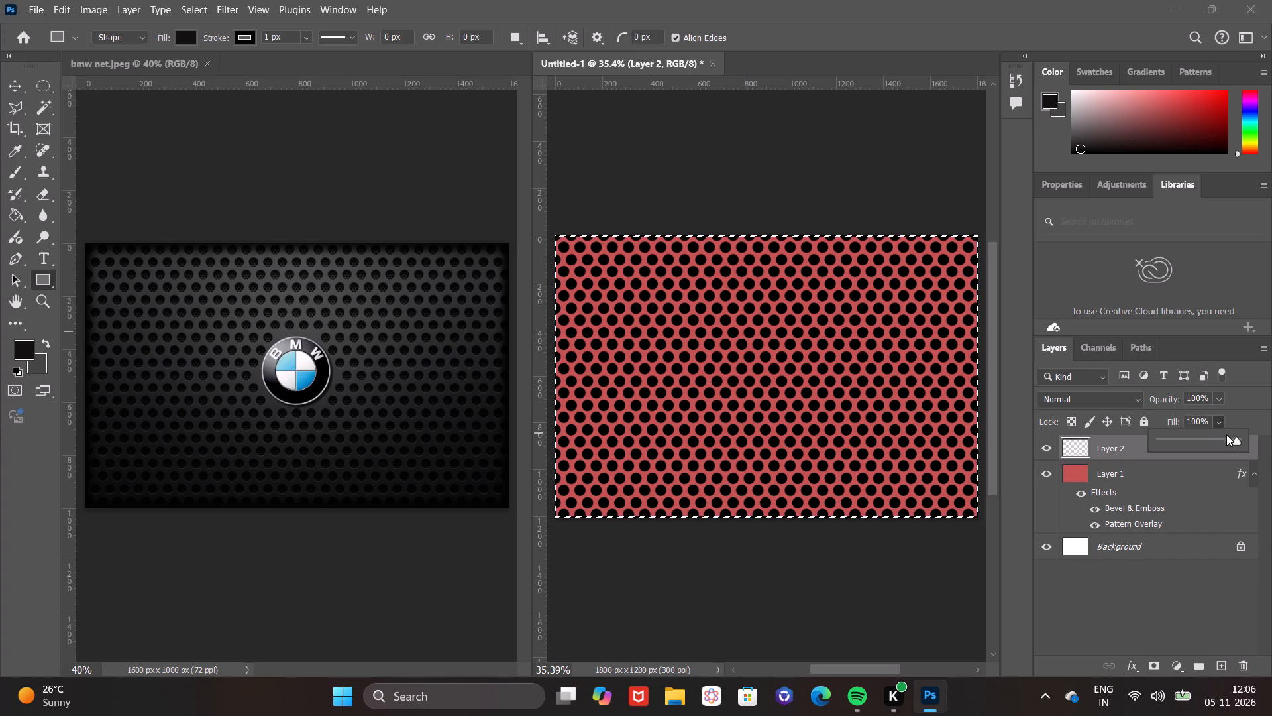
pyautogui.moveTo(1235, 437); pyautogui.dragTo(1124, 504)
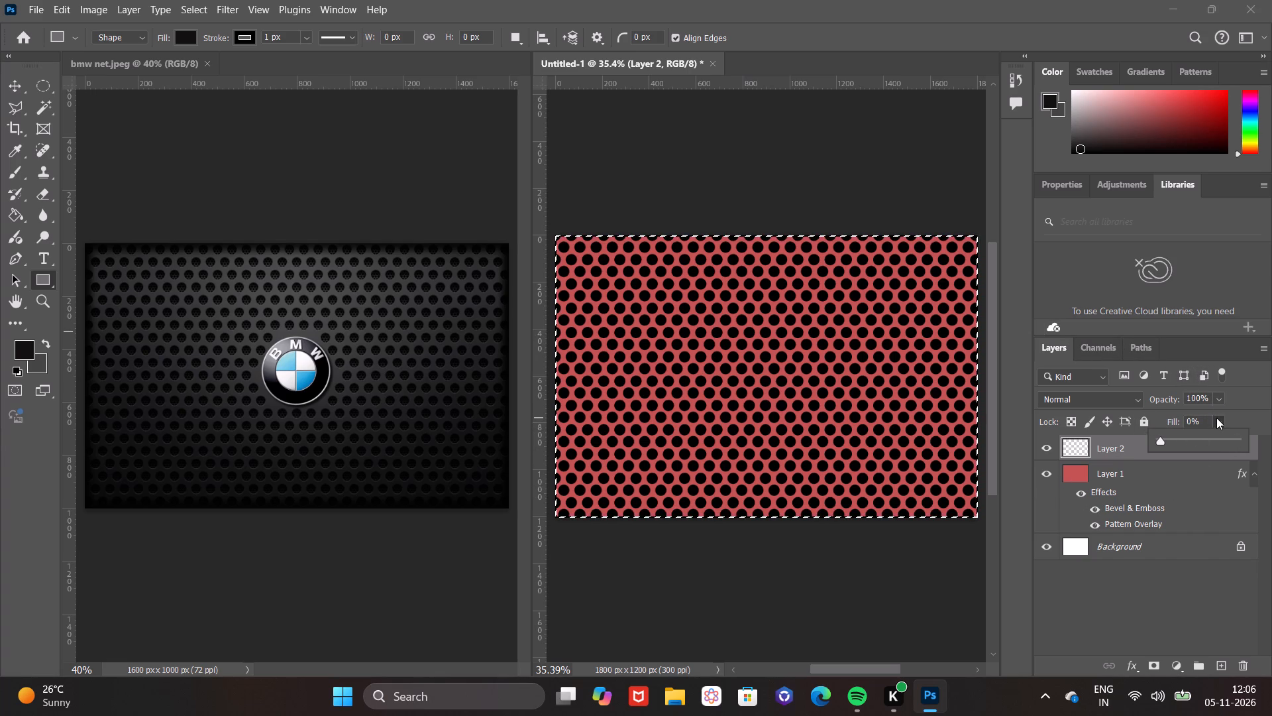
# Undo the recent changes back to before Layer 2 and Layer 1's Bevel & Emboss effect were added.
pyautogui.rightClick(887, 412)
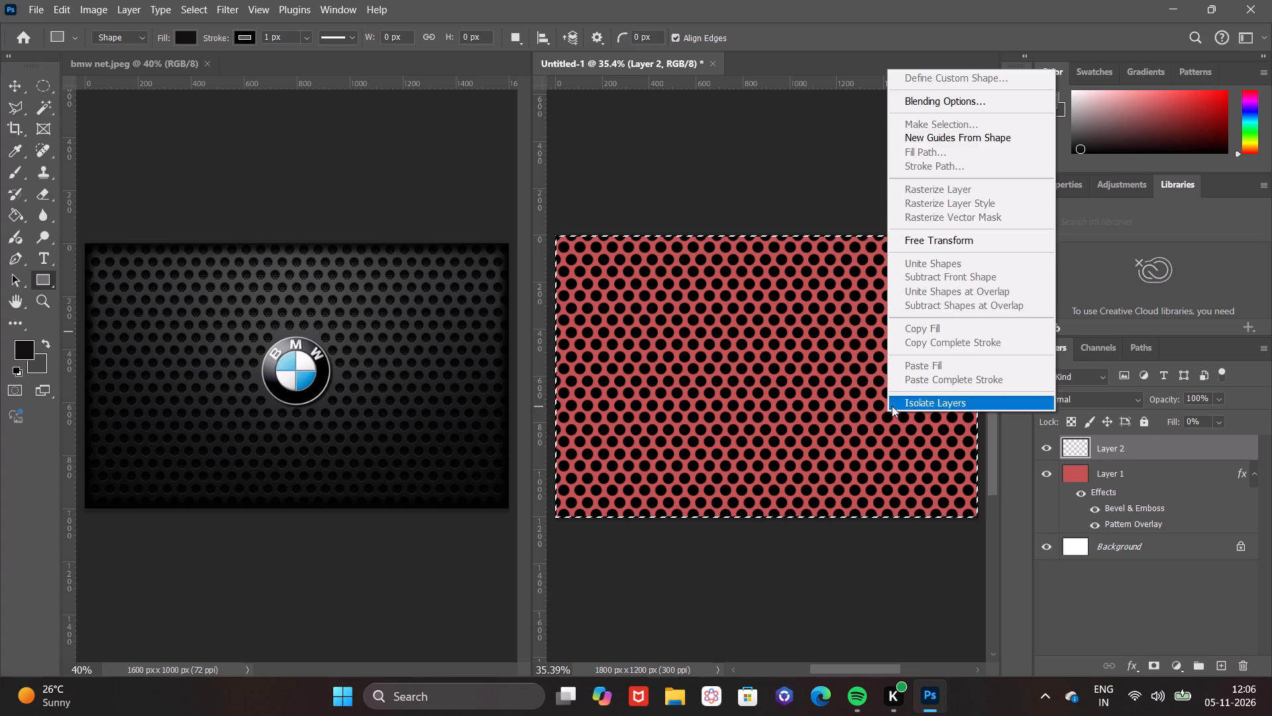
pyautogui.moveTo(872, 264); pyautogui.dragTo(881, 248)
pyautogui.hotkey('ctrl', 'z')
pyautogui.hotkey('ctrl', 'z')
pyautogui.press('z')
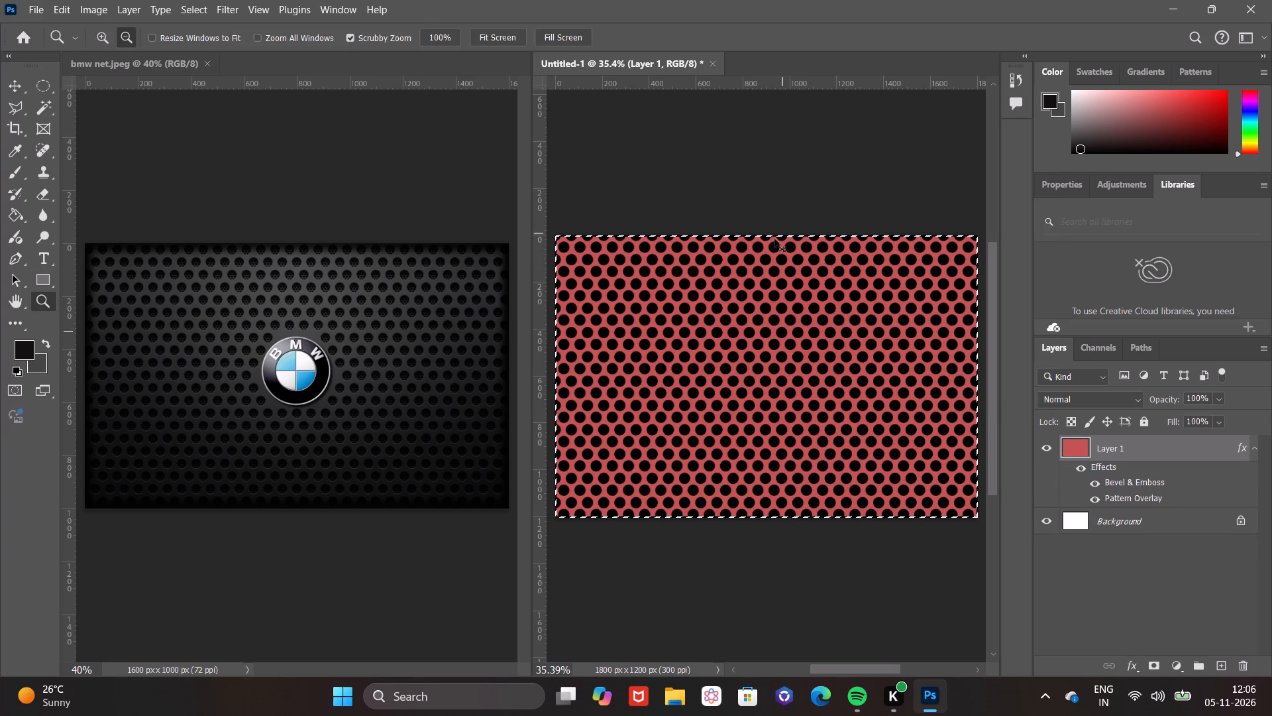
pyautogui.press('z')
pyautogui.hotkey('ctrl', 'z')
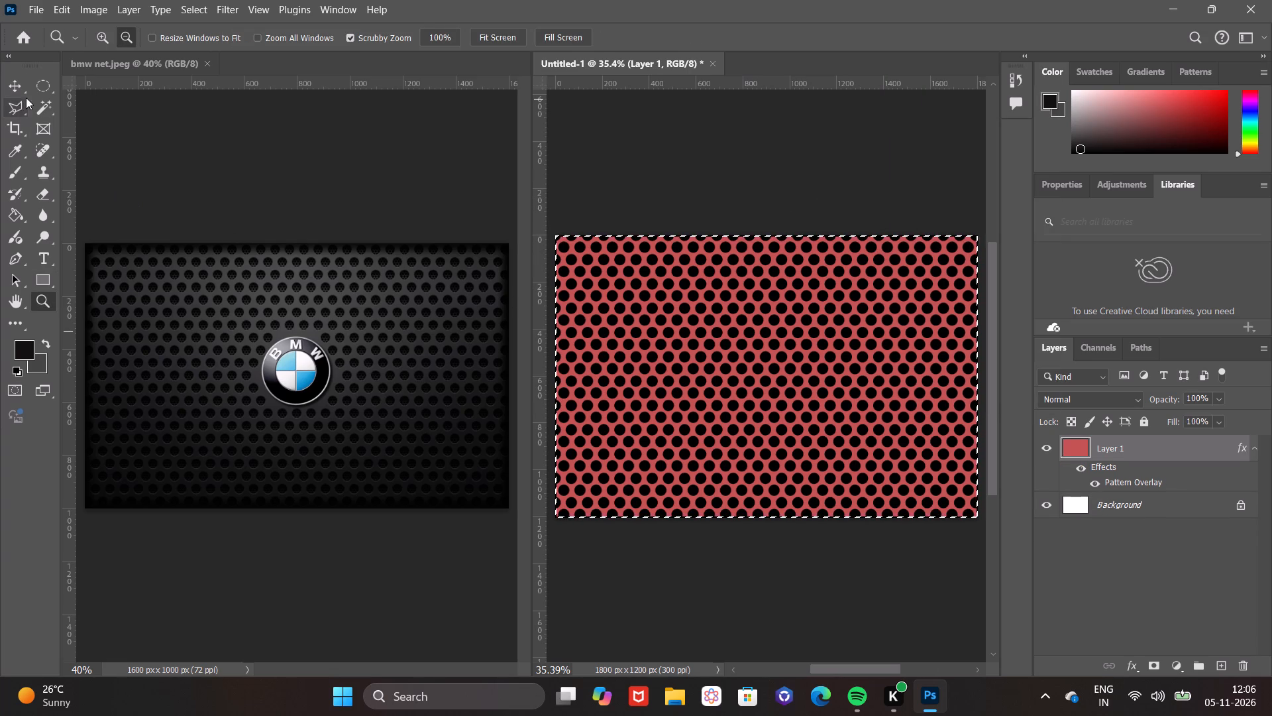
pyautogui.press('z')
pyautogui.press('z')
pyautogui.press('z')
pyautogui.press('z')
pyautogui.press('z')
pyautogui.press('z')
pyautogui.press('z')
# Make Layer 1 the active layer and deselect the selection around the canvas.
pyautogui.click(38, 80)
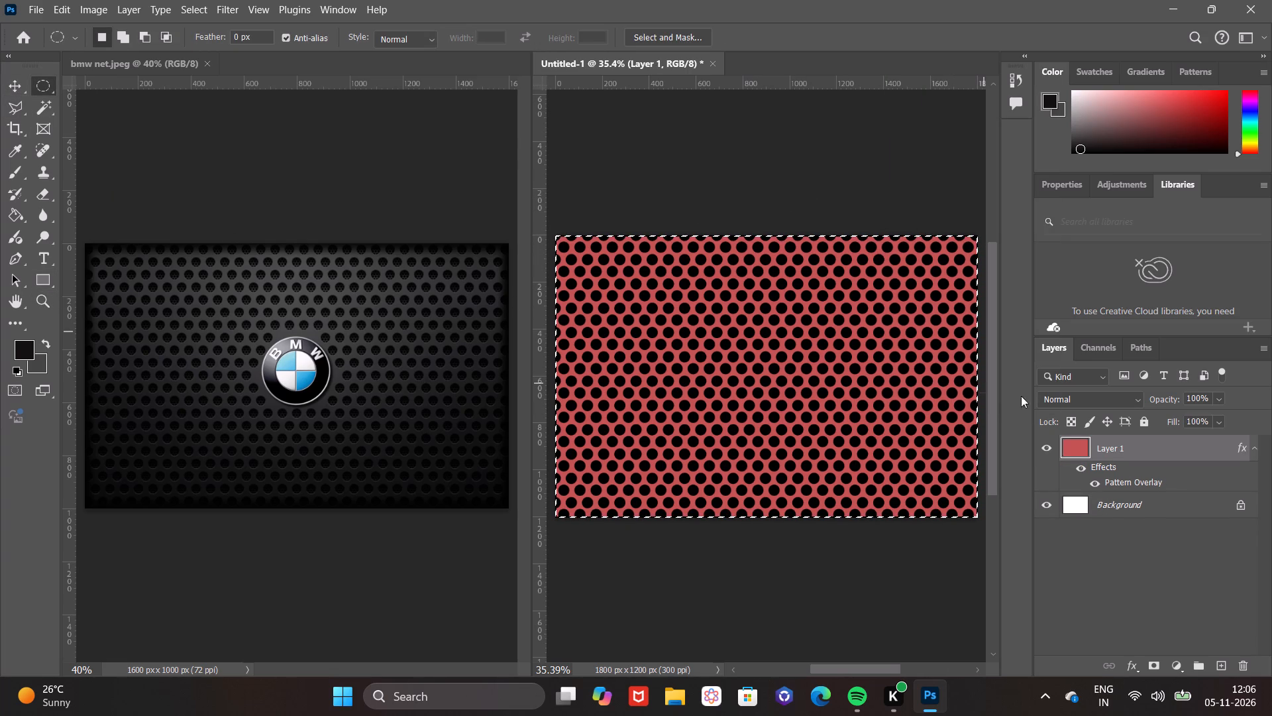
pyautogui.click(1112, 504)
pyautogui.click(1101, 459)
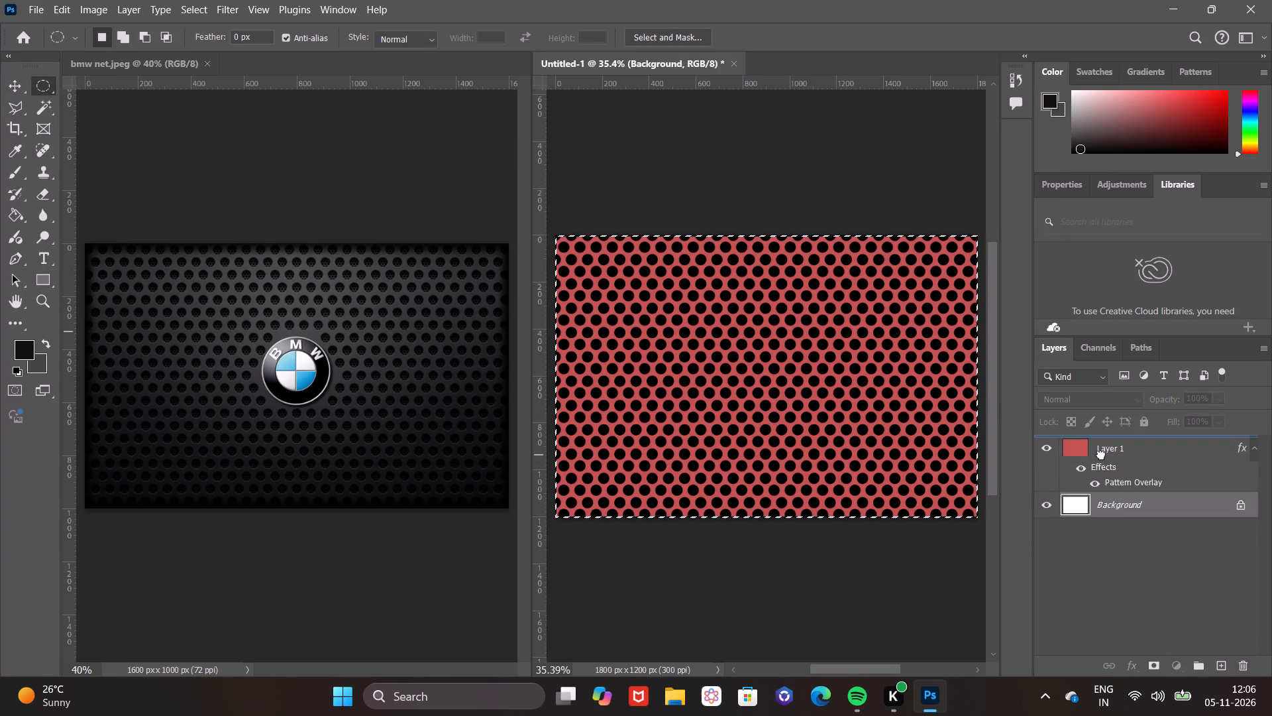
pyautogui.rightClick(881, 373)
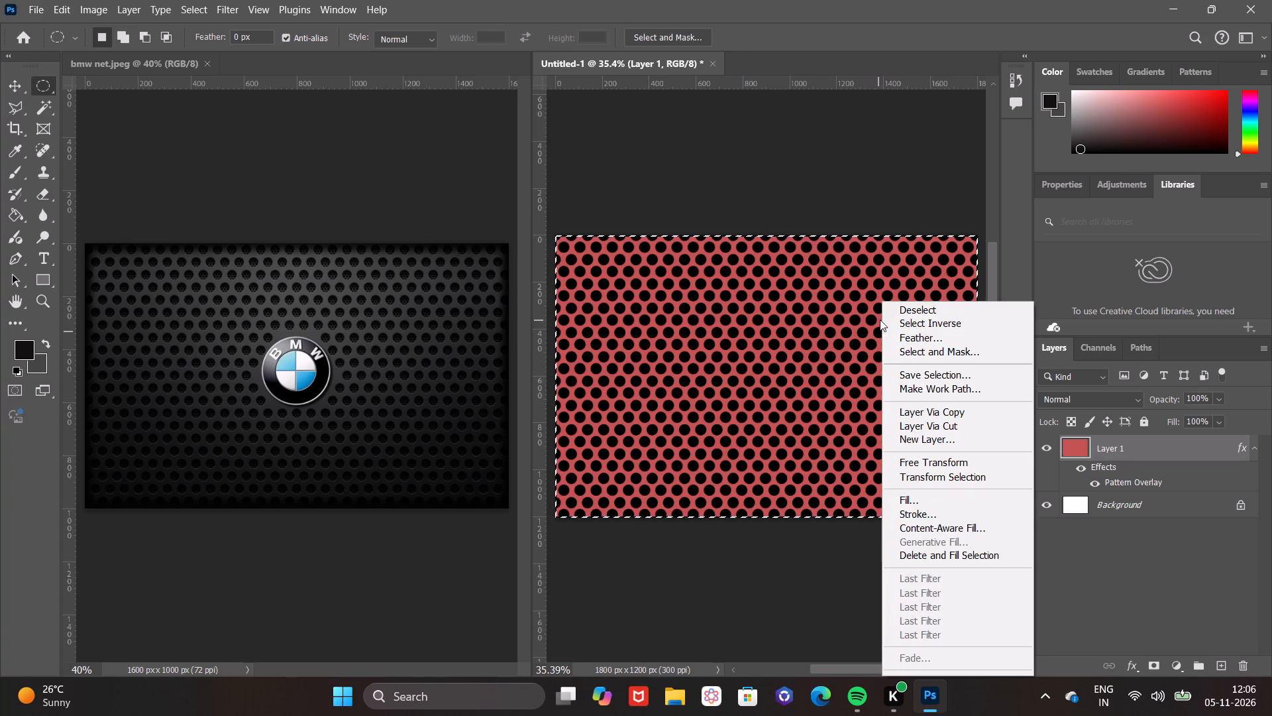
pyautogui.click(892, 311)
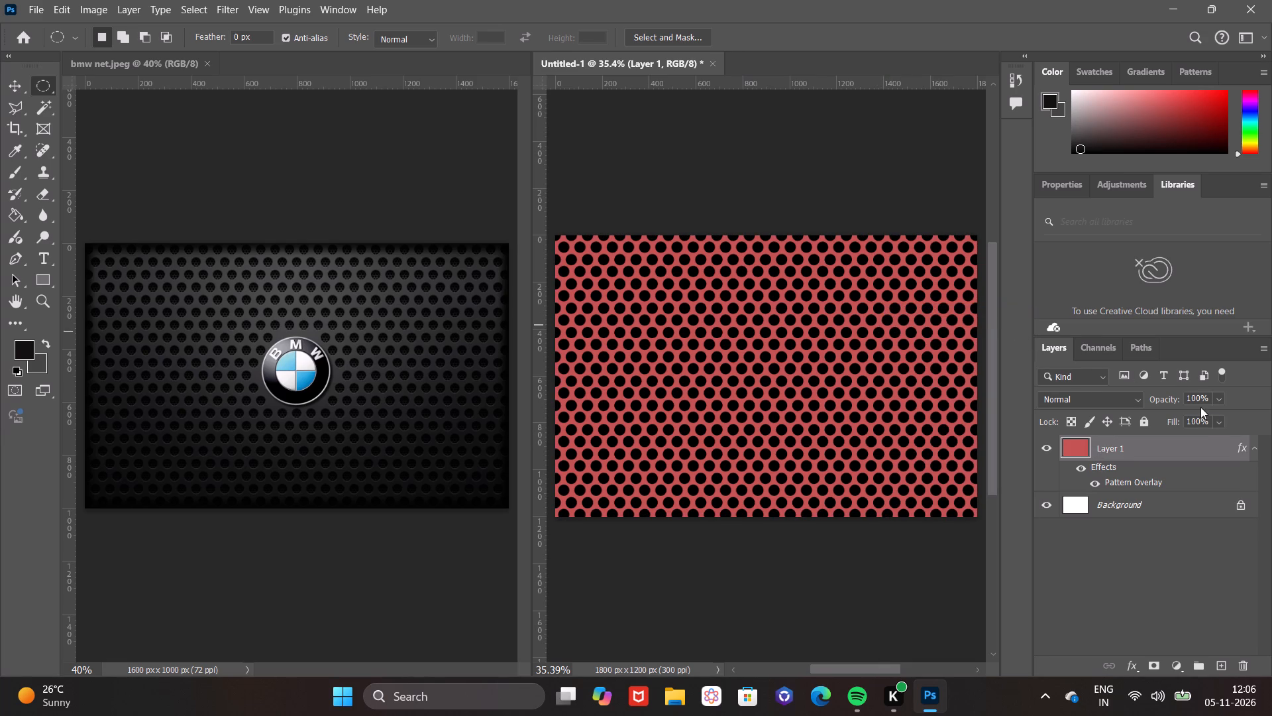
# Set Layer 1's fill to 0%, keeping its pattern overlay.
pyautogui.click(1218, 418)
pyautogui.moveTo(1234, 437); pyautogui.dragTo(1104, 470)
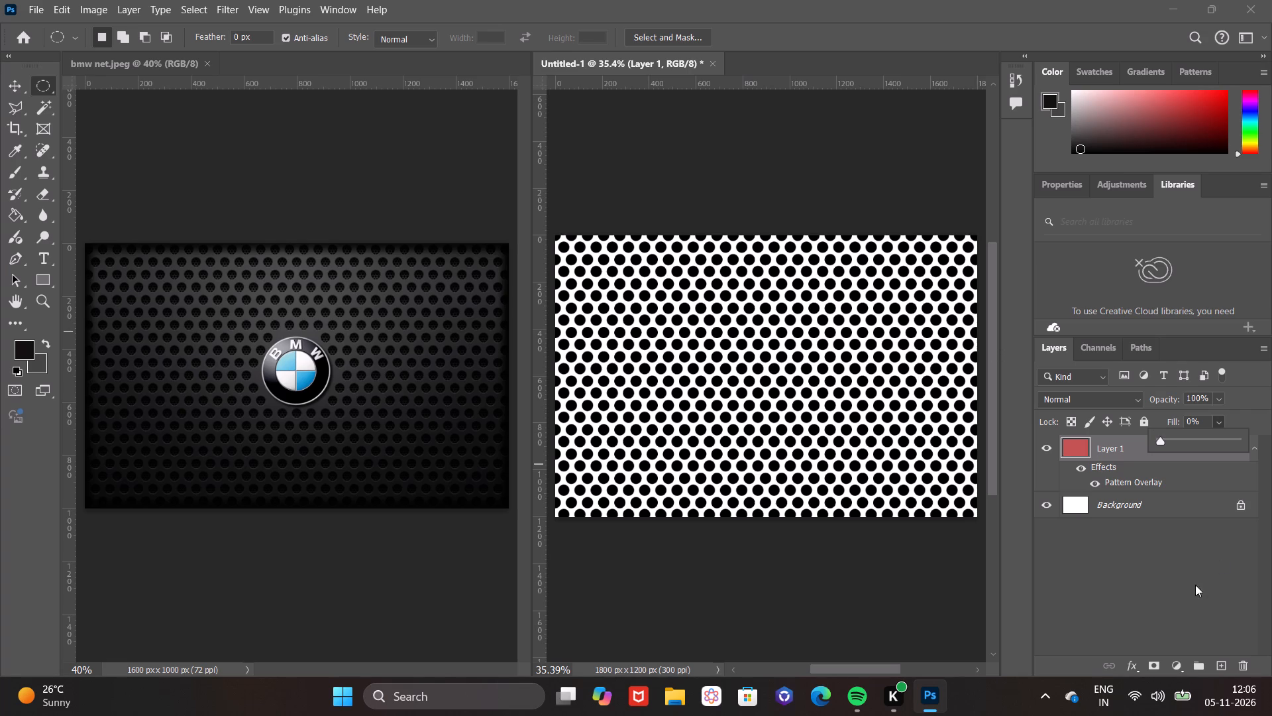
# Add the Bevel & Emboss effect to Layer 1's layer style.
pyautogui.click(1132, 666)
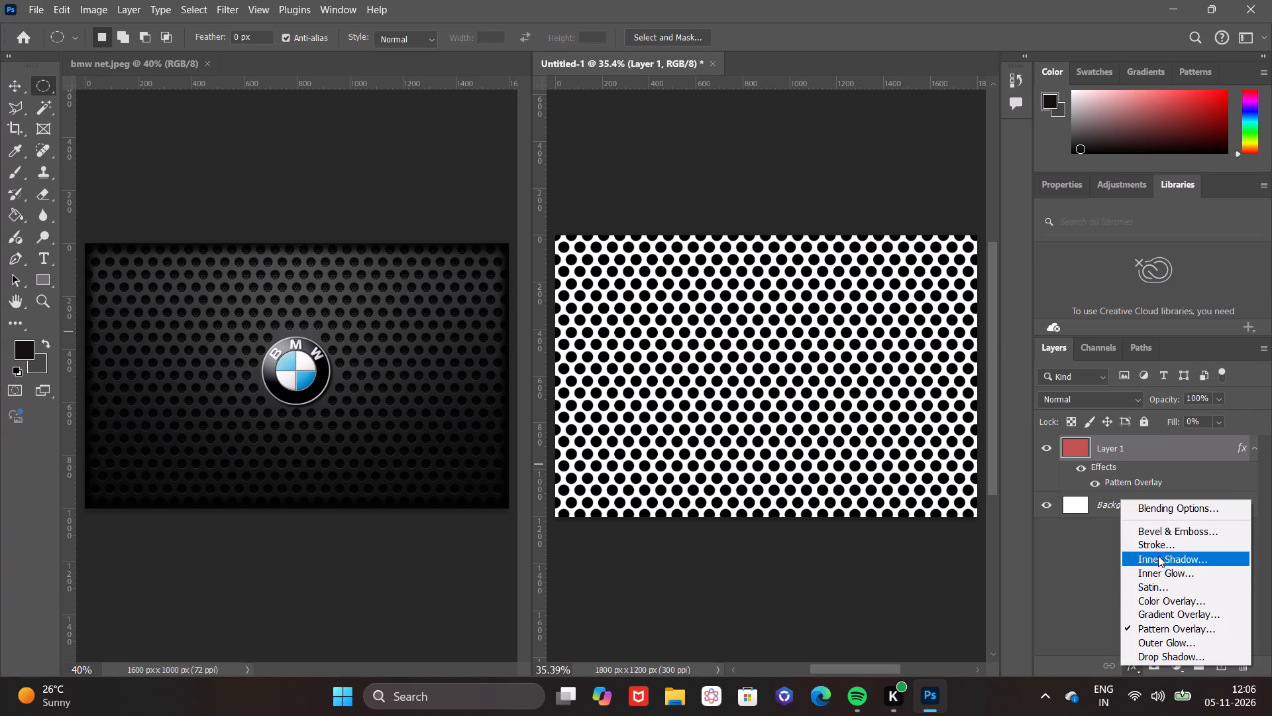
pyautogui.click(1157, 536)
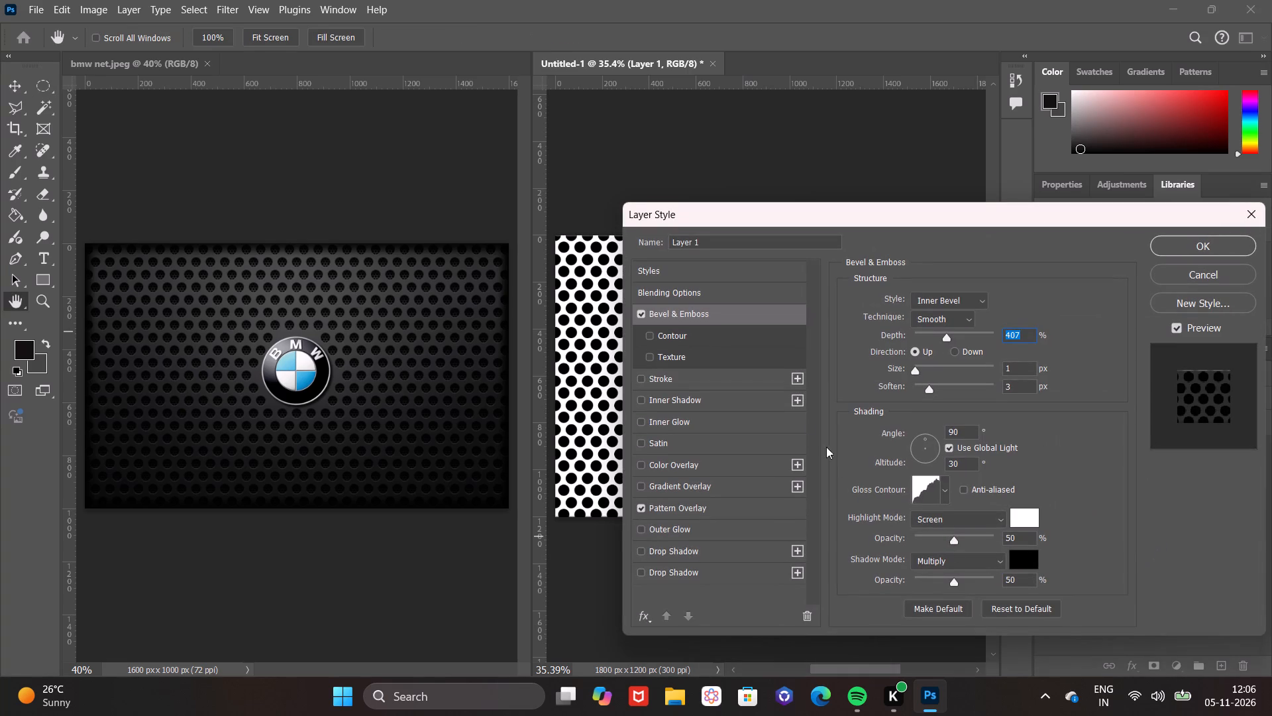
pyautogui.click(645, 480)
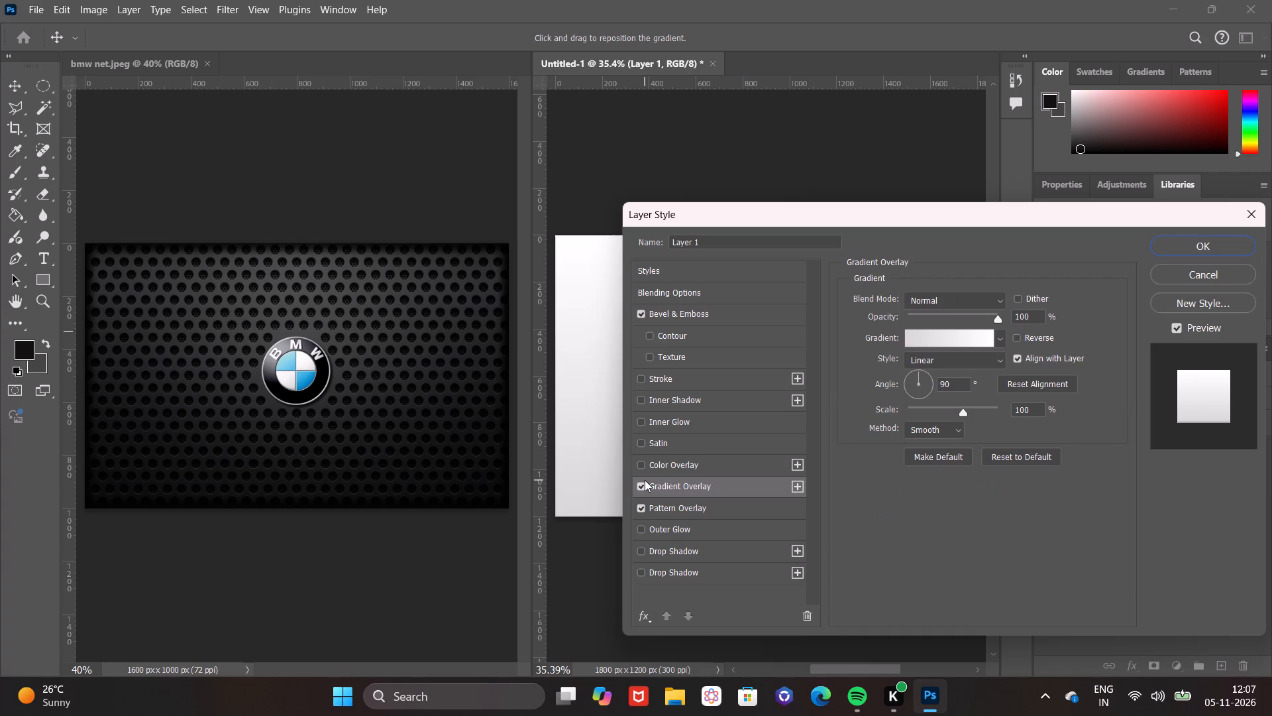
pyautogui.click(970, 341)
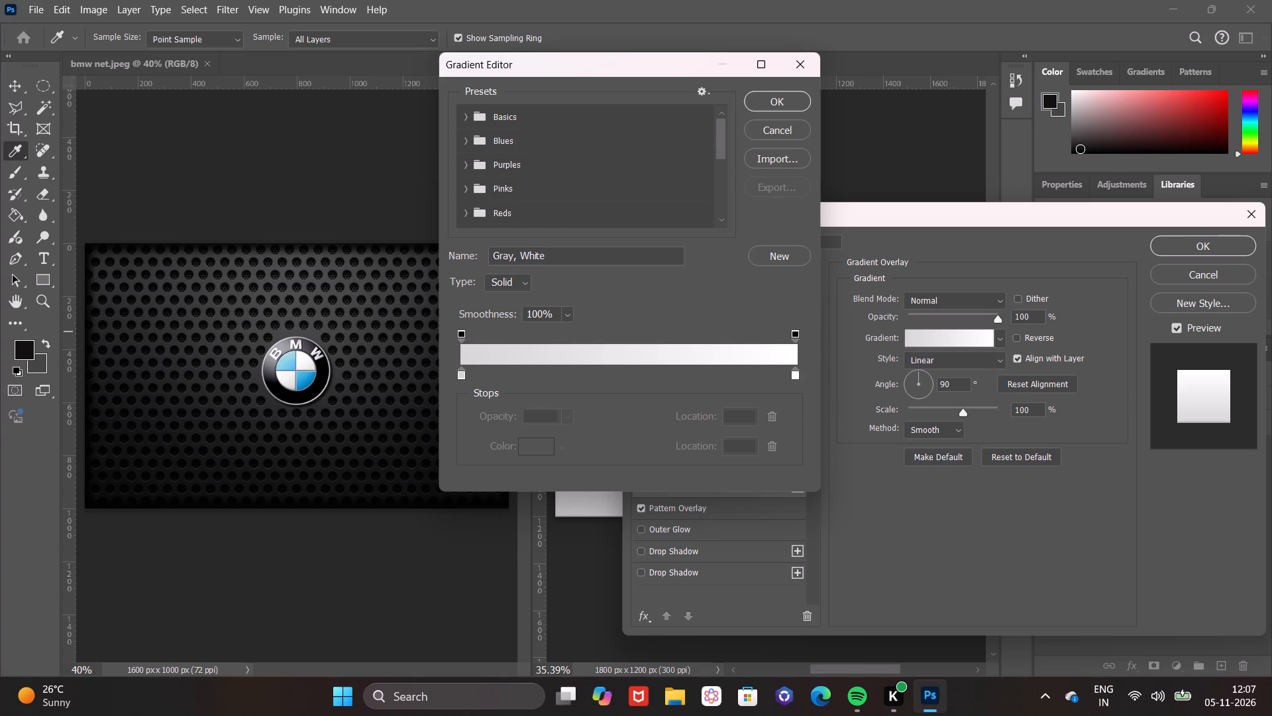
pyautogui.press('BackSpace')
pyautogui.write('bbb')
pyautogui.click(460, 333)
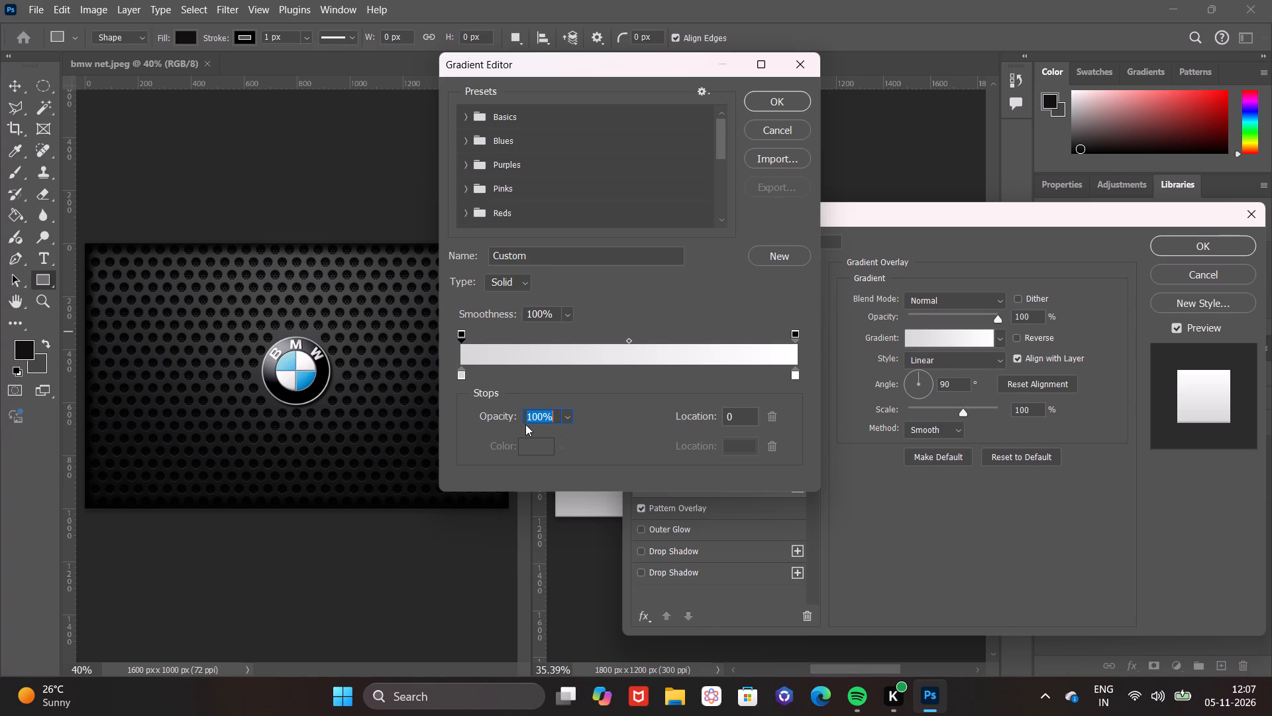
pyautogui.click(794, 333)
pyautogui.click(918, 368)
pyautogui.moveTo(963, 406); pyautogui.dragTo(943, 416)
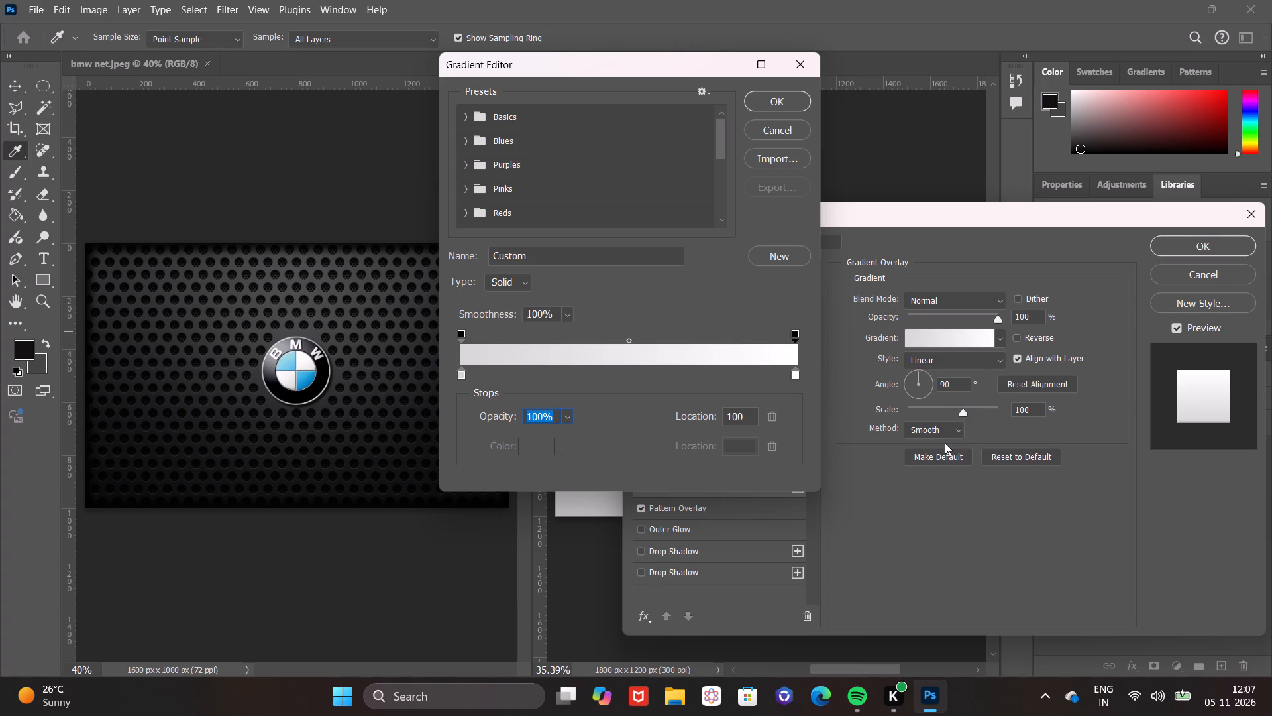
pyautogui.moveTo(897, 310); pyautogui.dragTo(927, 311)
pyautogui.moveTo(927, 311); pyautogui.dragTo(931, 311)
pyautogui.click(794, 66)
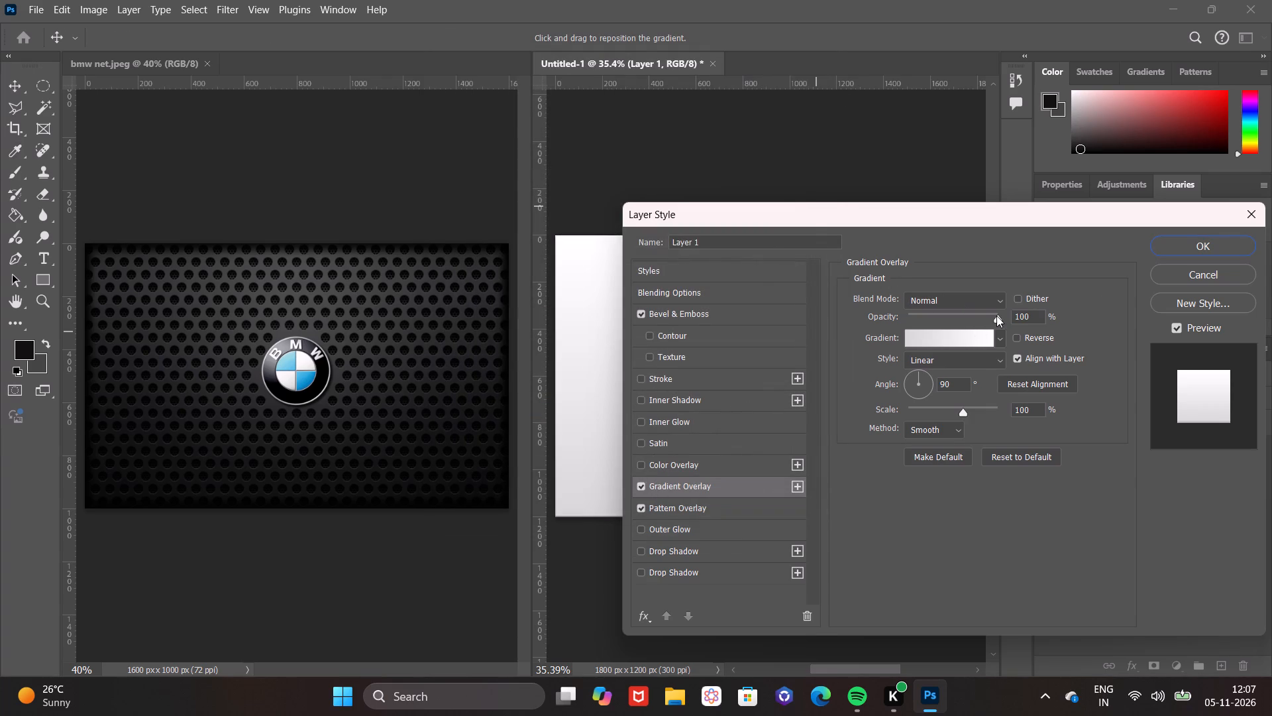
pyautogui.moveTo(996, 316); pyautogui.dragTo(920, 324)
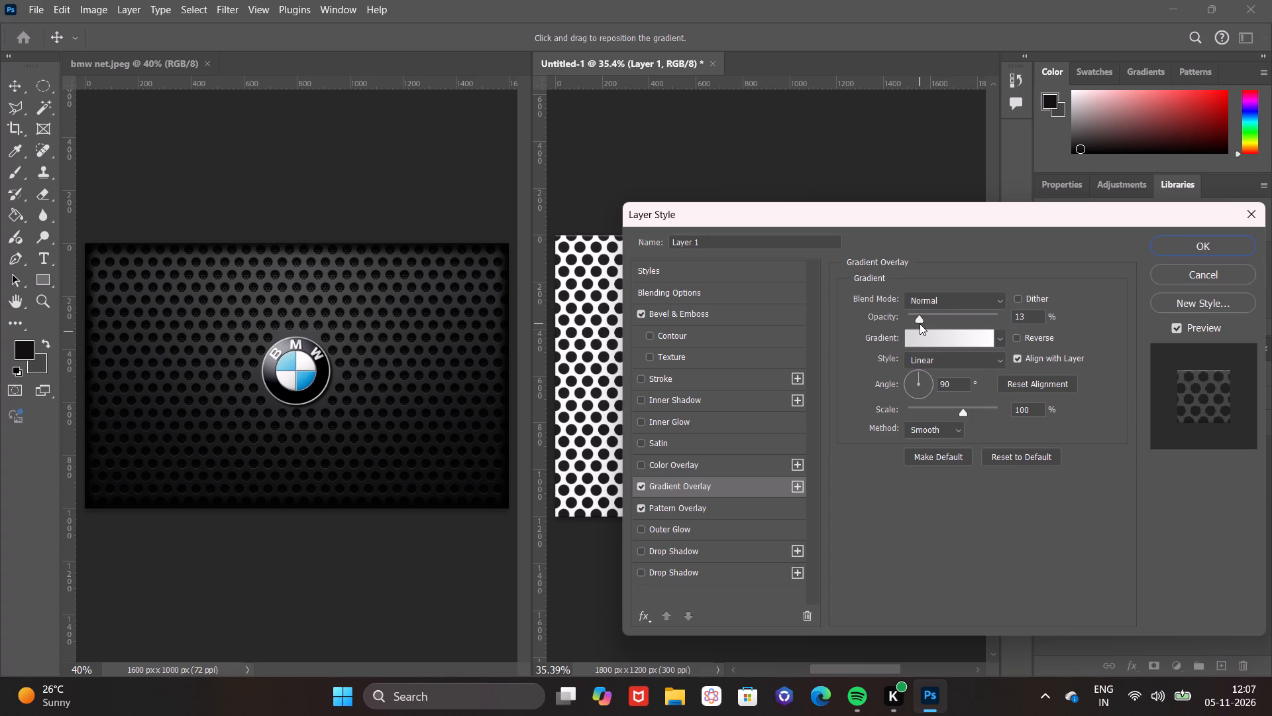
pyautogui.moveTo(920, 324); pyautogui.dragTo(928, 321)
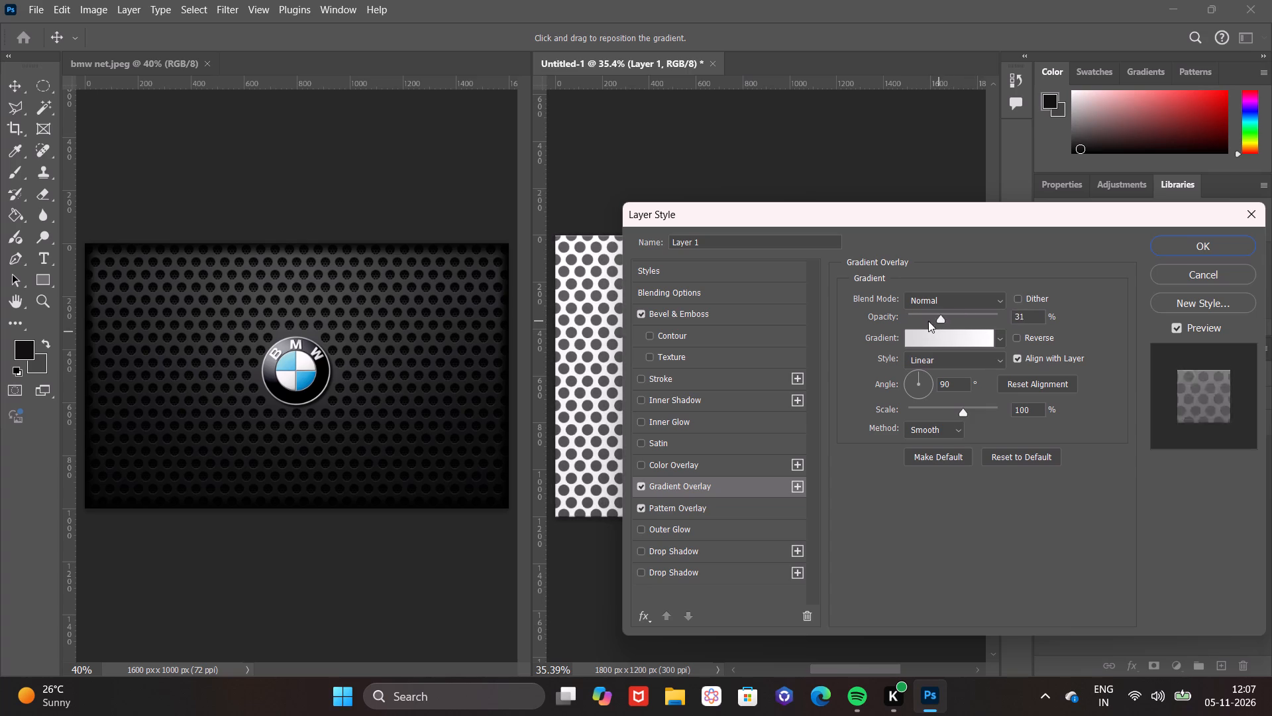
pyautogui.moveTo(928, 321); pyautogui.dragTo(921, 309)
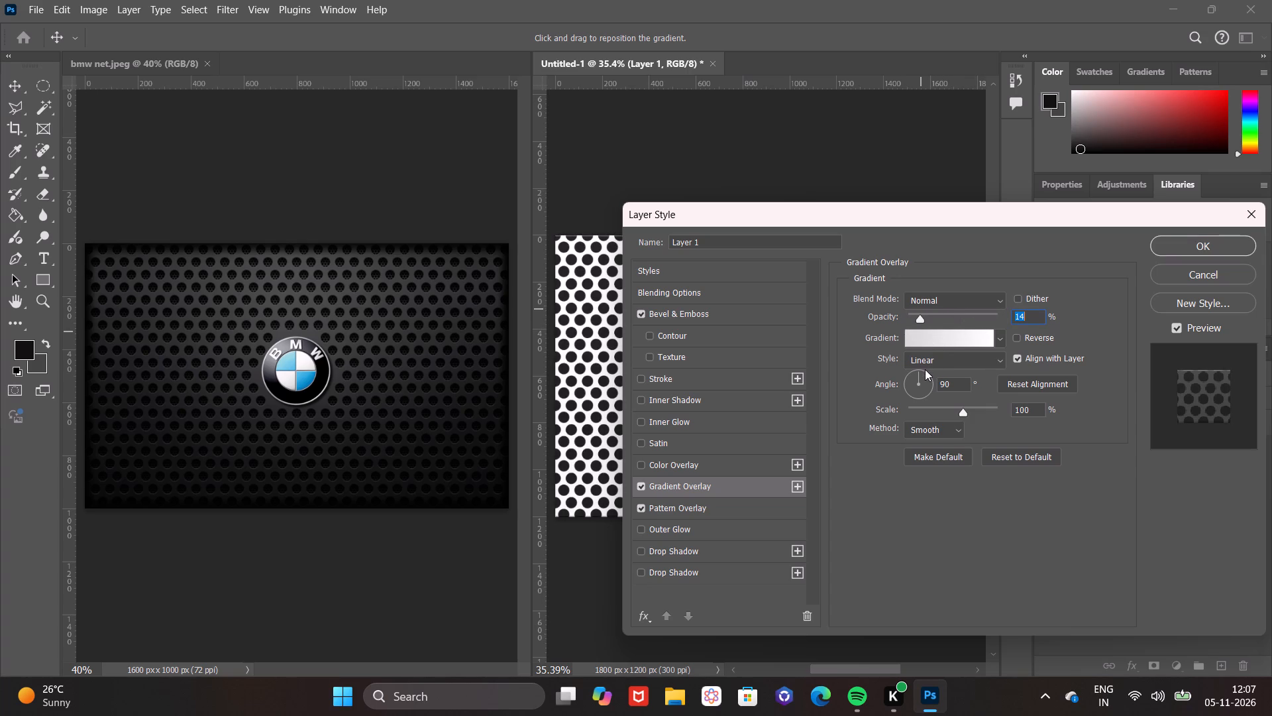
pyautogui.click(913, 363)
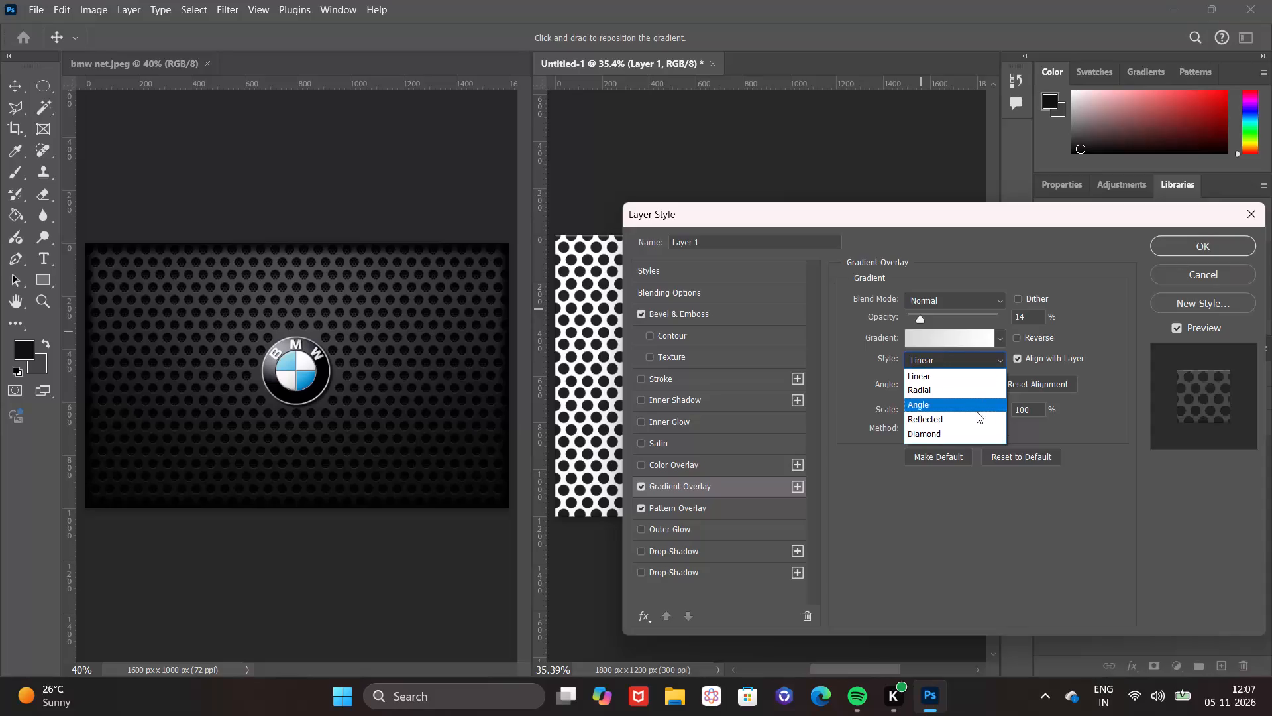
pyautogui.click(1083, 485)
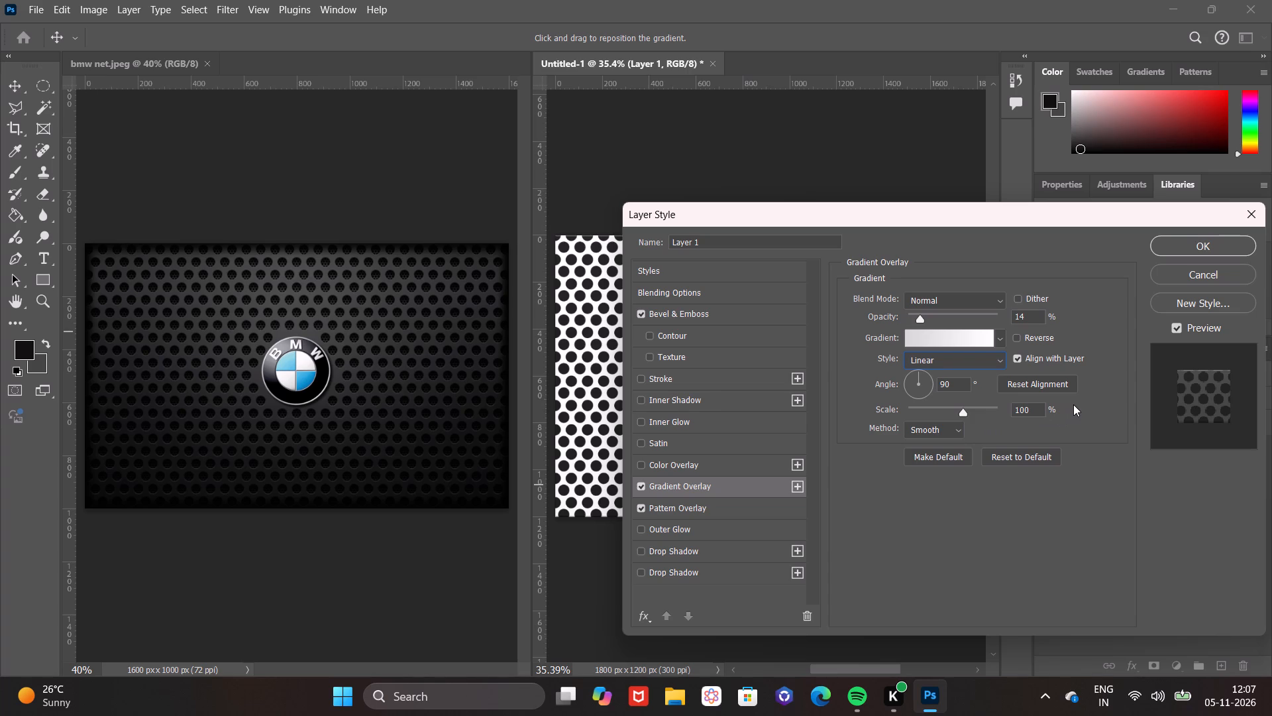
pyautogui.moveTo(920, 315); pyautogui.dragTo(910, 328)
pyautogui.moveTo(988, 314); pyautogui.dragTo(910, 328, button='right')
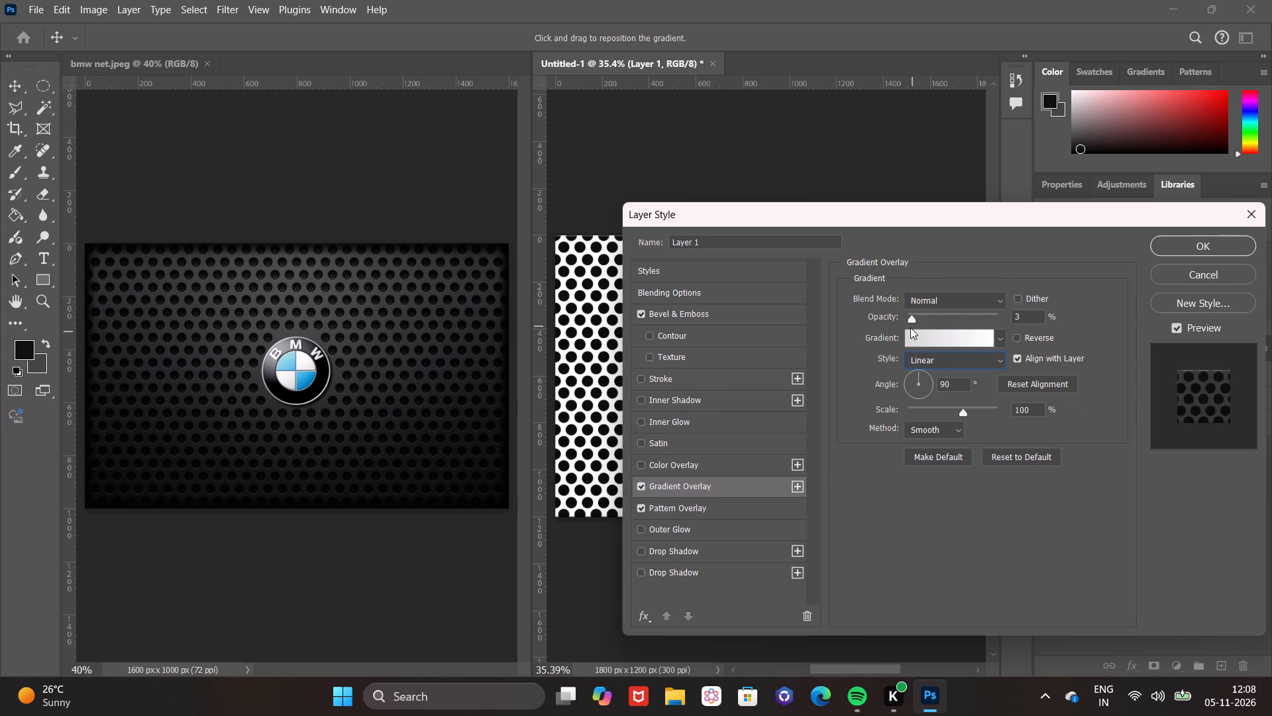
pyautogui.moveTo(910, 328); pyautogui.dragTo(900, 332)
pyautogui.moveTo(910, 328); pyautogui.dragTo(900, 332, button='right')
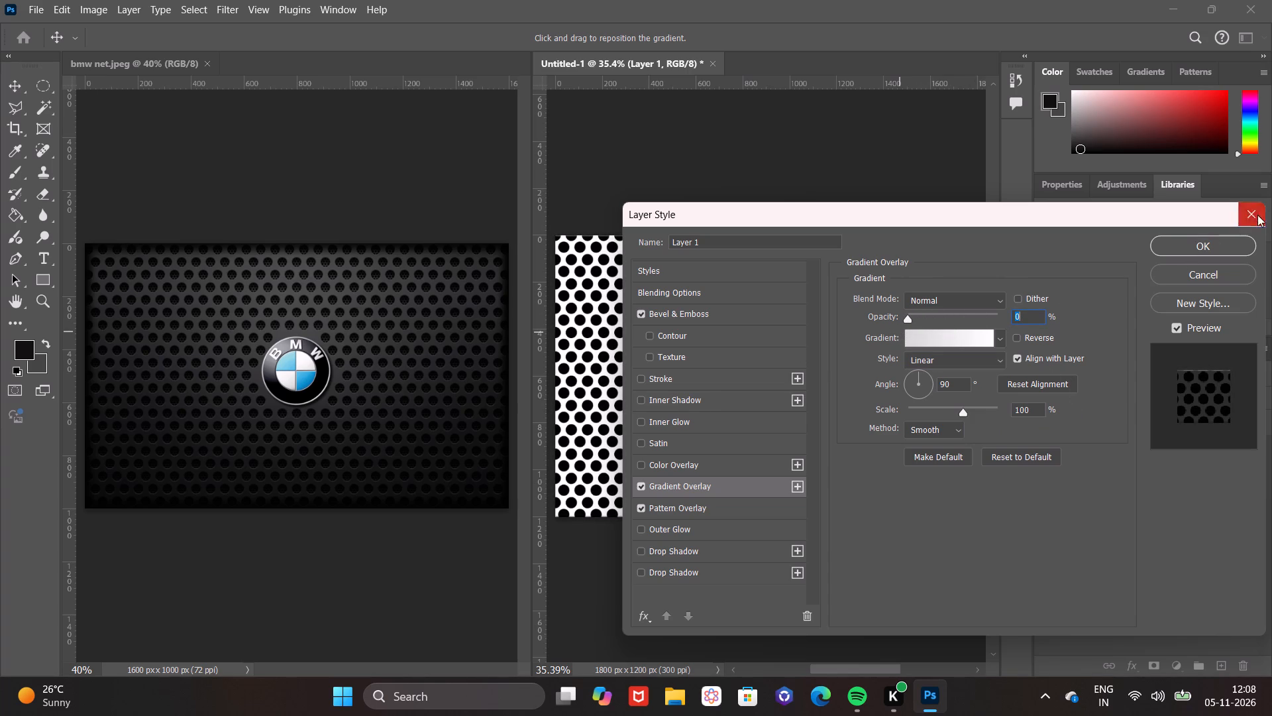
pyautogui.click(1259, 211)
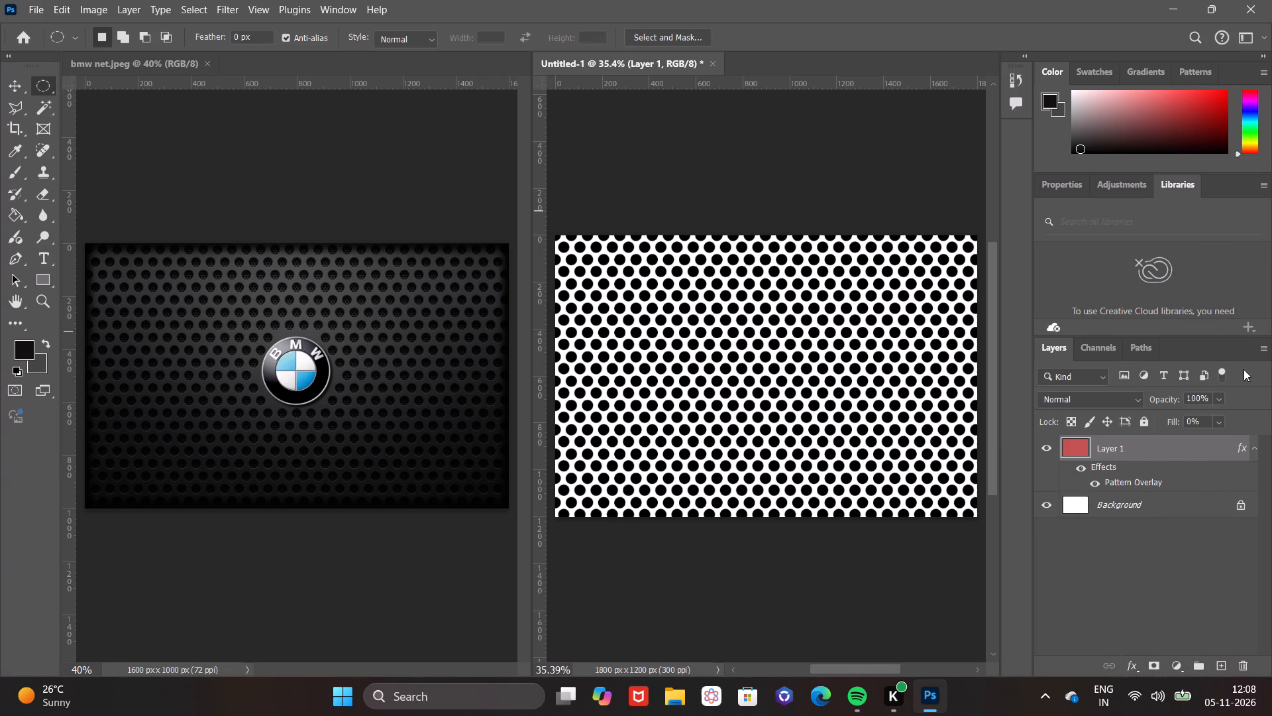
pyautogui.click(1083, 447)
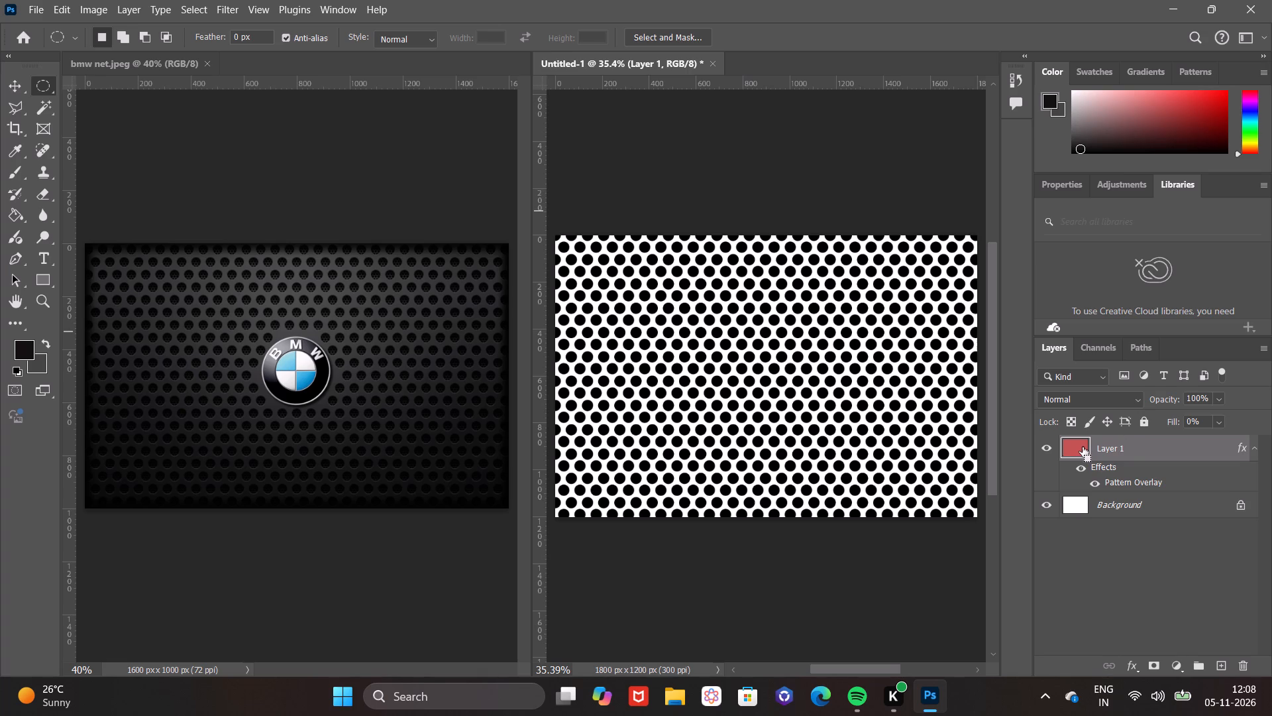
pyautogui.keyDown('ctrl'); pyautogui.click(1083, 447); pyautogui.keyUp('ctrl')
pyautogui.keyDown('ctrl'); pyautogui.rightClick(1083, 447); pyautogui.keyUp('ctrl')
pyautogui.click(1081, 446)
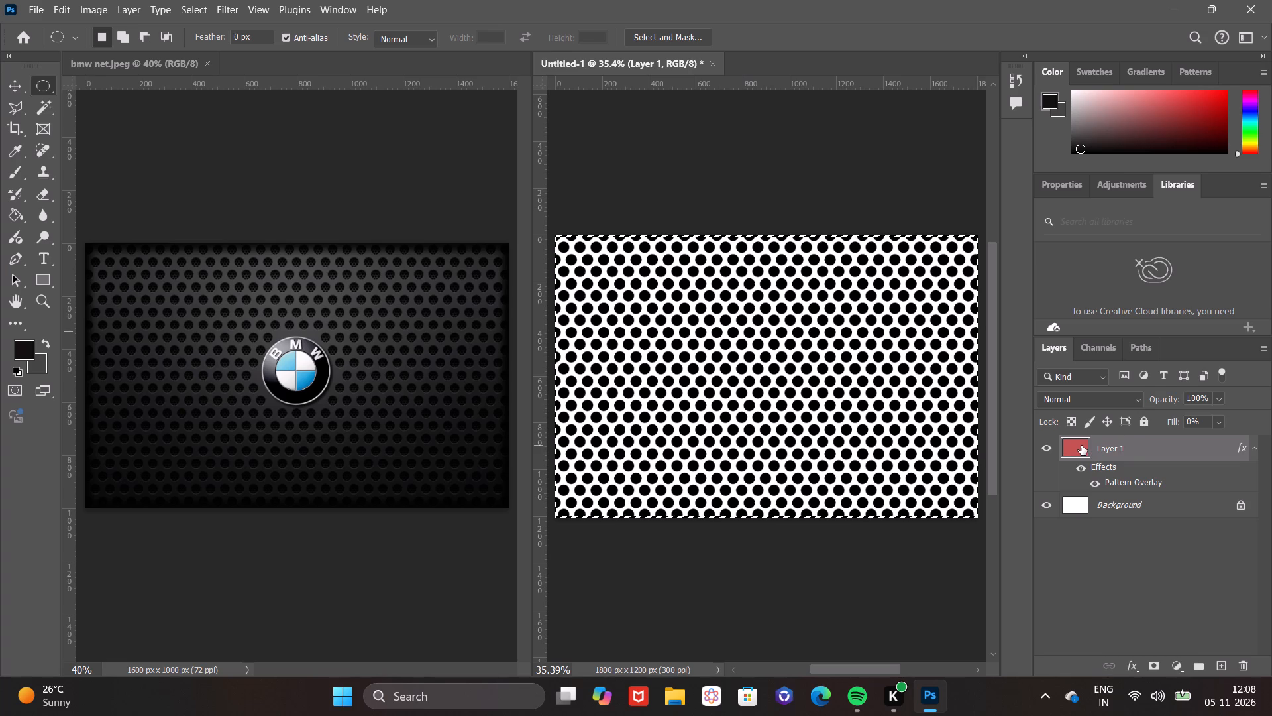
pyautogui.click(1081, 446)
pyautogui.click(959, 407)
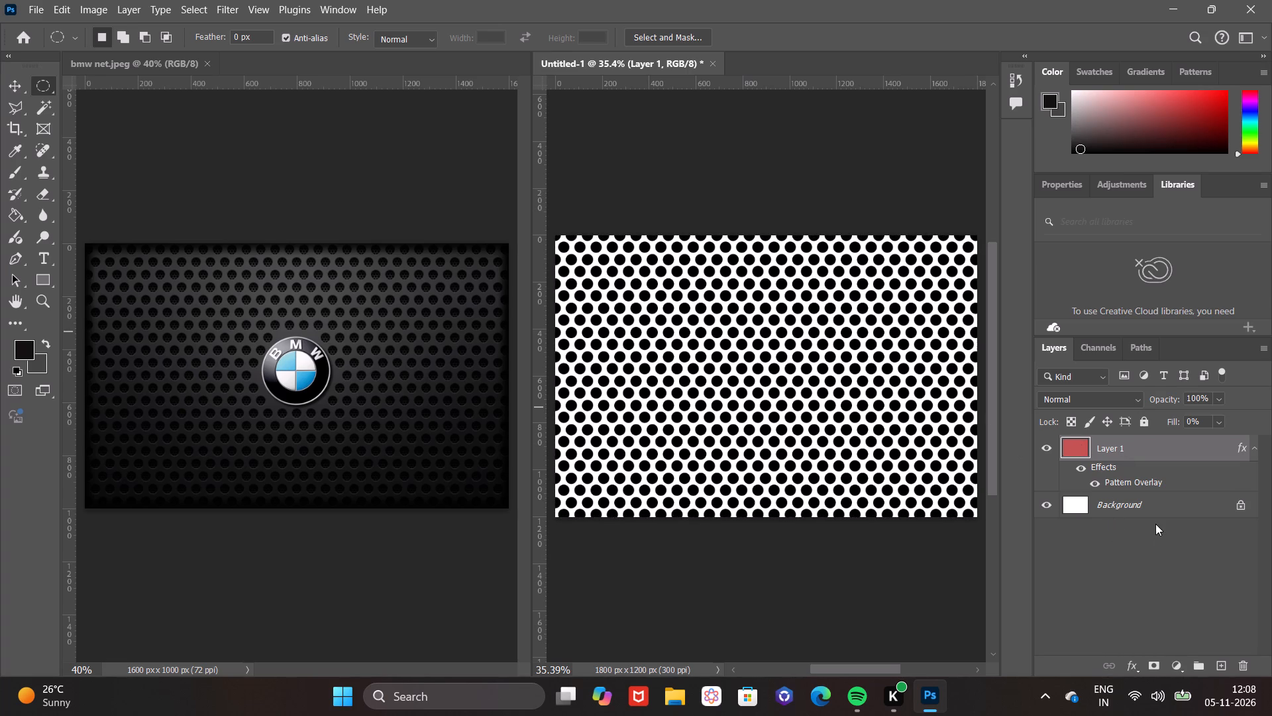
# Apply the Bevel & Emboss effect to Layer 1, keeping the Inner Bevel style and its existing settings.
pyautogui.click(1136, 660)
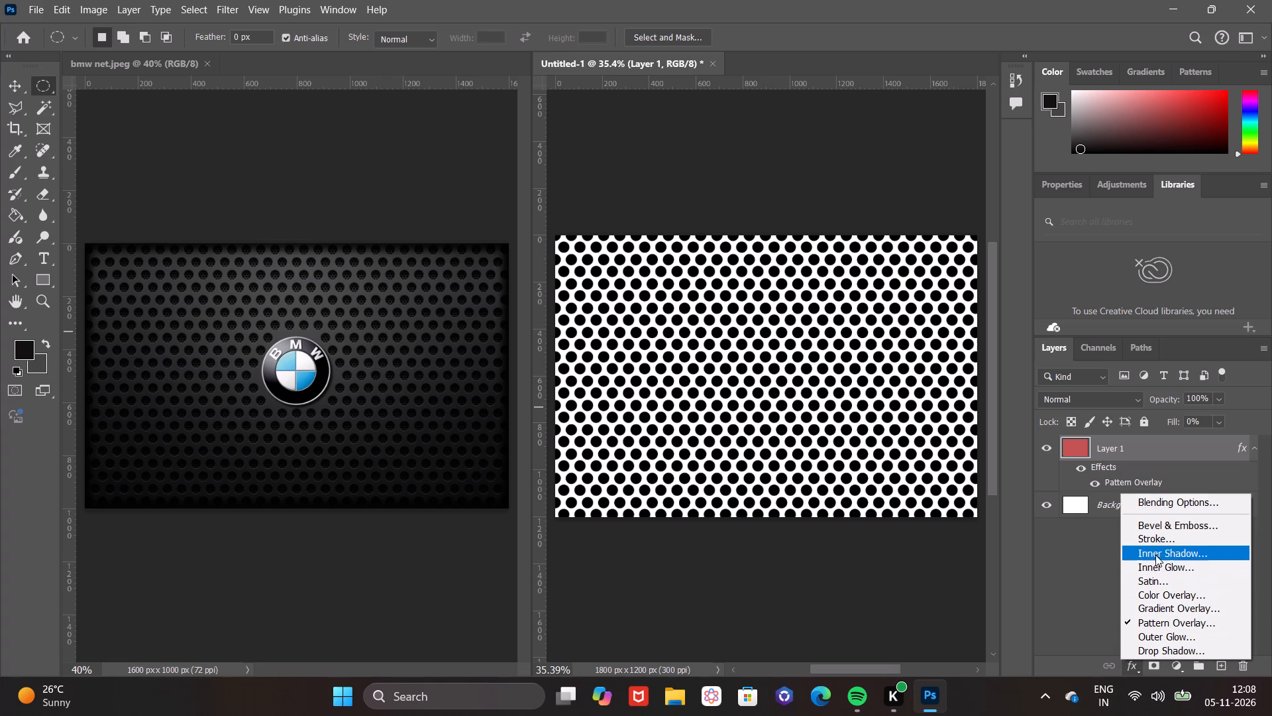
pyautogui.click(1155, 531)
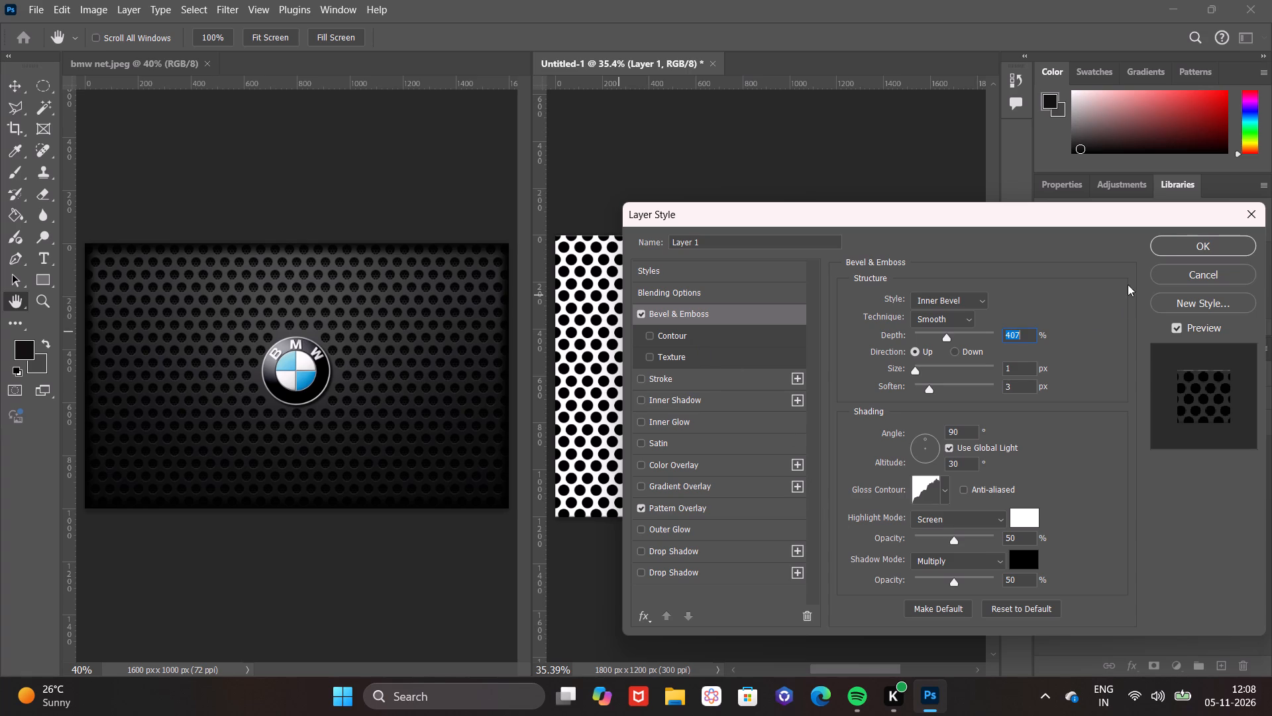
pyautogui.click(1175, 243)
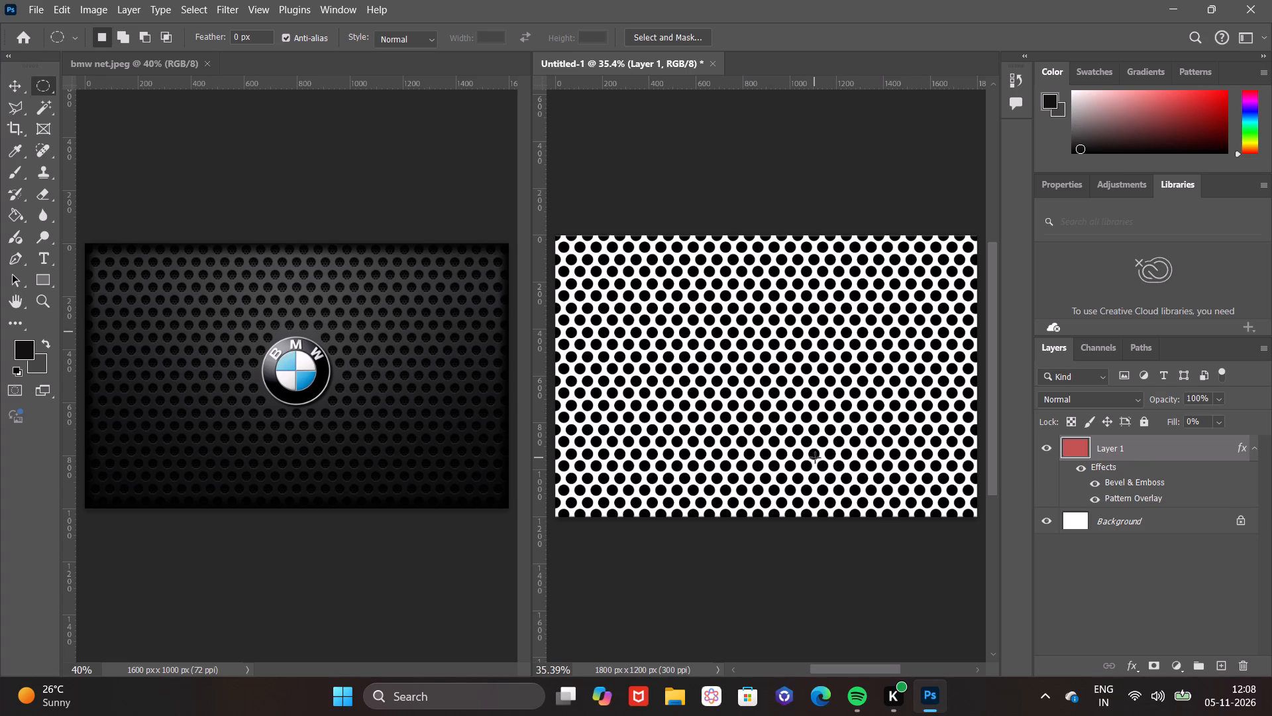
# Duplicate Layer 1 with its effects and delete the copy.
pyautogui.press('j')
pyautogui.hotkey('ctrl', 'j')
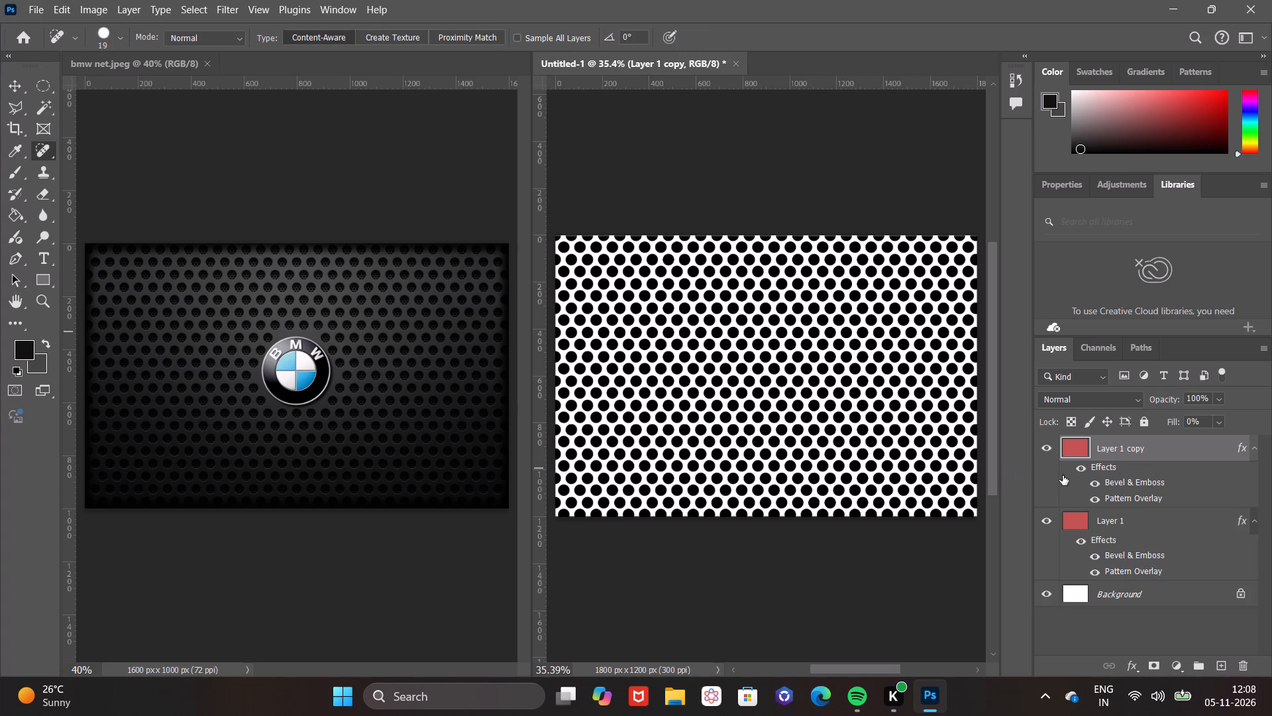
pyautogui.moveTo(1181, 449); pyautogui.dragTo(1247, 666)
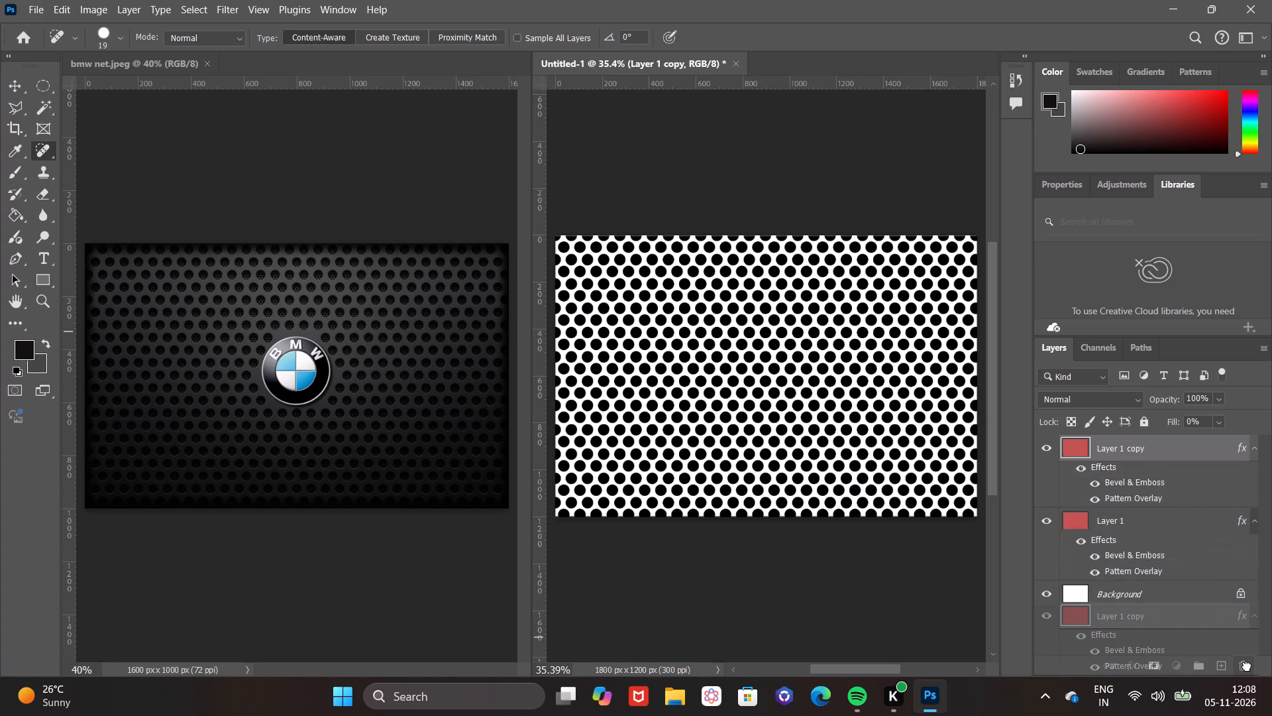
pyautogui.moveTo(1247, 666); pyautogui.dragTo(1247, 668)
# Add a new empty layer above Layer 1.
pyautogui.click(1221, 665)
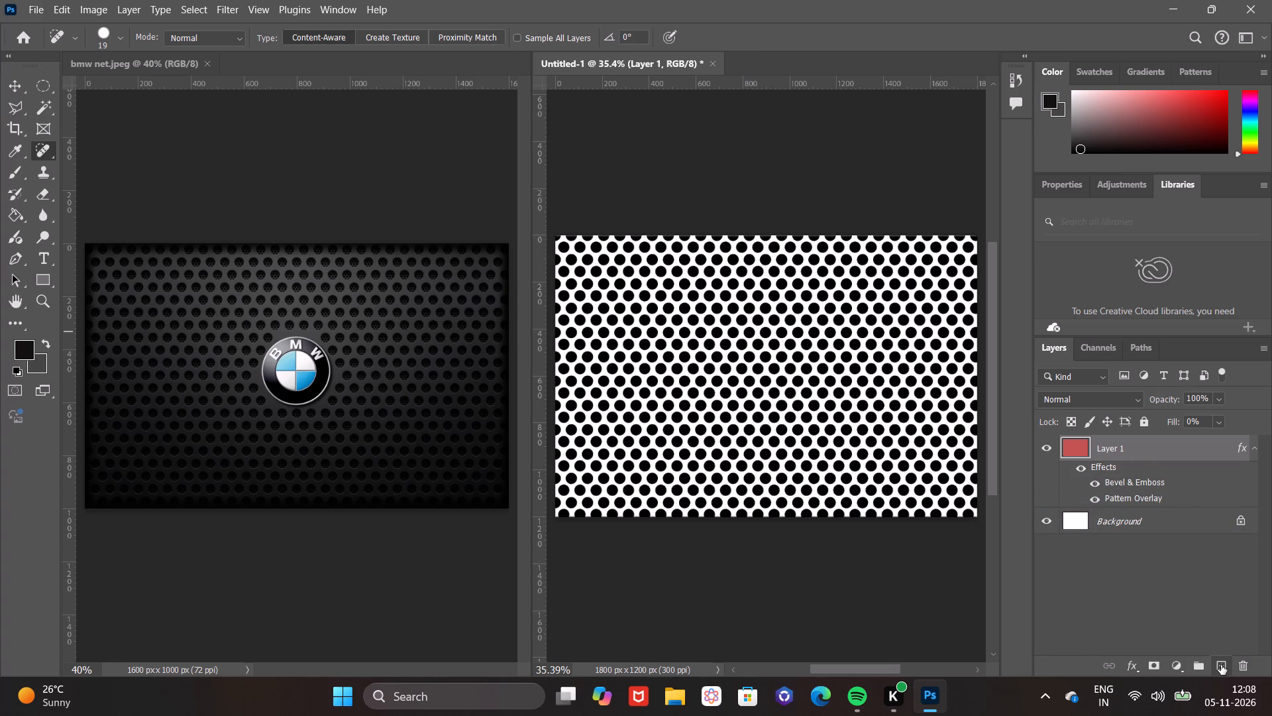
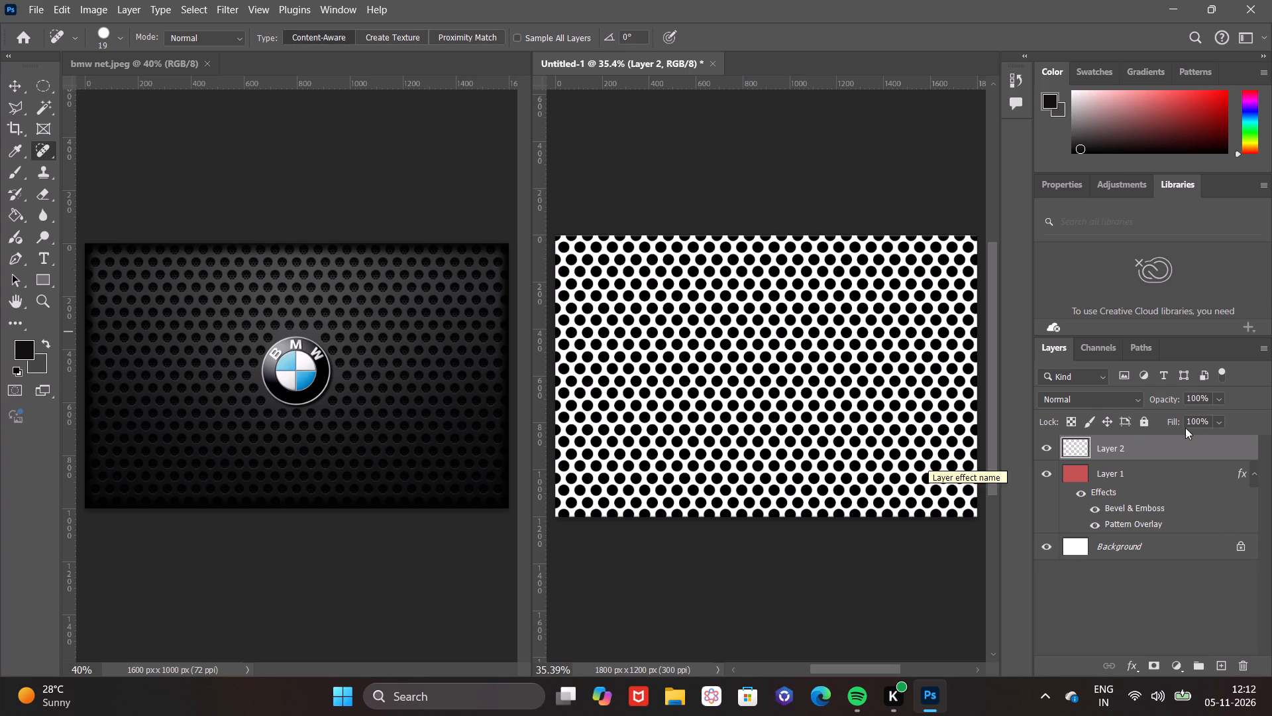
# Add a Gradient Overlay to Layer 2 running from dark gray to near-black, sampling both stop colours from the BMW reference image.
pyautogui.rightClick(1114, 449)
pyautogui.scroll(1, 1114, 449)
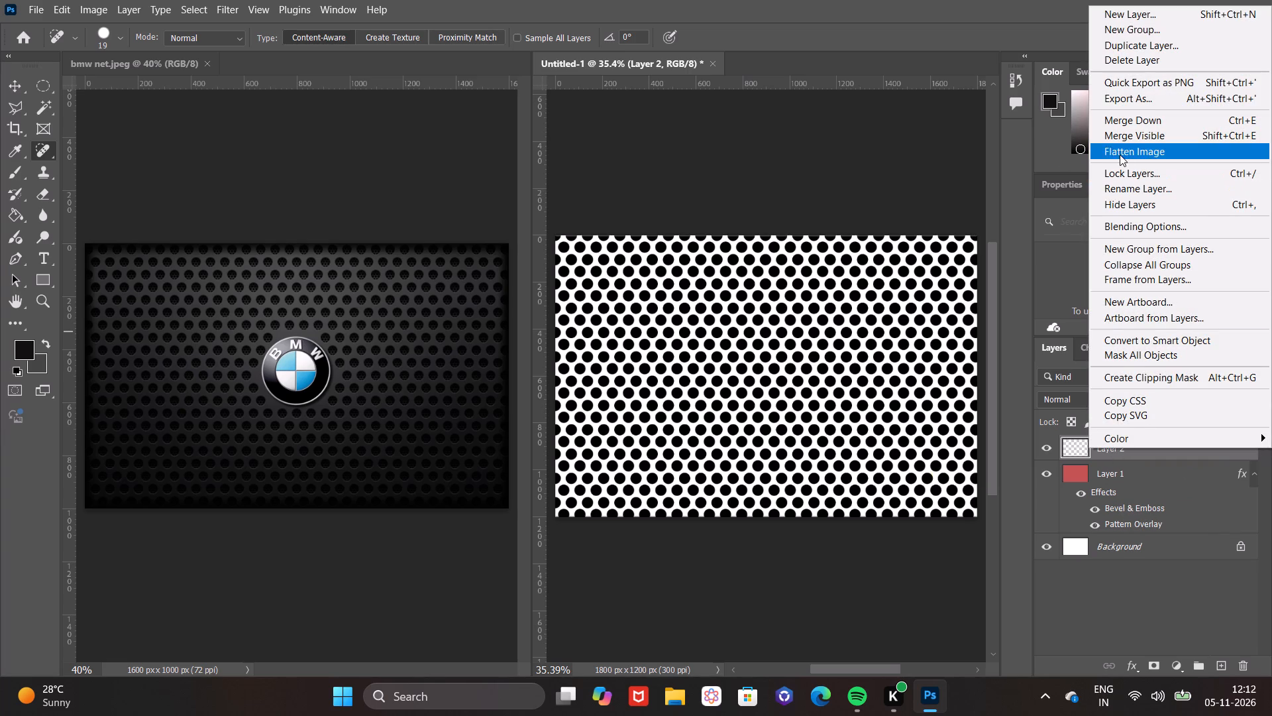
pyautogui.click(1132, 231)
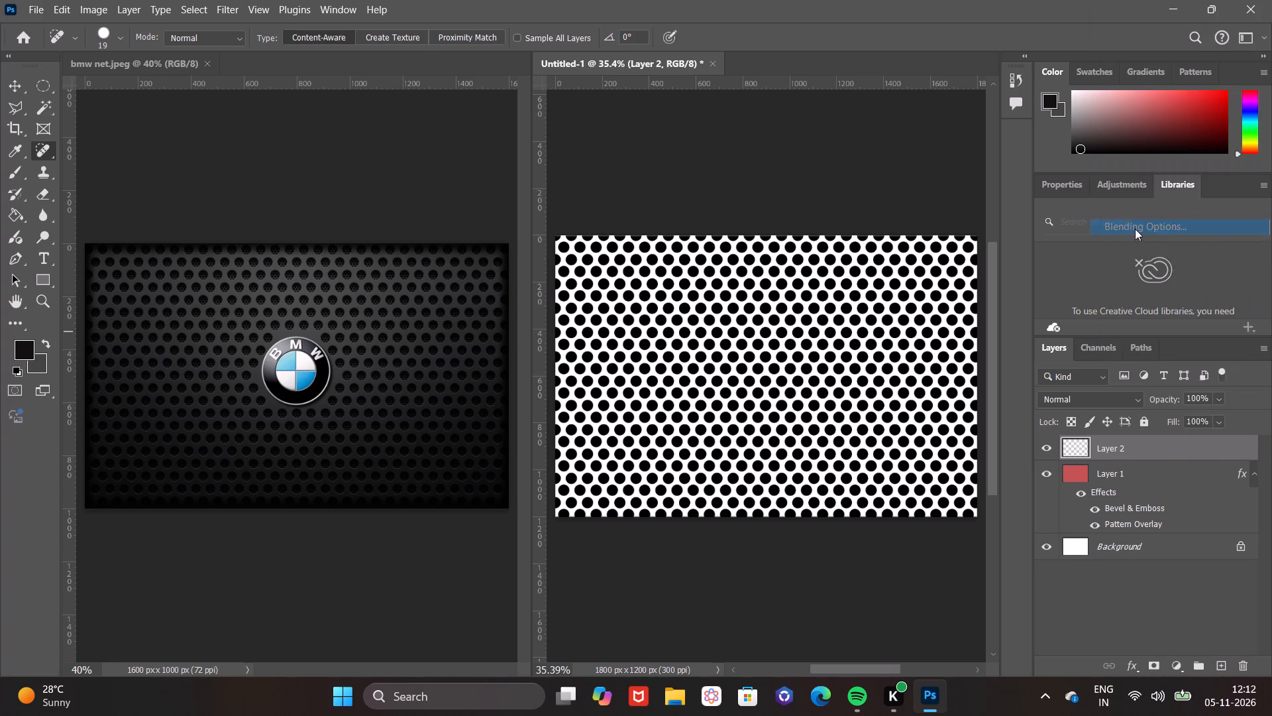
pyautogui.click(690, 490)
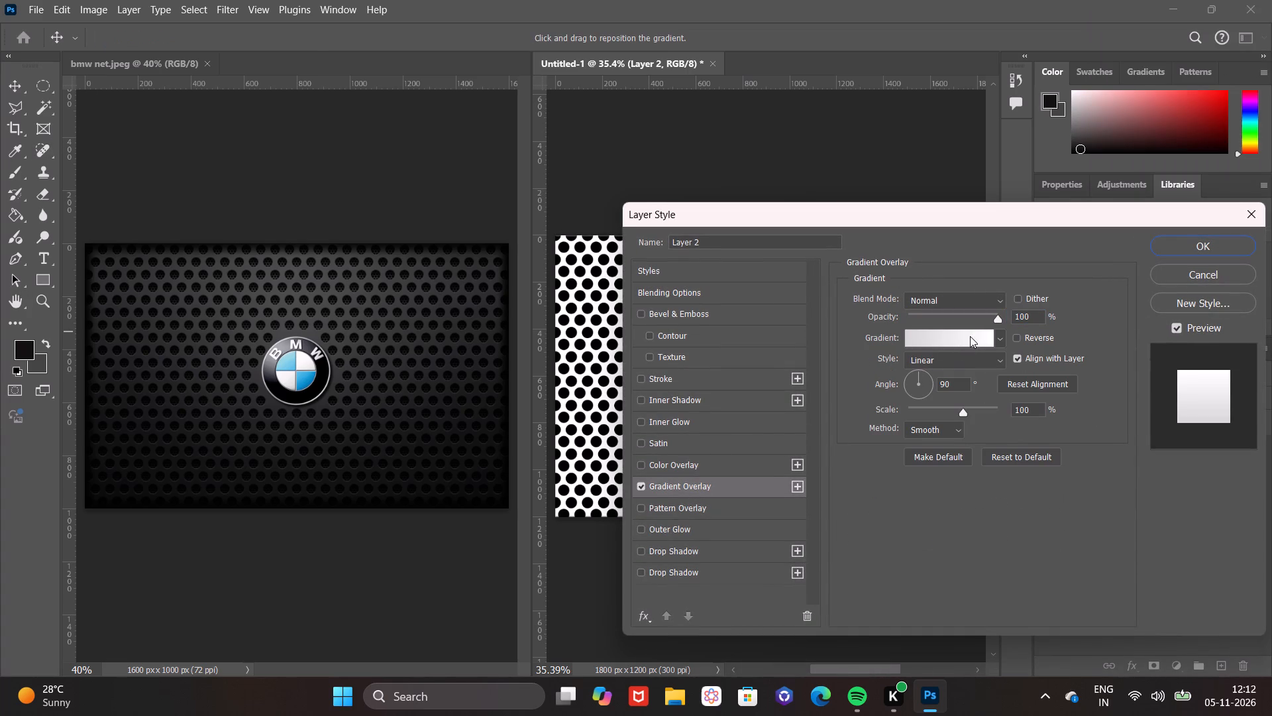
pyautogui.moveTo(971, 335); pyautogui.dragTo(979, 333)
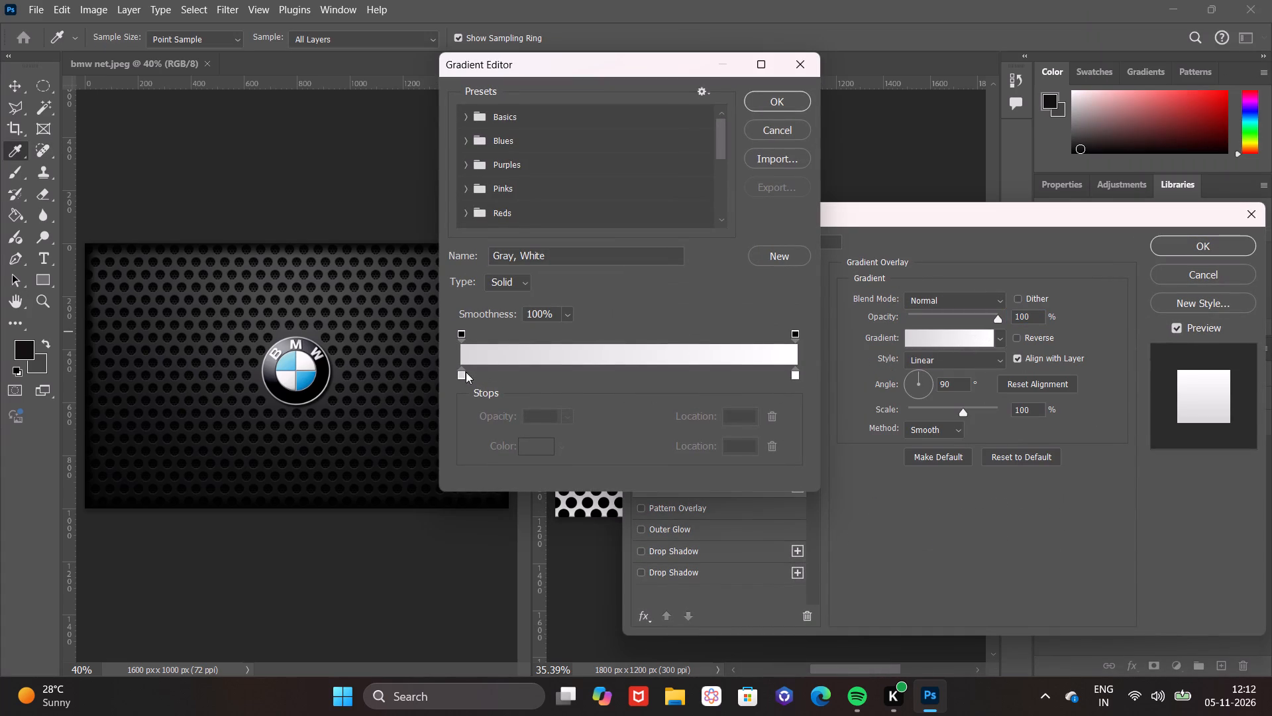
pyautogui.click(462, 372)
pyautogui.moveTo(312, 335); pyautogui.dragTo(319, 332)
pyautogui.click(794, 370)
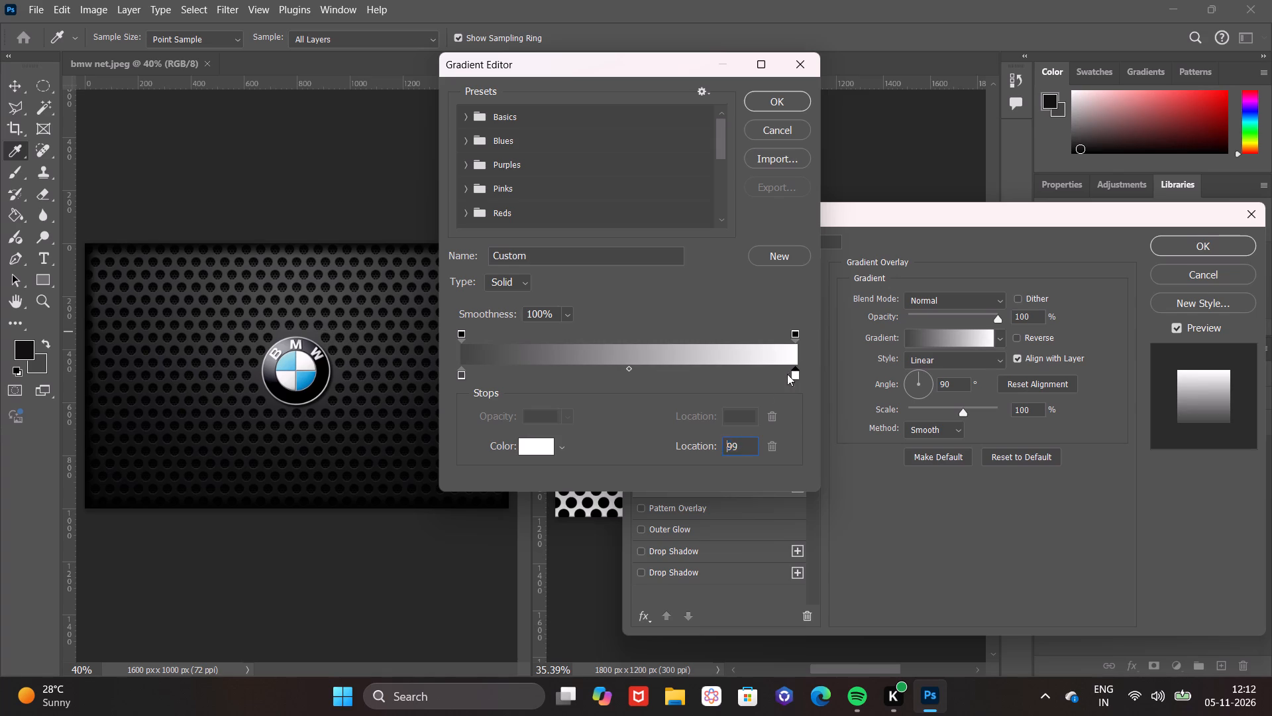
pyautogui.moveTo(329, 475); pyautogui.dragTo(337, 471)
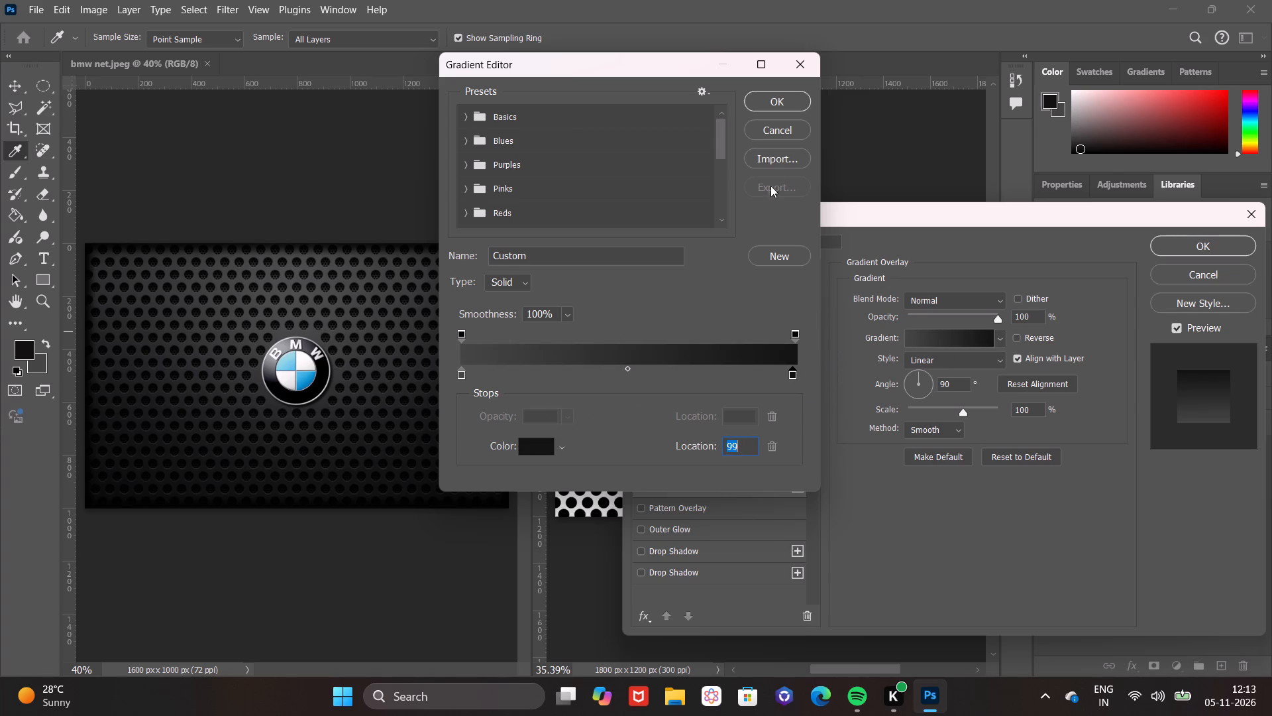
pyautogui.click(771, 102)
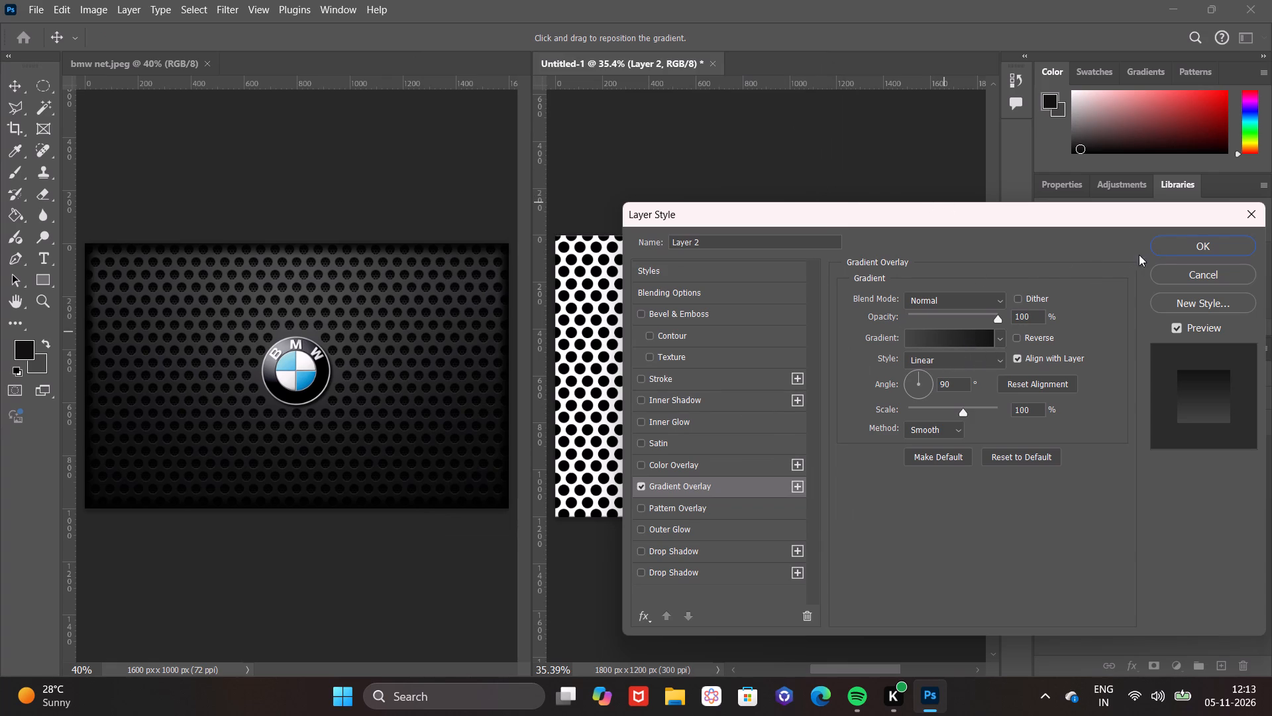
# Set Layer 2's Gradient Overlay angle to 93° and apply the layer style.
pyautogui.click(918, 375)
pyautogui.click(1184, 237)
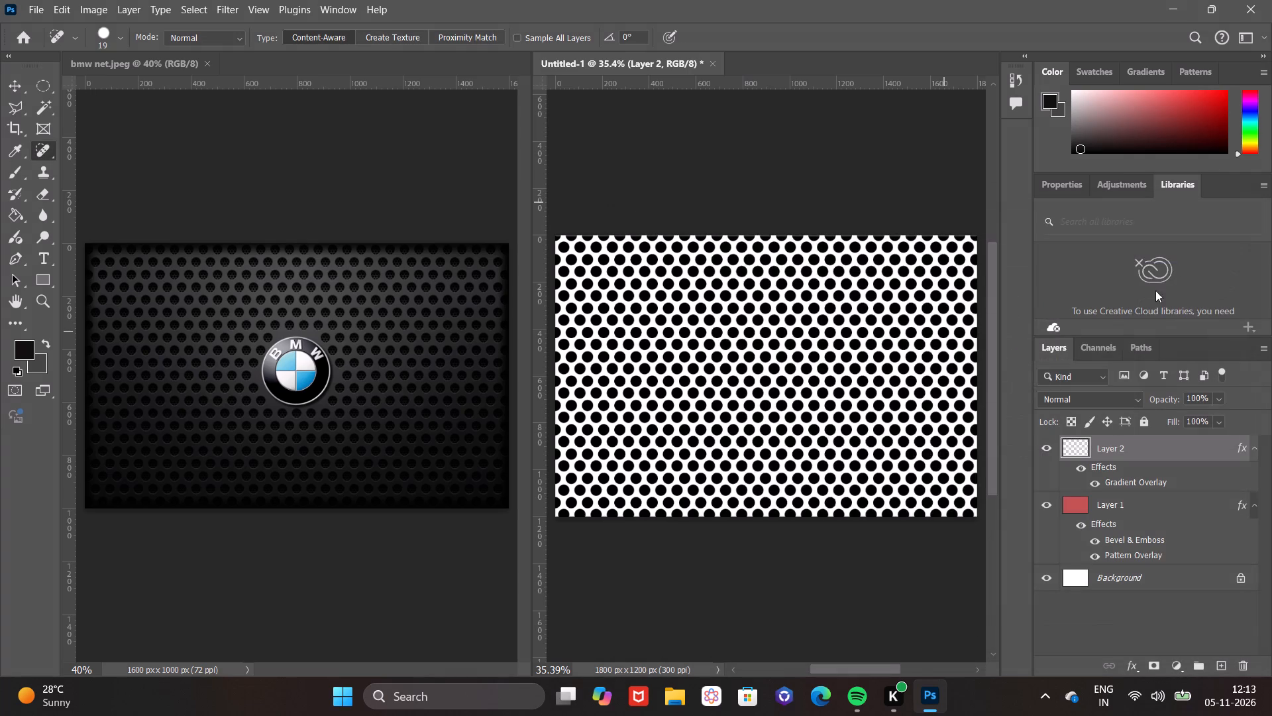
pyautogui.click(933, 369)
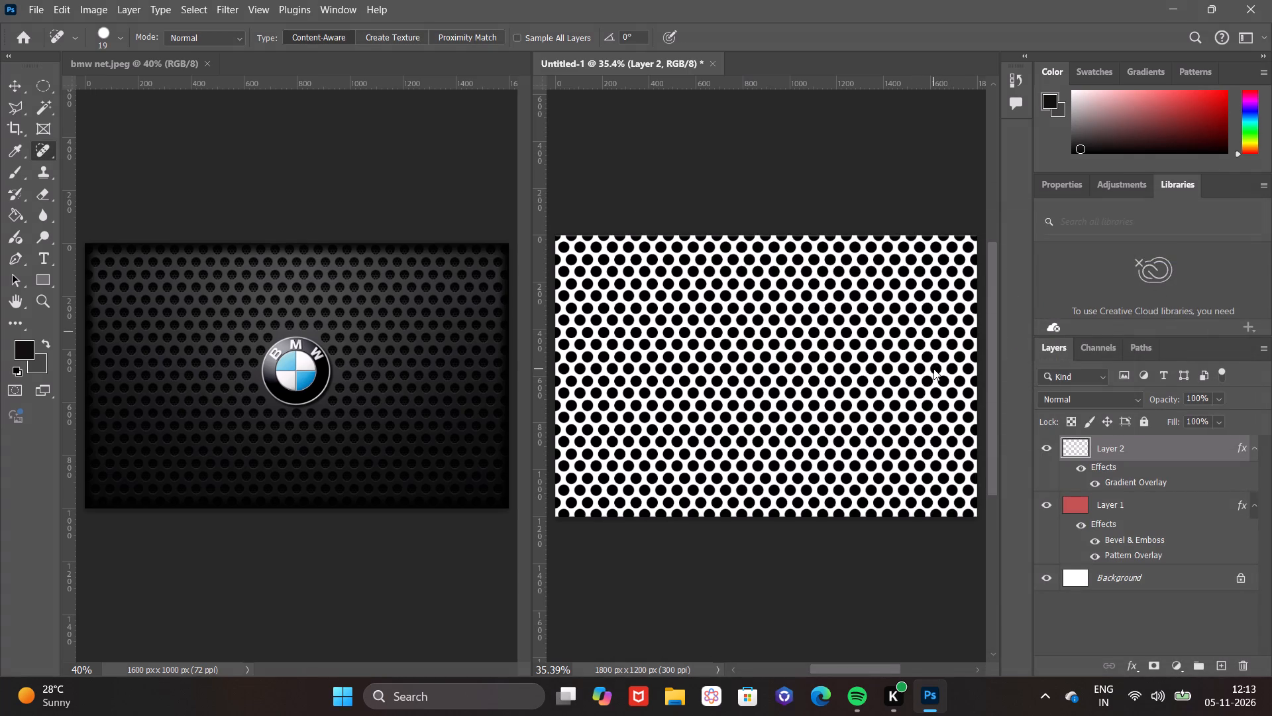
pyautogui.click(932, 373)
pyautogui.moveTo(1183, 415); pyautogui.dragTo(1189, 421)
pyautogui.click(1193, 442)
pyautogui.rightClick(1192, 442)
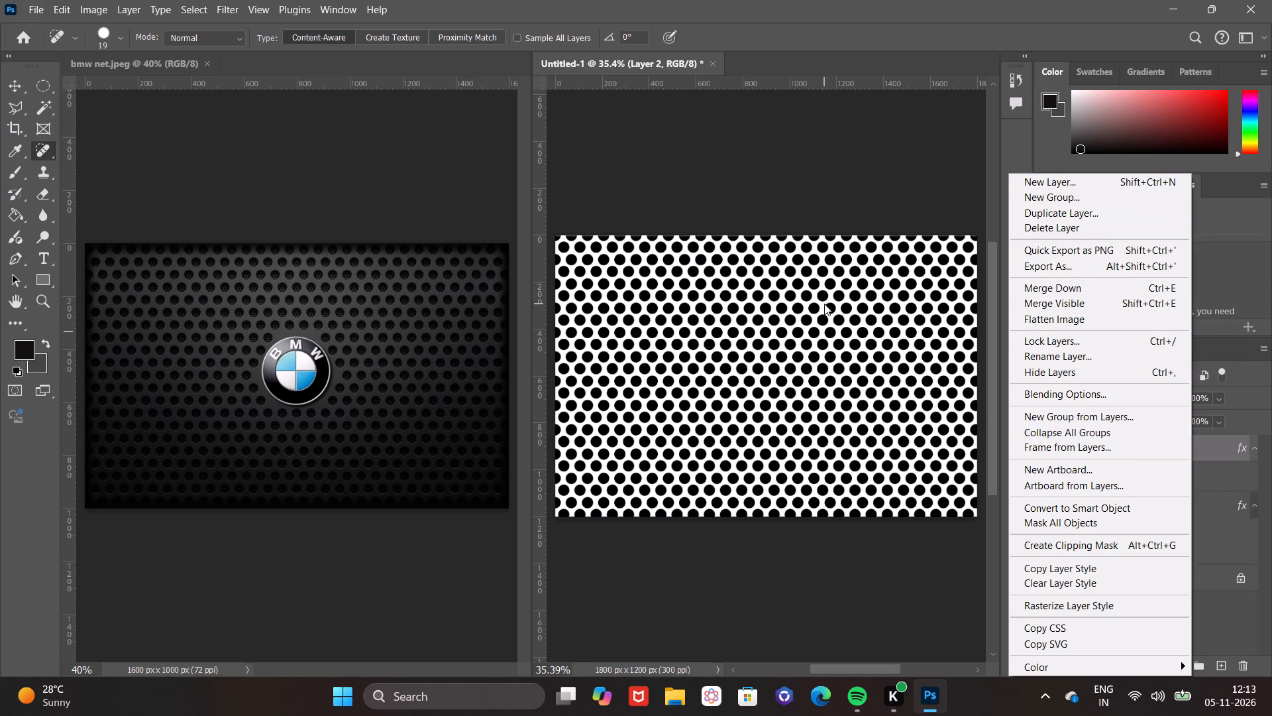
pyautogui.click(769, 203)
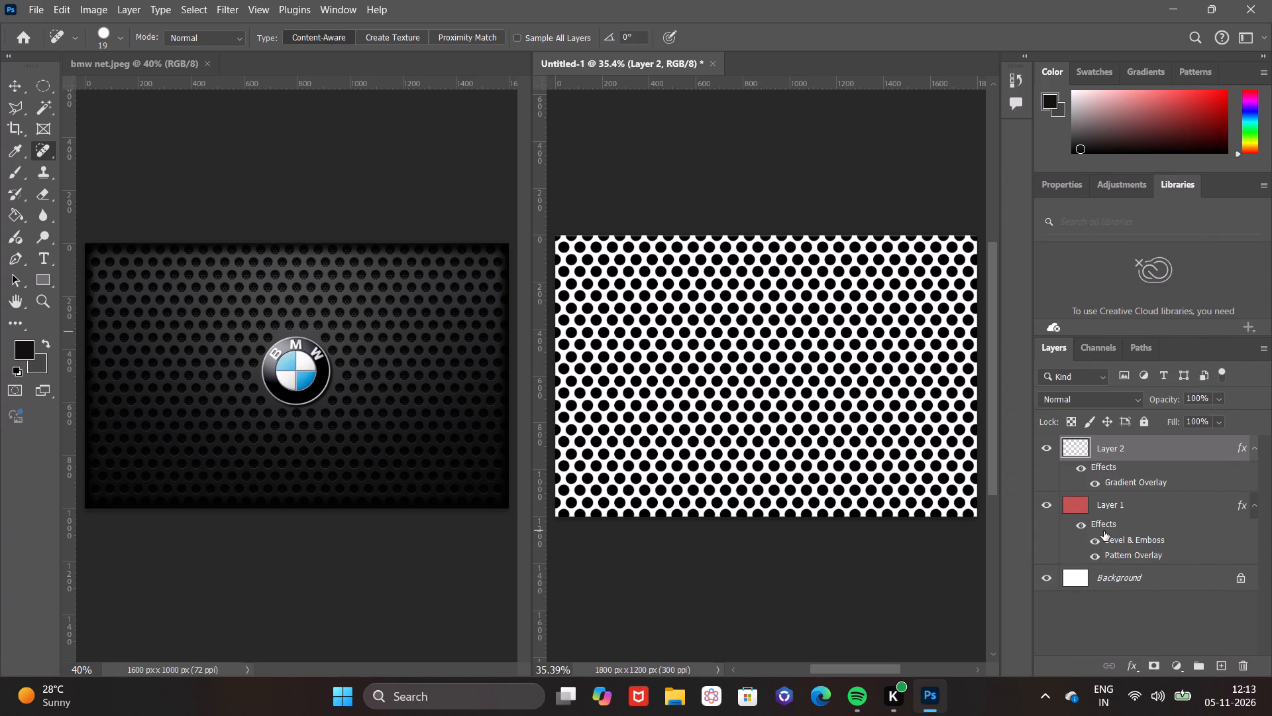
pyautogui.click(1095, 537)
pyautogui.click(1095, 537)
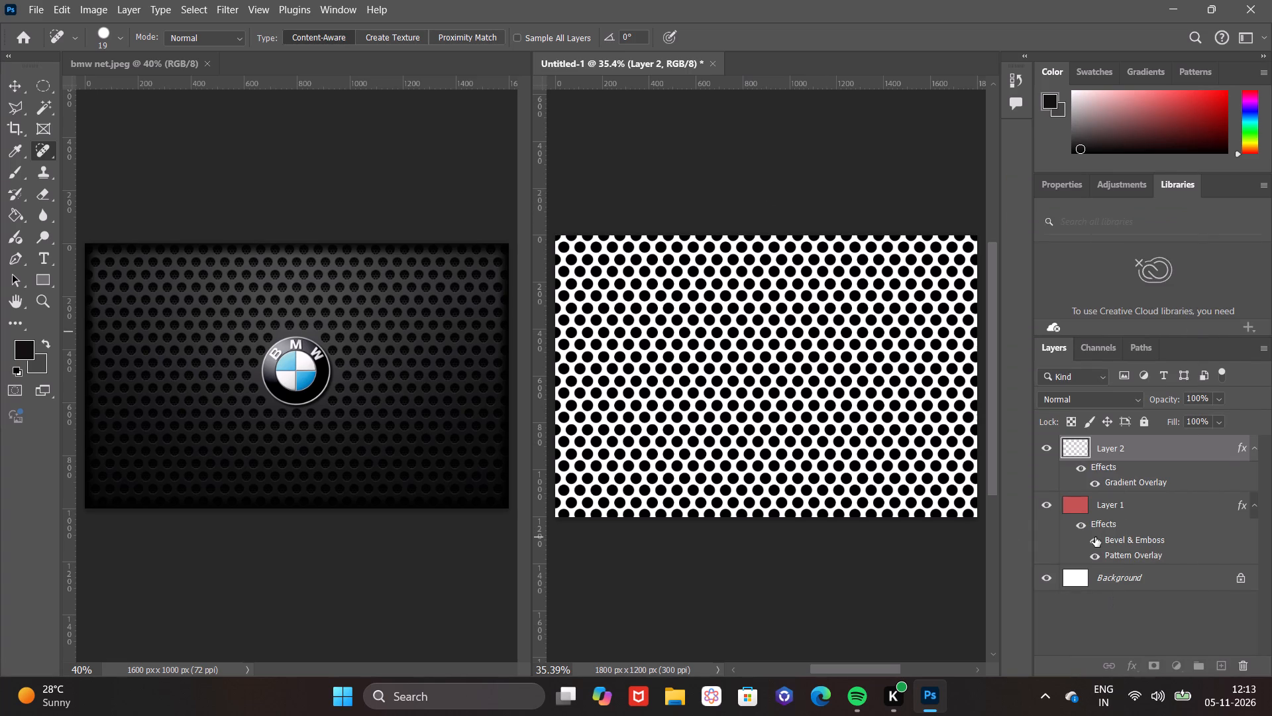
# Open the Bevel & Emboss settings of Layer 1 for editing.
pyautogui.click(1117, 536)
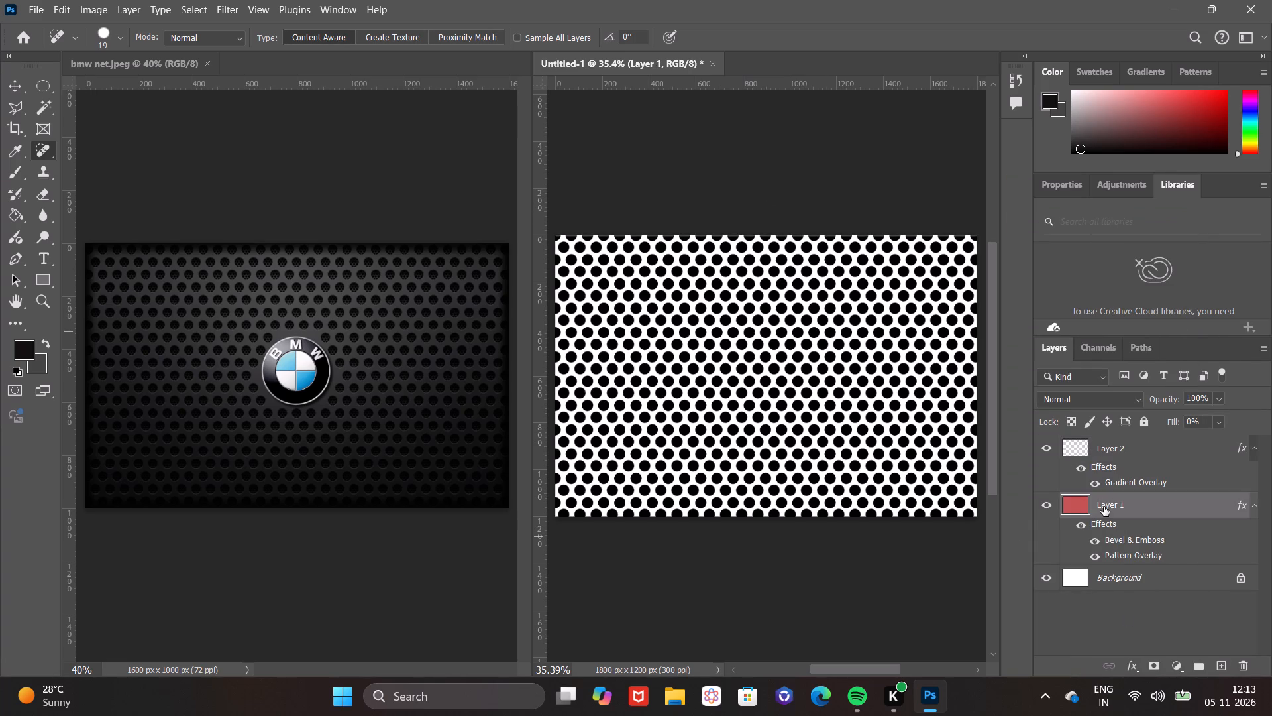
pyautogui.click(1138, 664)
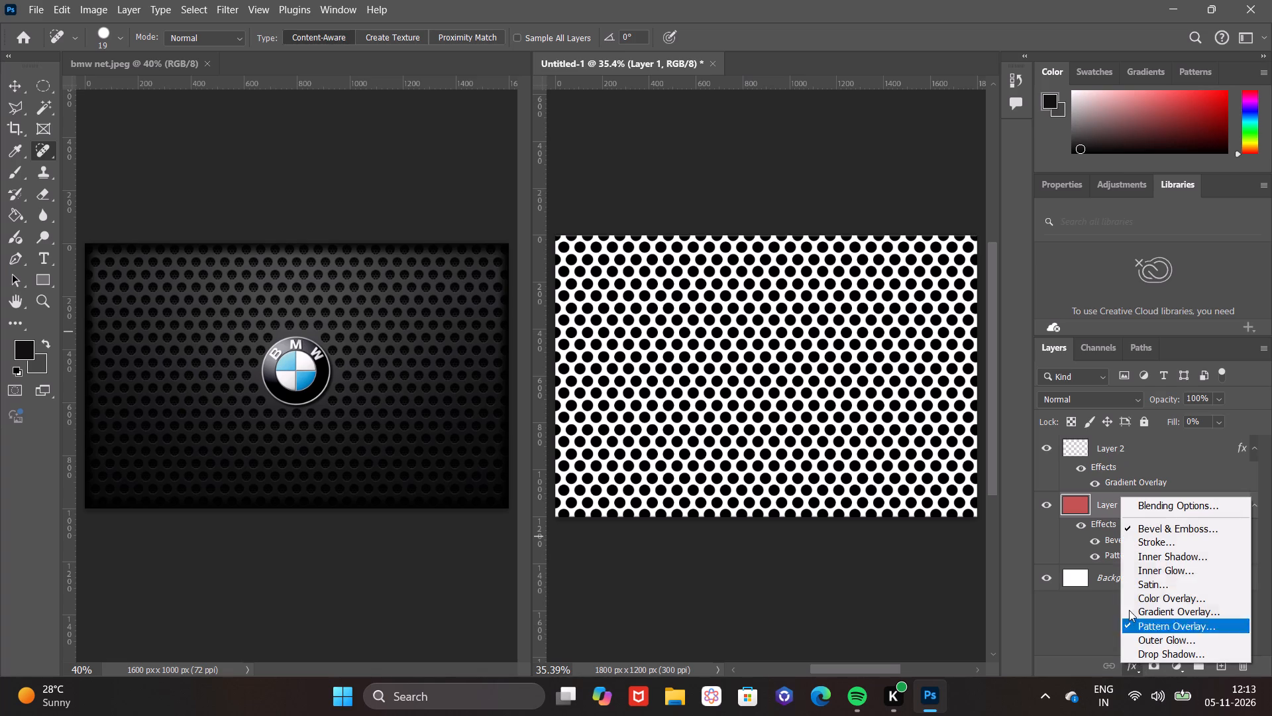
pyautogui.click(1130, 522)
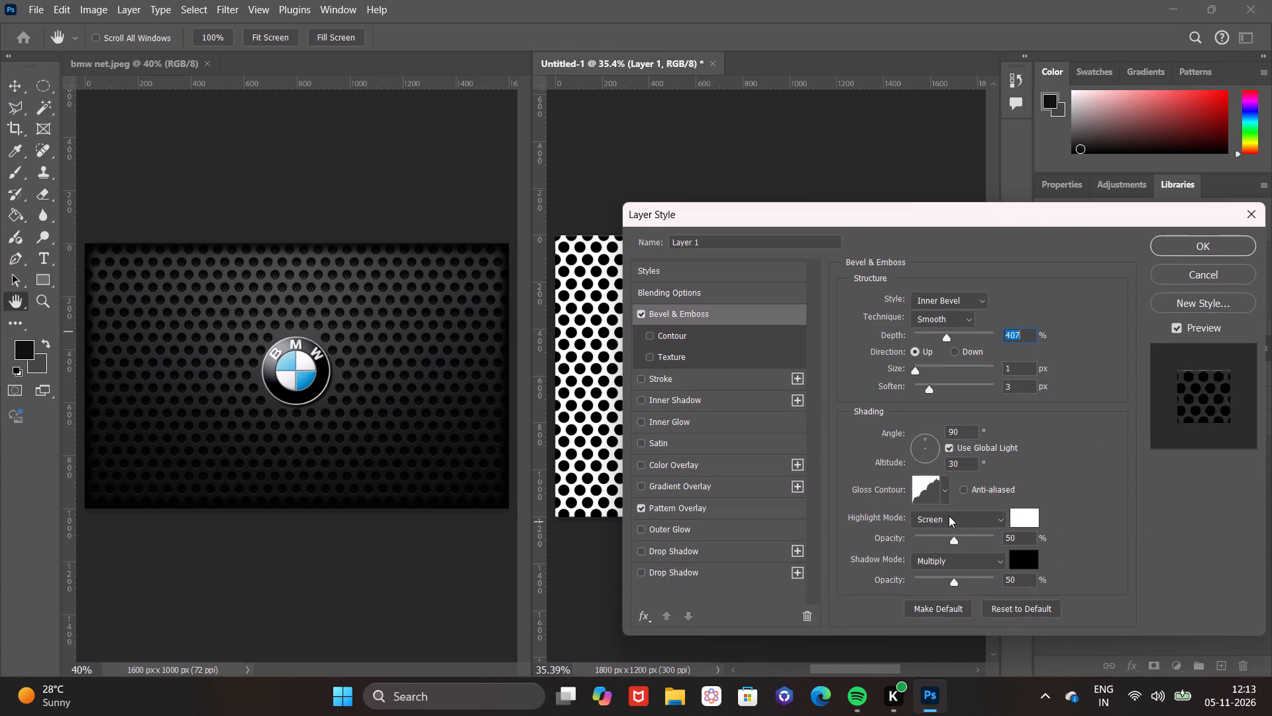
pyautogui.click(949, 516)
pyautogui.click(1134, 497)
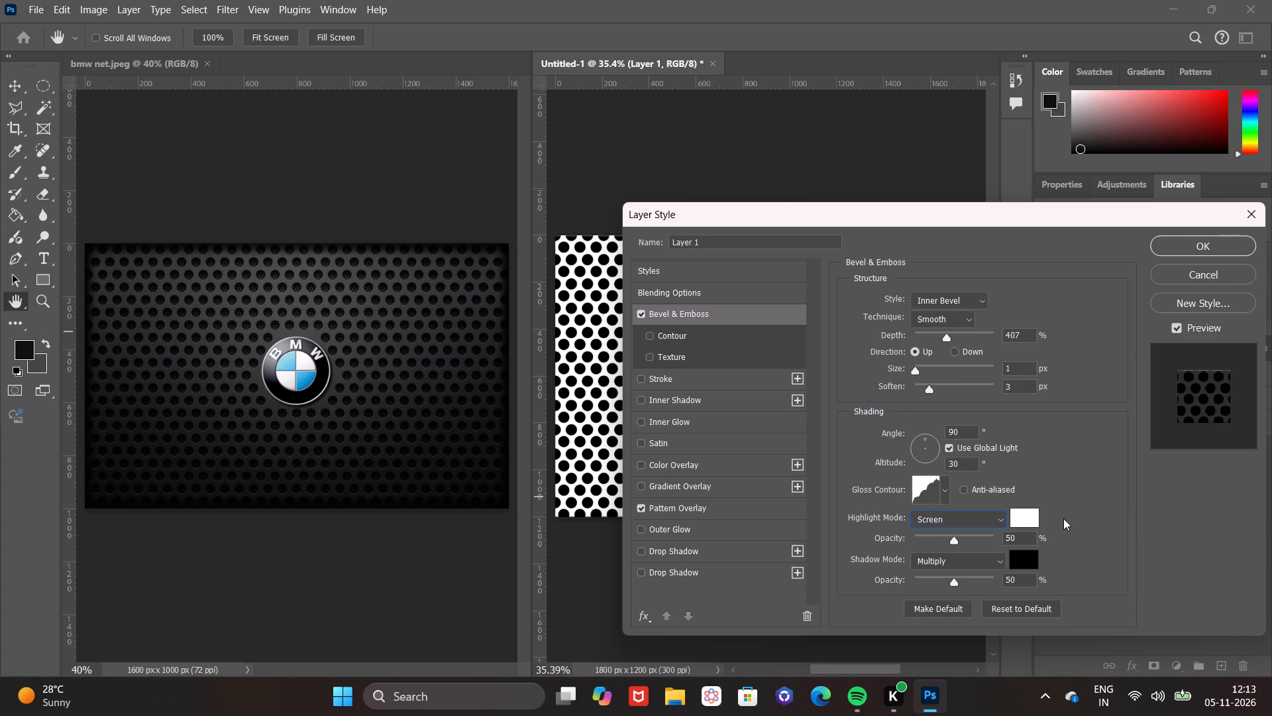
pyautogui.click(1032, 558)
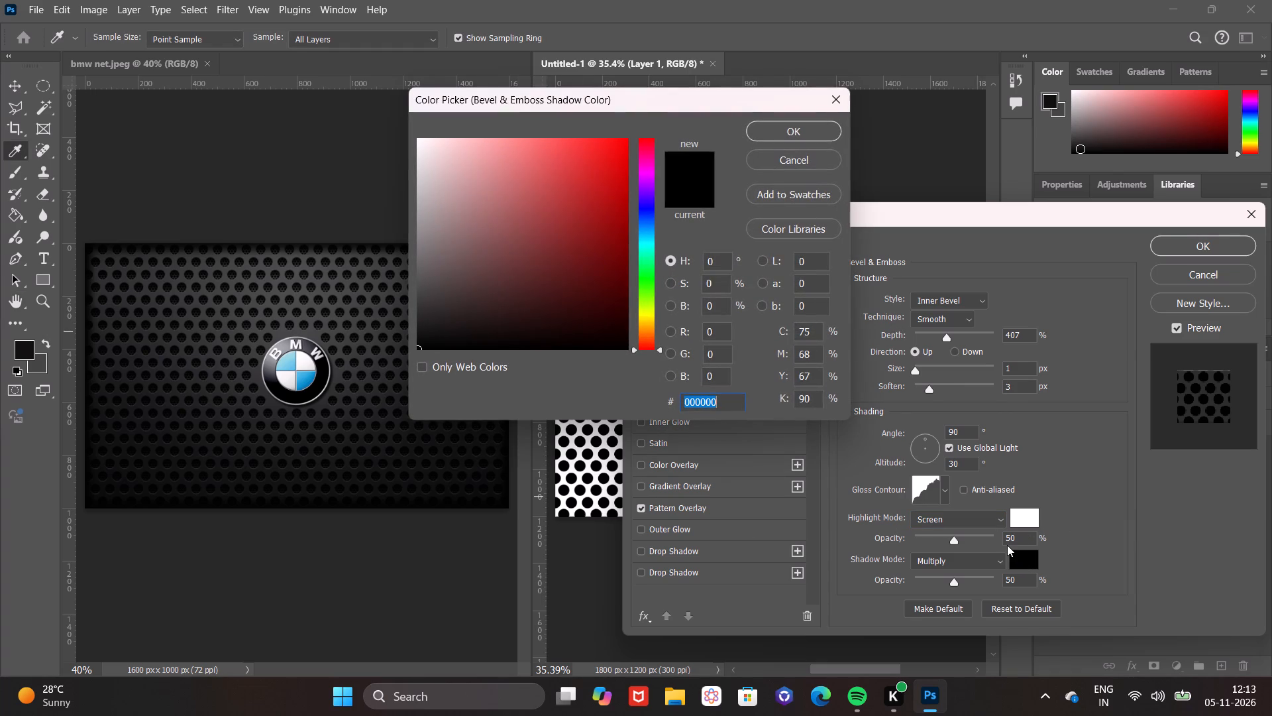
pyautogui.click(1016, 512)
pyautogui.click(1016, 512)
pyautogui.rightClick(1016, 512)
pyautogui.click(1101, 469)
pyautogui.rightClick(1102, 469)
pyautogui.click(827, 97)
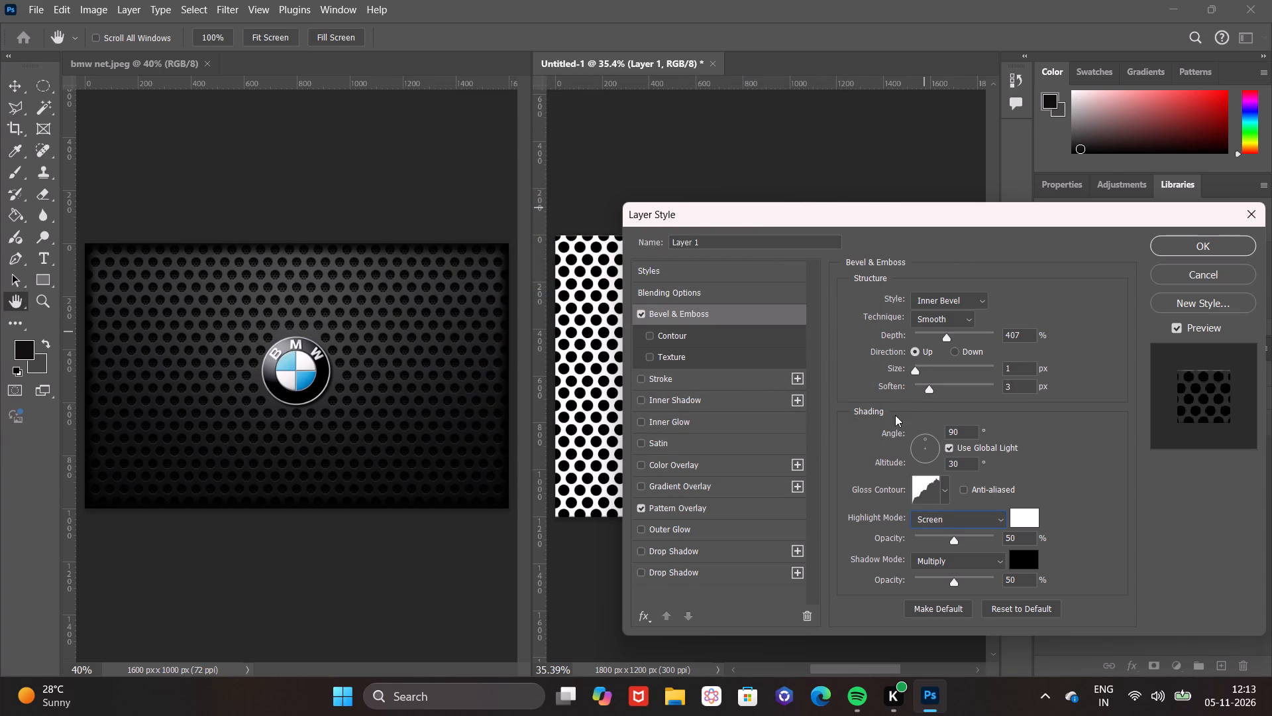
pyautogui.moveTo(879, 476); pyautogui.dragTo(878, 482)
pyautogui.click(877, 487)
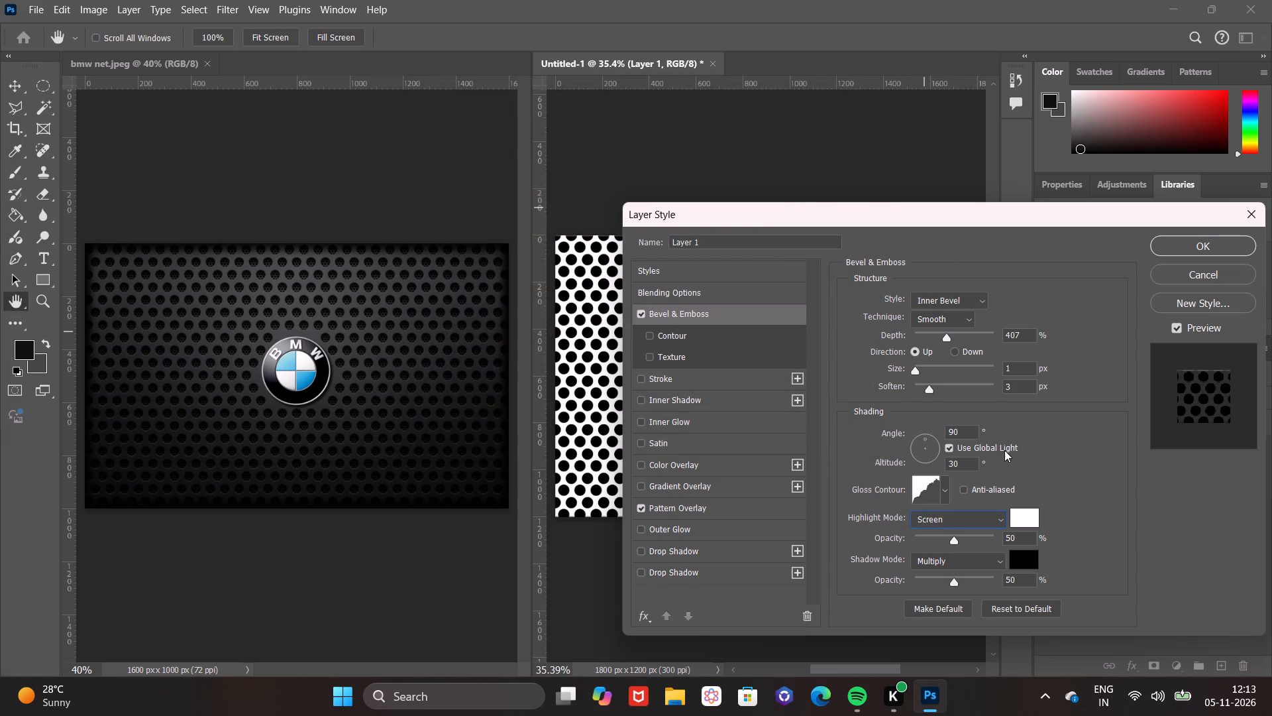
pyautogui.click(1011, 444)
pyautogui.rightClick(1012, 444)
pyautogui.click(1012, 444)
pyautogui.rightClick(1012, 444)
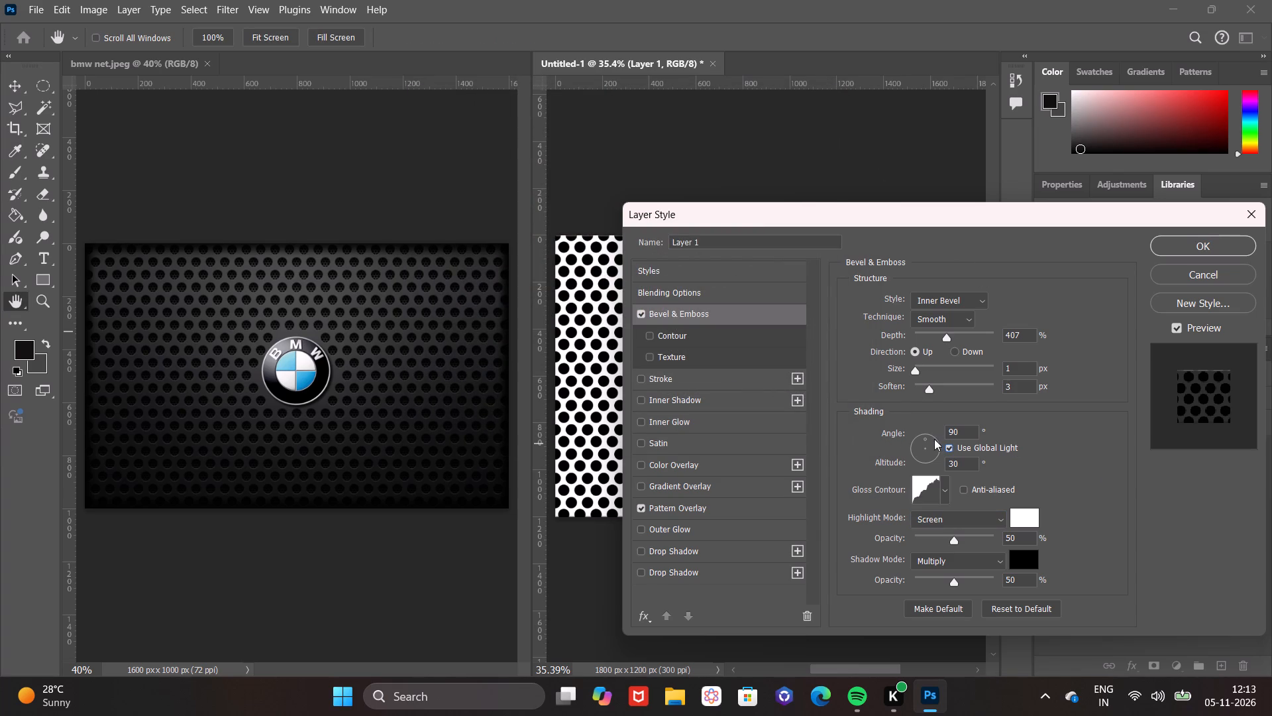
# Change the bevel's light direction to an angle of 82° and an altitude of 48°, keeping global light on.
pyautogui.click(934, 439)
pyautogui.rightClick(931, 439)
pyautogui.click(925, 444)
pyautogui.moveTo(925, 444); pyautogui.dragTo(925, 447, button='right')
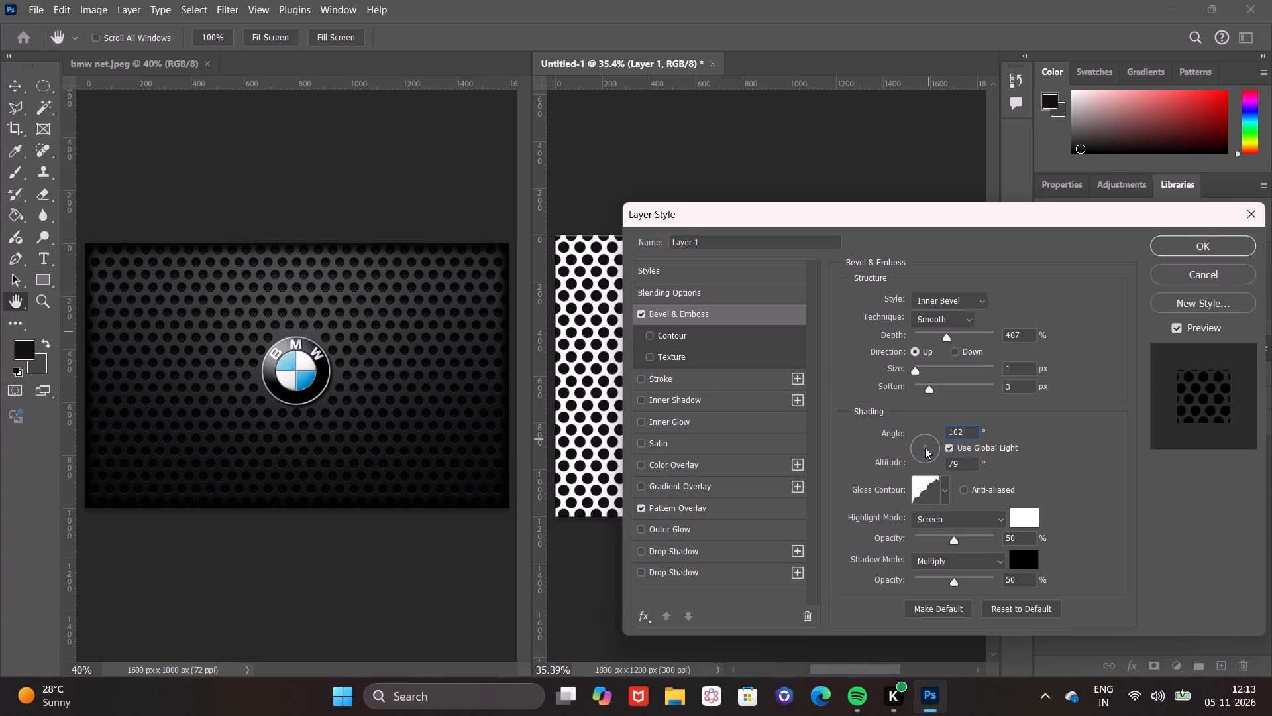
pyautogui.moveTo(925, 447); pyautogui.dragTo(927, 438, button='right')
pyautogui.click(1224, 415)
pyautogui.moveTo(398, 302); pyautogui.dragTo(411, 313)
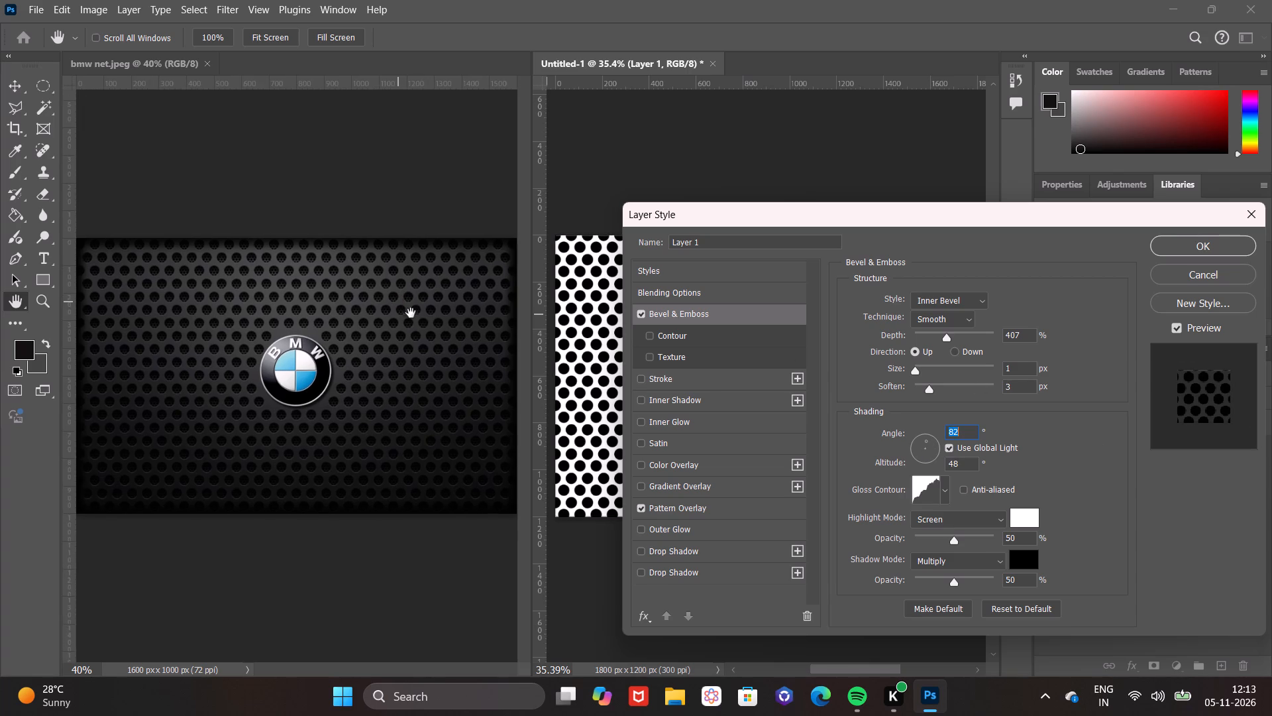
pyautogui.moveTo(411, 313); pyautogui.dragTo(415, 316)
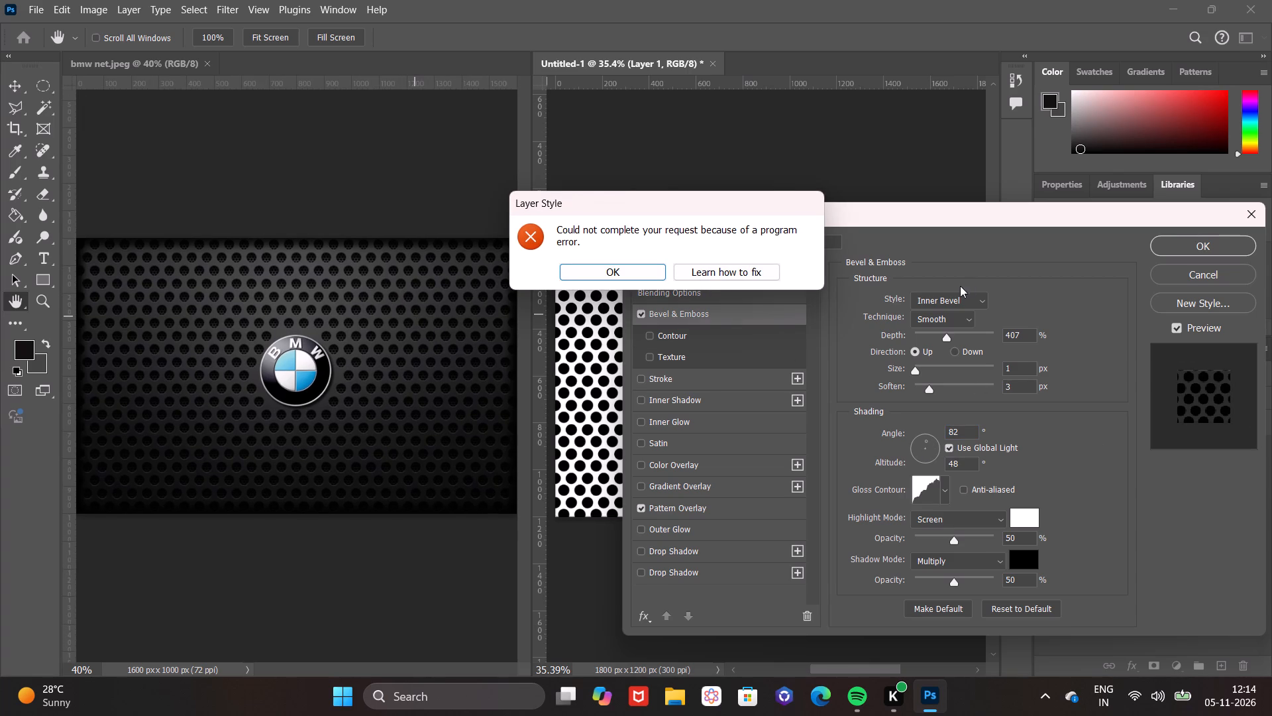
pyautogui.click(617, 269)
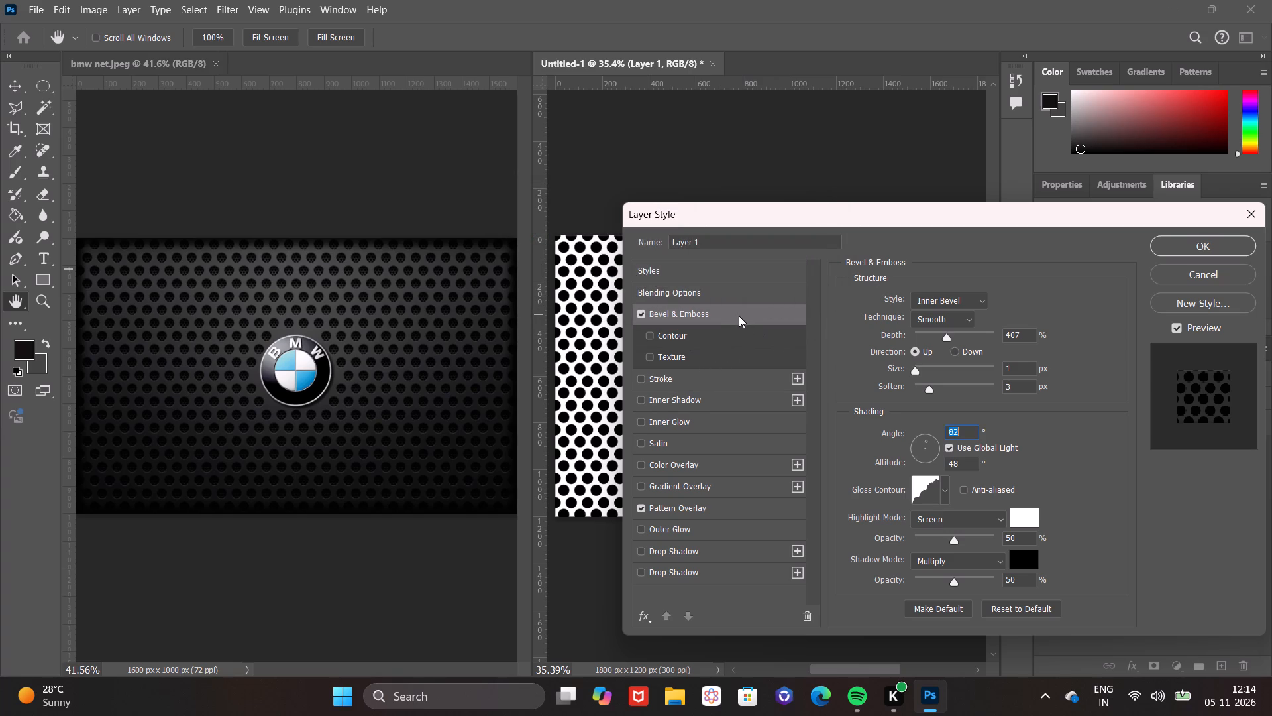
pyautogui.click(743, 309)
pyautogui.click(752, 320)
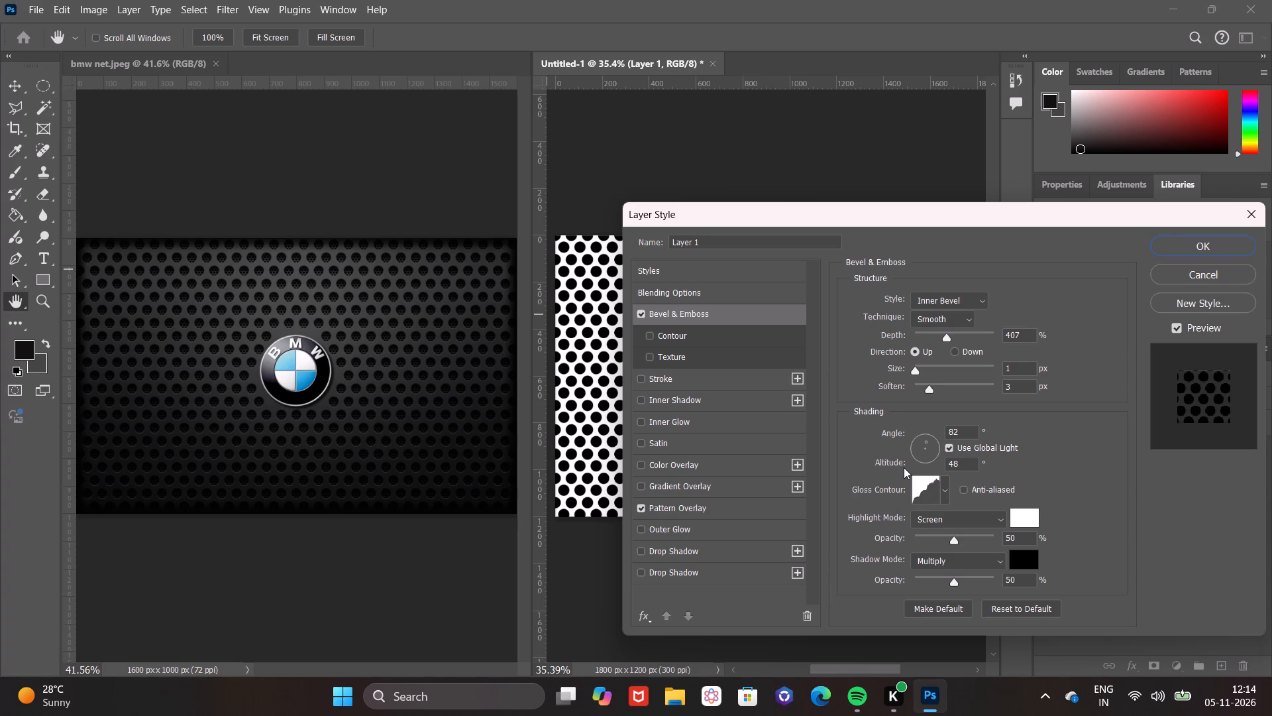
# Try Bevel & Emboss sizes of 196, 29 and 232 px on Layer 1, and settle on 0 px.
pyautogui.click(971, 369)
pyautogui.click(979, 367)
pyautogui.click(979, 367)
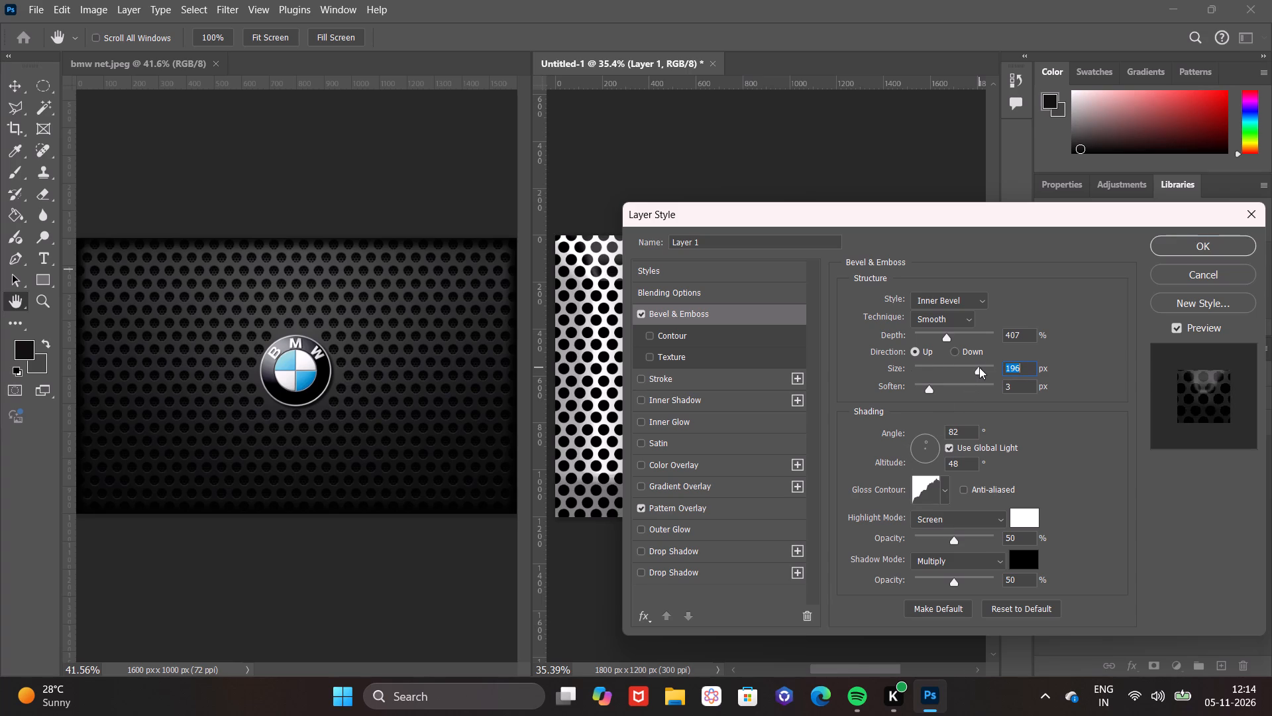
pyautogui.moveTo(944, 354); pyautogui.dragTo(931, 359)
pyautogui.moveTo(926, 359); pyautogui.dragTo(909, 361)
pyautogui.moveTo(909, 361); pyautogui.dragTo(914, 366)
pyautogui.moveTo(980, 366); pyautogui.dragTo(929, 366)
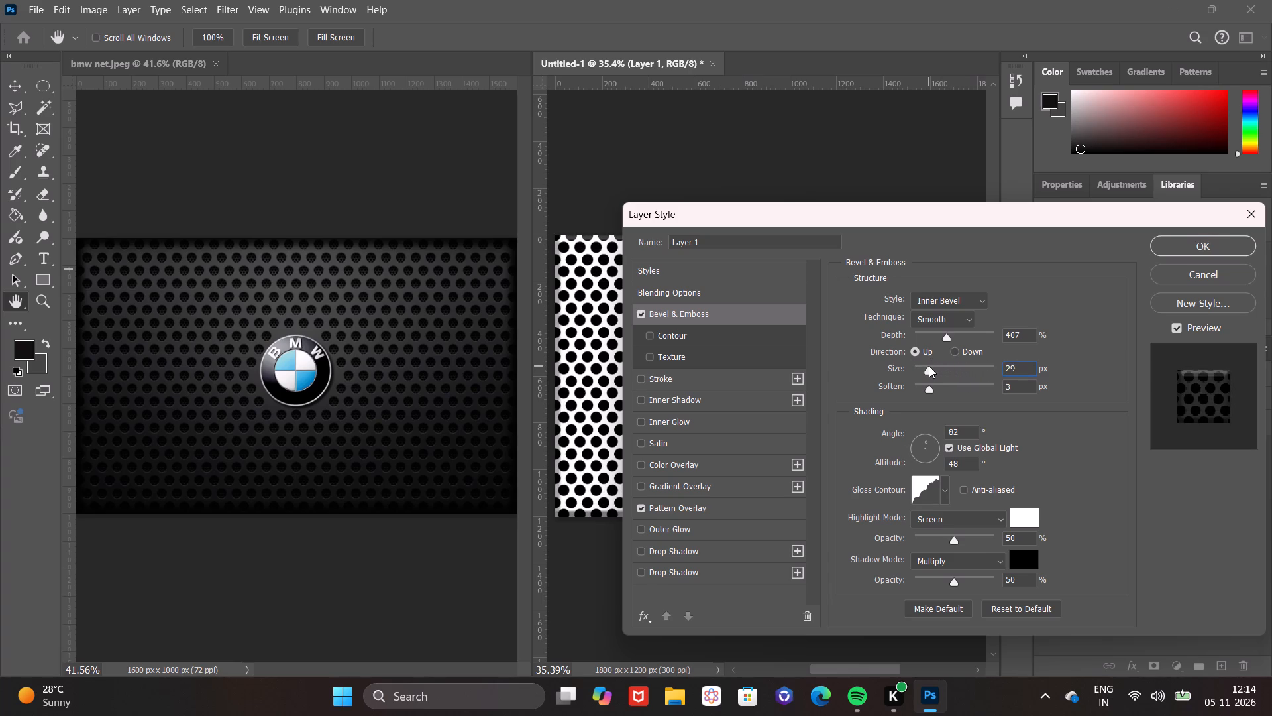
pyautogui.moveTo(929, 366); pyautogui.dragTo(990, 376)
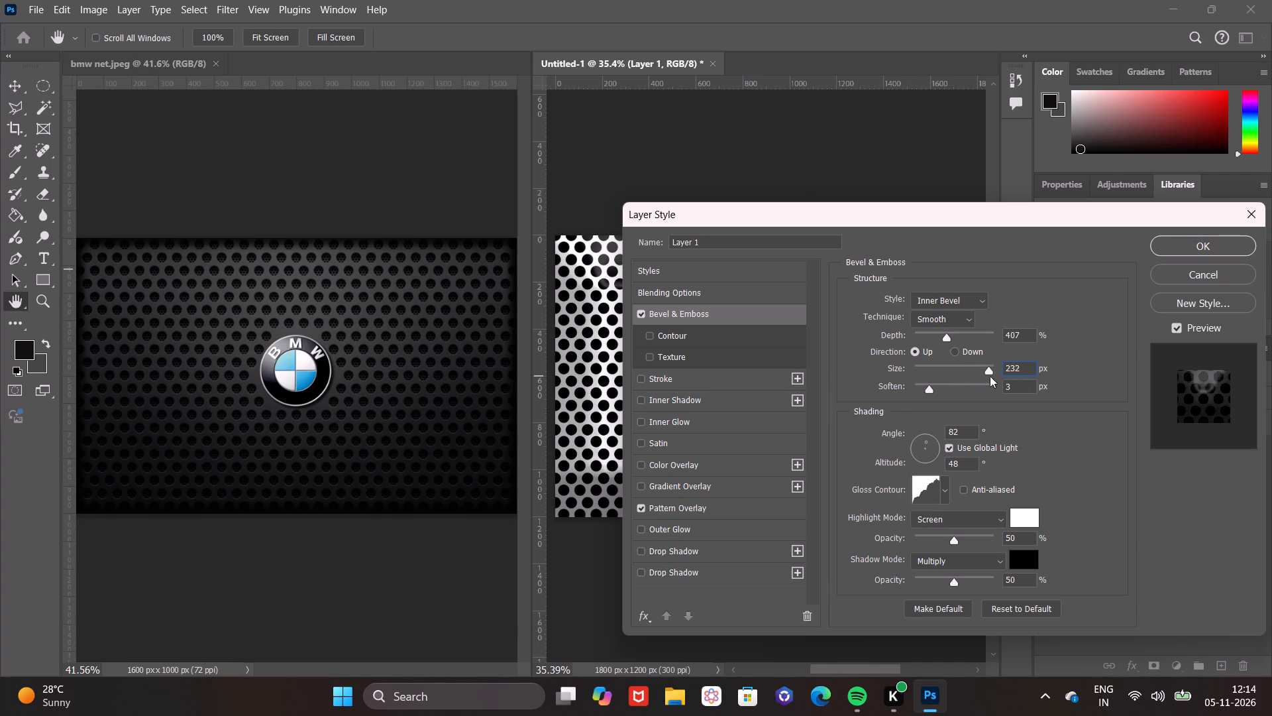
pyautogui.moveTo(990, 376); pyautogui.dragTo(901, 345)
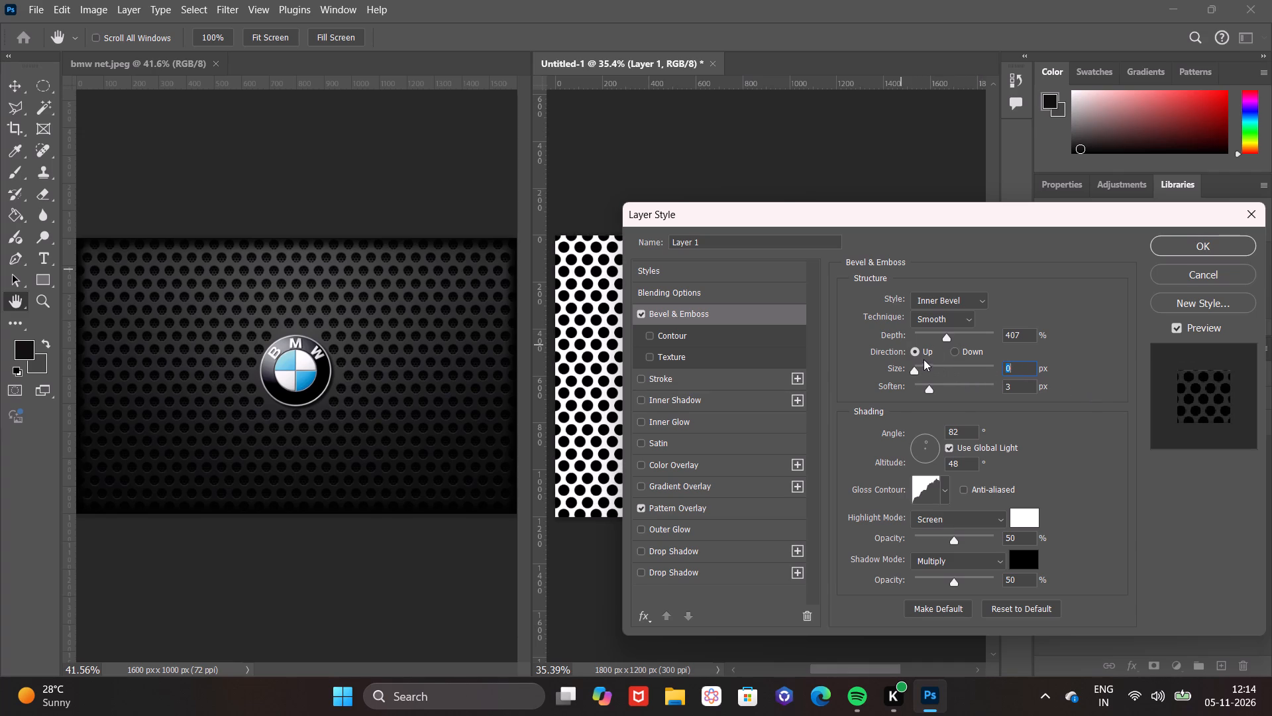
# Set the Bevel & Emboss Soften value to 16 px.
pyautogui.moveTo(927, 390); pyautogui.dragTo(1021, 402)
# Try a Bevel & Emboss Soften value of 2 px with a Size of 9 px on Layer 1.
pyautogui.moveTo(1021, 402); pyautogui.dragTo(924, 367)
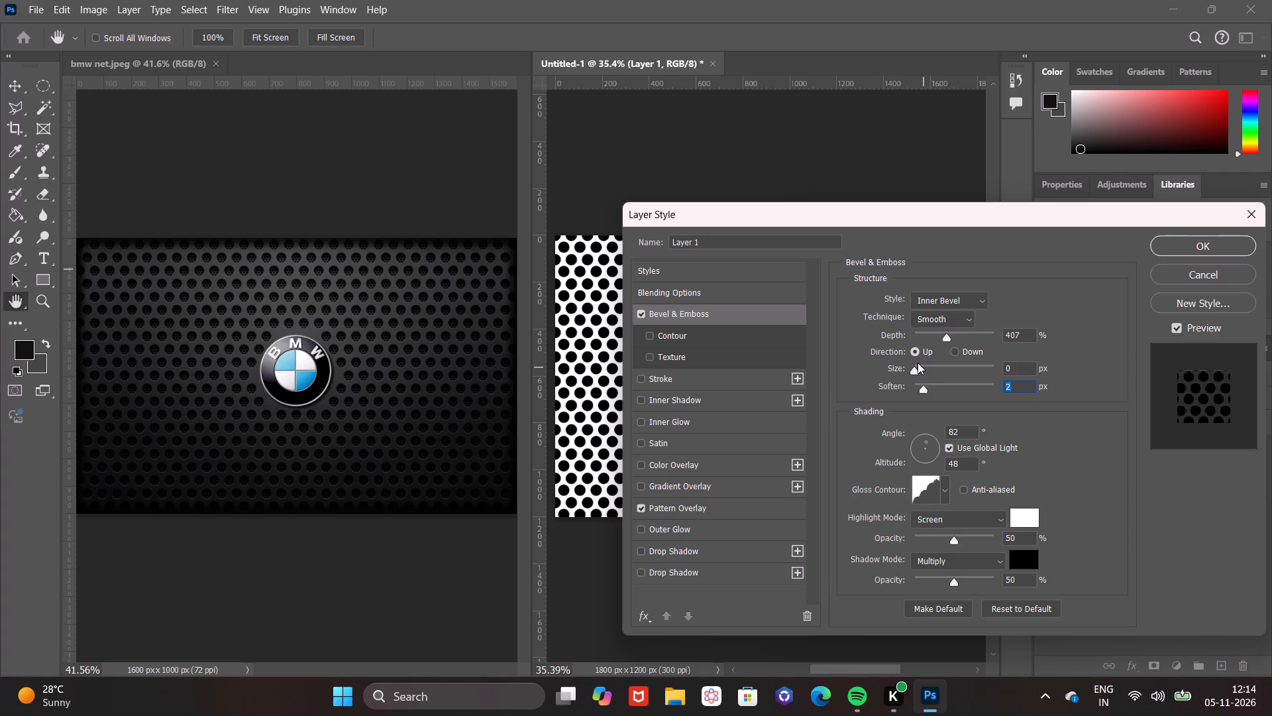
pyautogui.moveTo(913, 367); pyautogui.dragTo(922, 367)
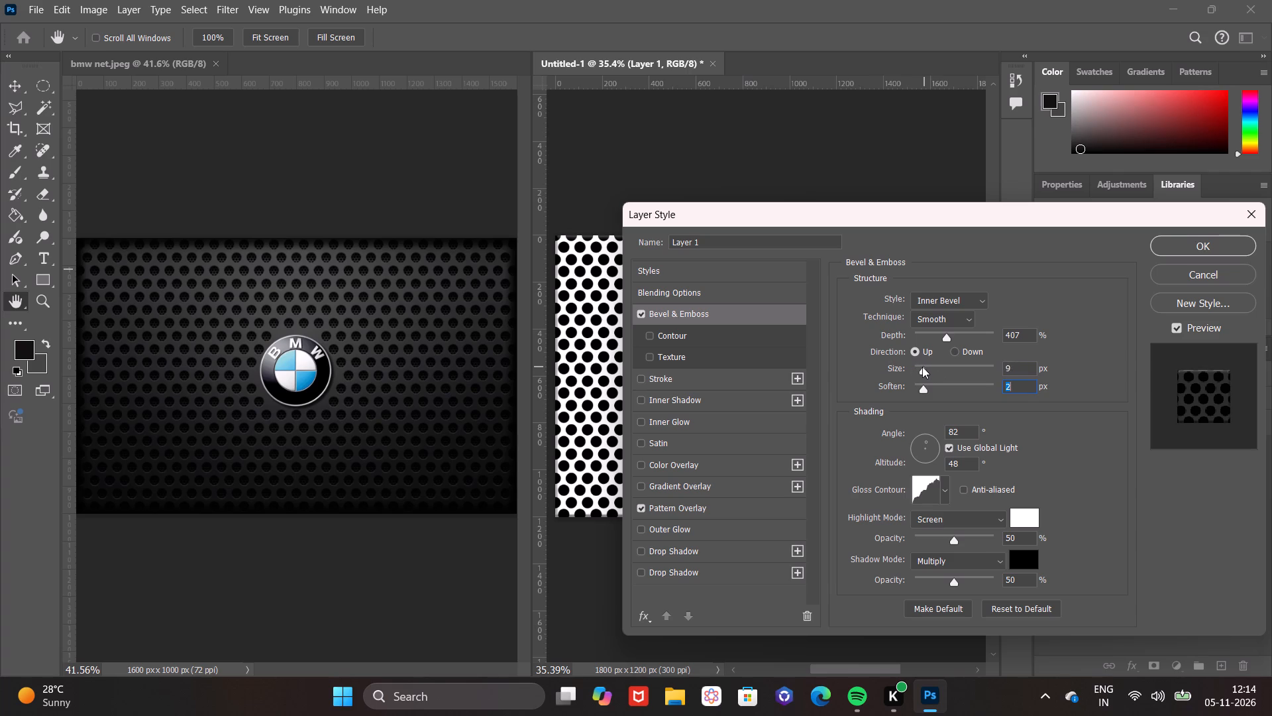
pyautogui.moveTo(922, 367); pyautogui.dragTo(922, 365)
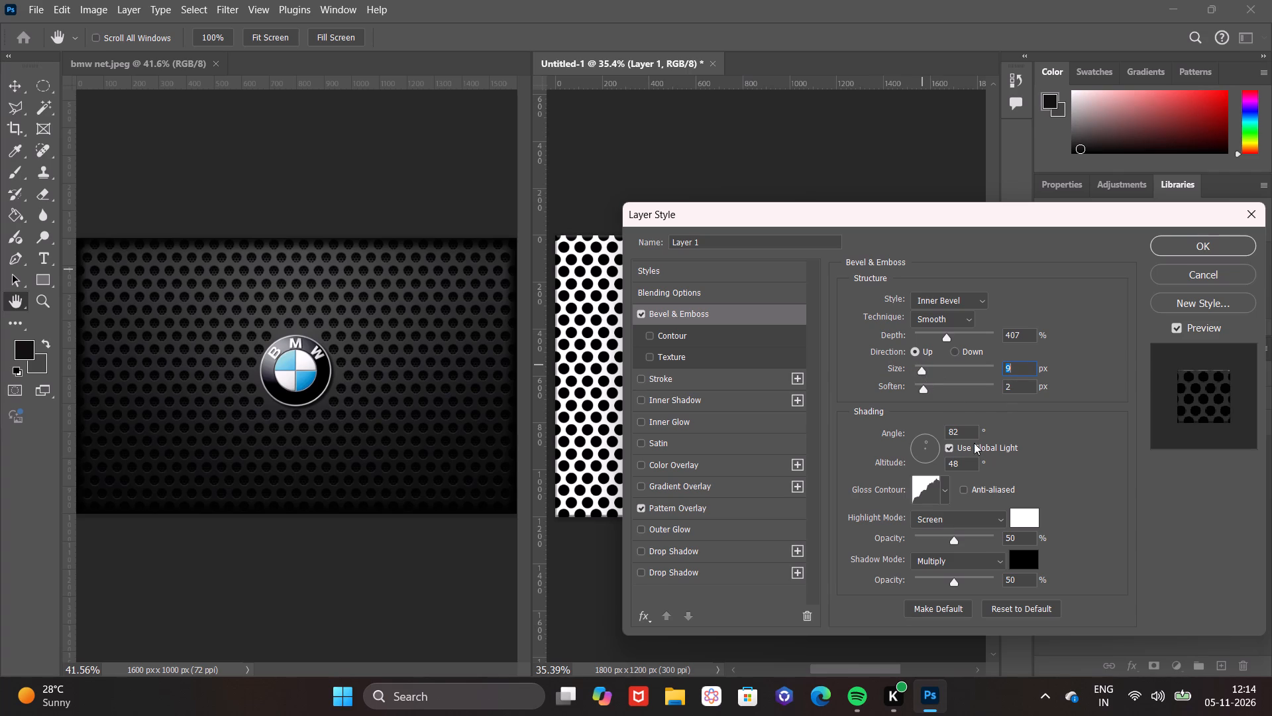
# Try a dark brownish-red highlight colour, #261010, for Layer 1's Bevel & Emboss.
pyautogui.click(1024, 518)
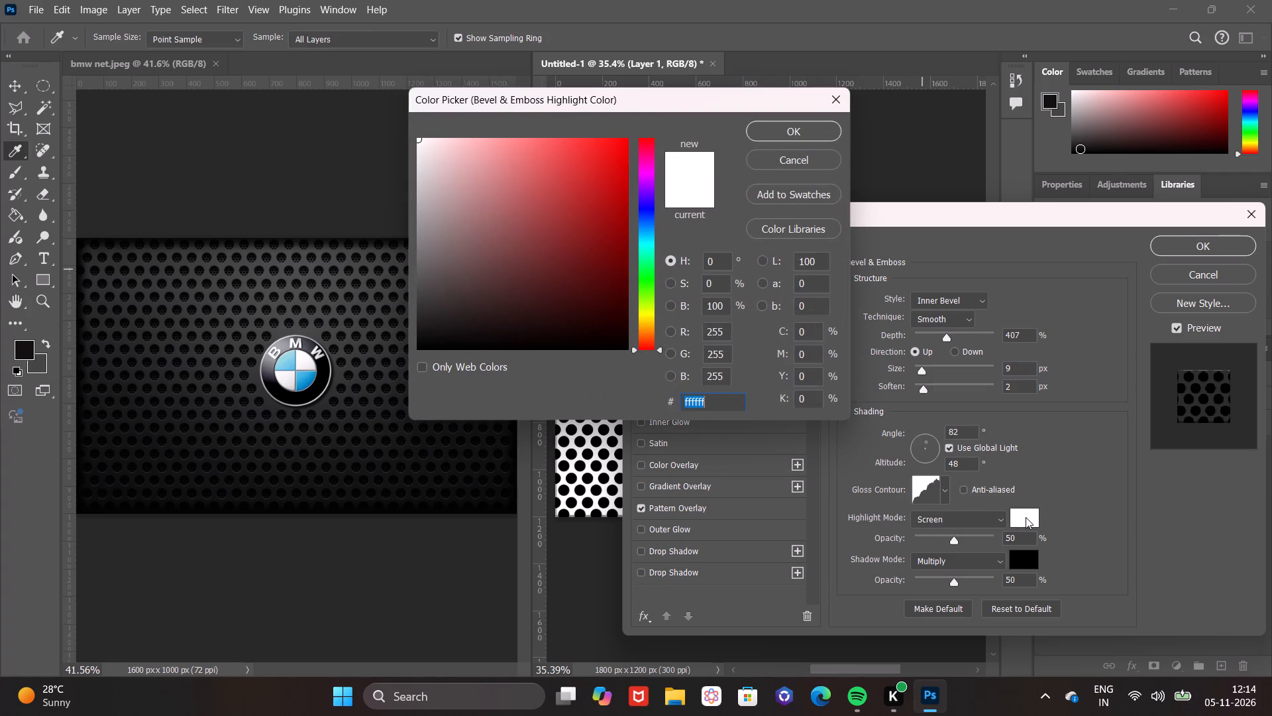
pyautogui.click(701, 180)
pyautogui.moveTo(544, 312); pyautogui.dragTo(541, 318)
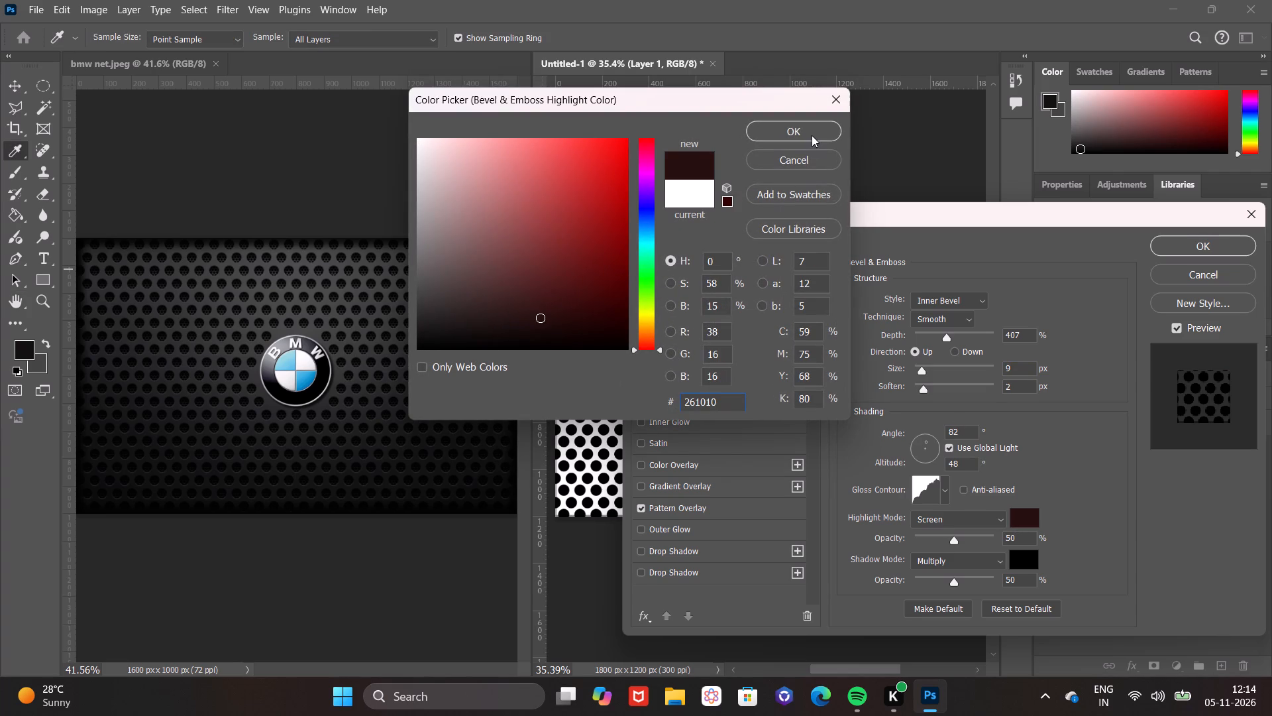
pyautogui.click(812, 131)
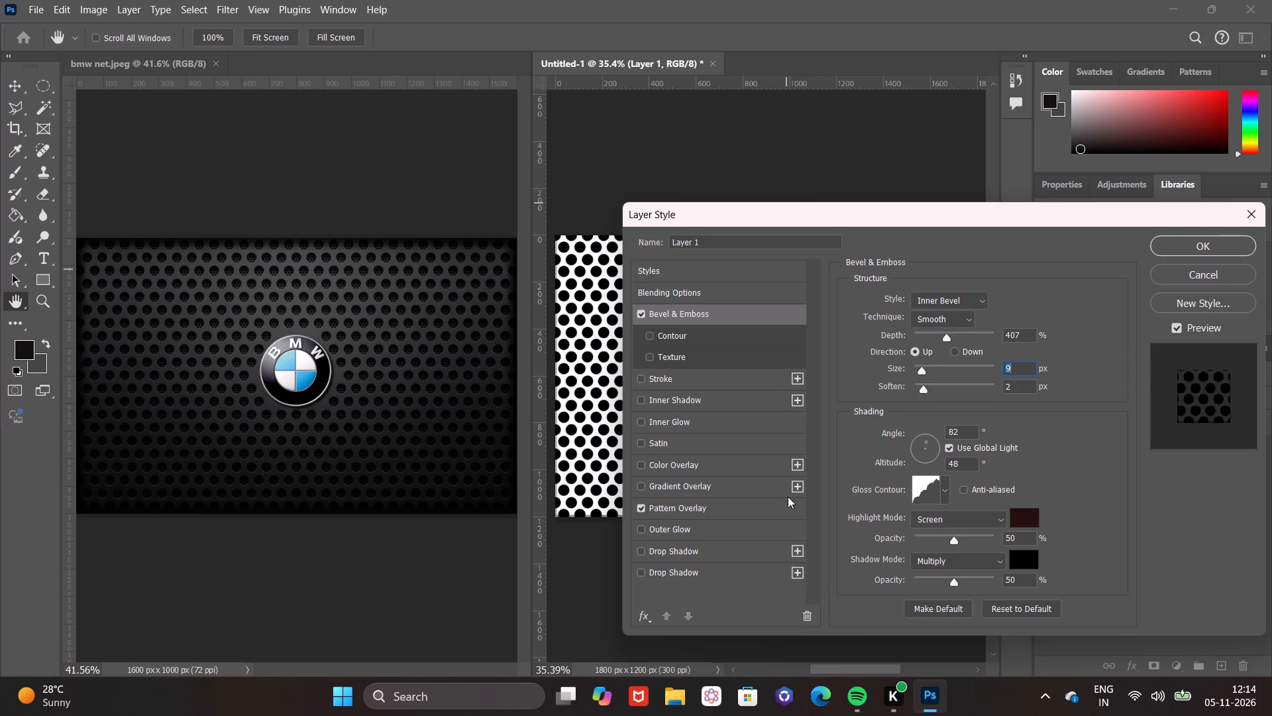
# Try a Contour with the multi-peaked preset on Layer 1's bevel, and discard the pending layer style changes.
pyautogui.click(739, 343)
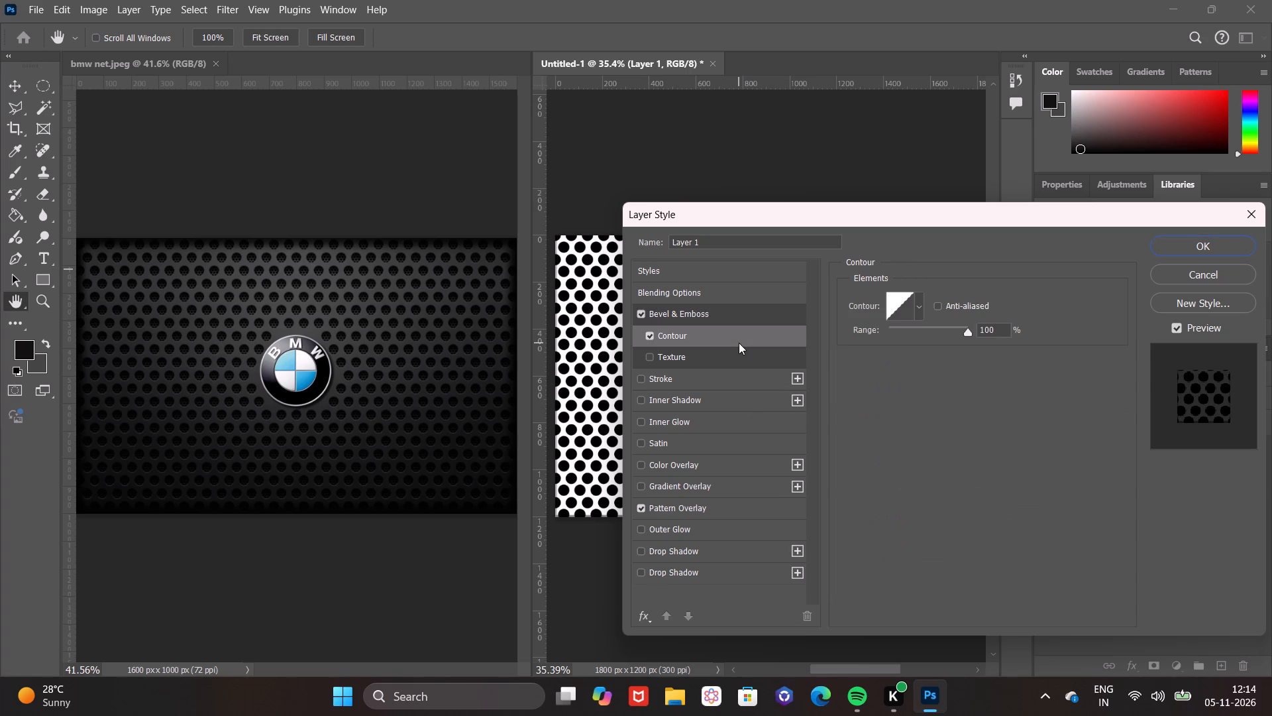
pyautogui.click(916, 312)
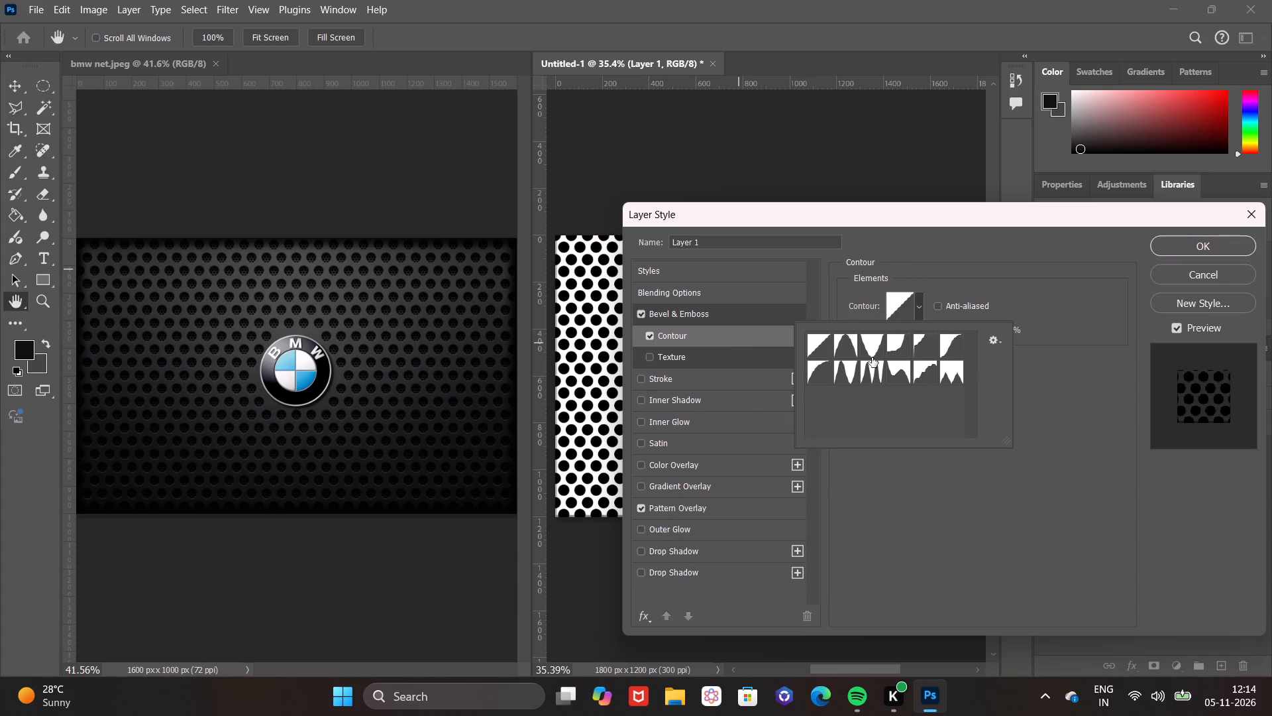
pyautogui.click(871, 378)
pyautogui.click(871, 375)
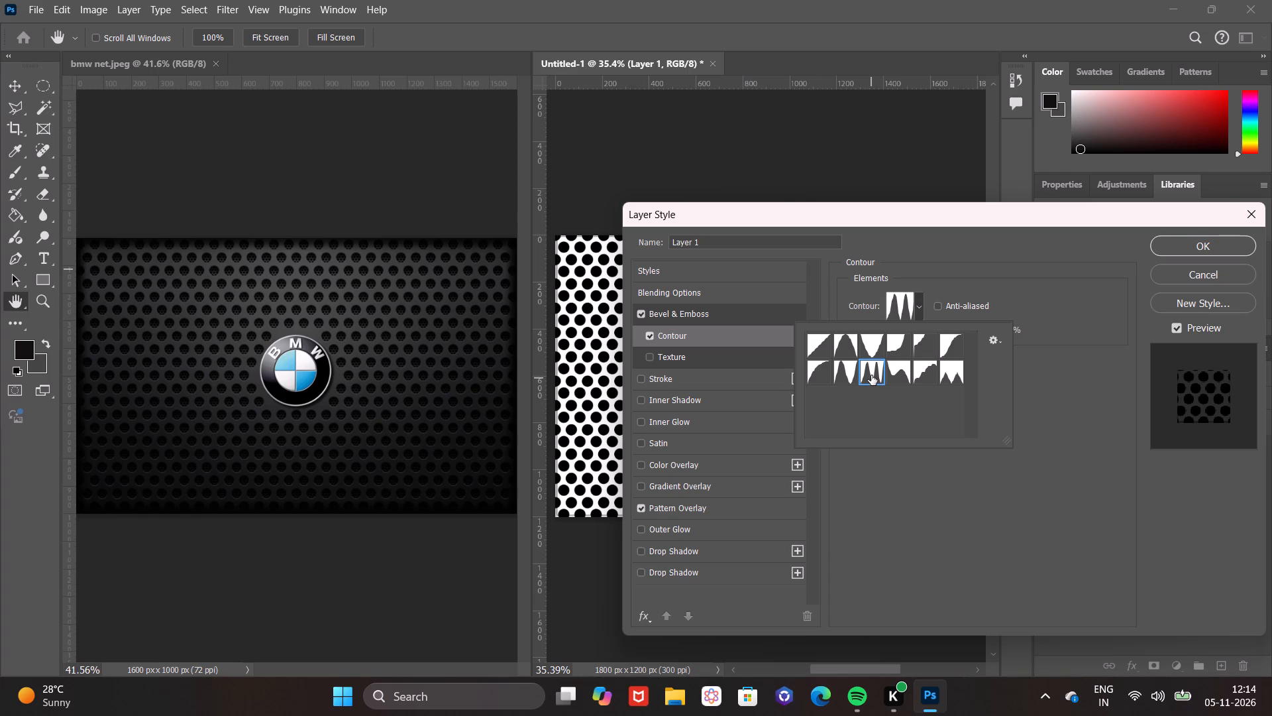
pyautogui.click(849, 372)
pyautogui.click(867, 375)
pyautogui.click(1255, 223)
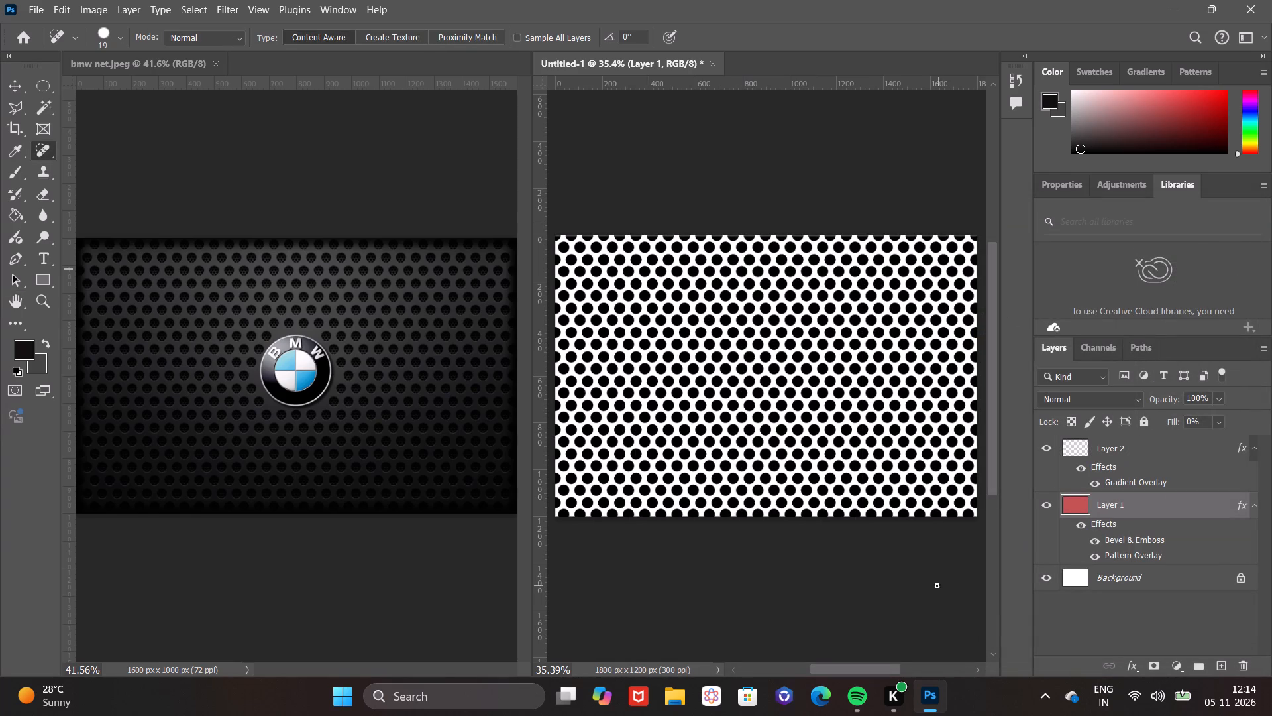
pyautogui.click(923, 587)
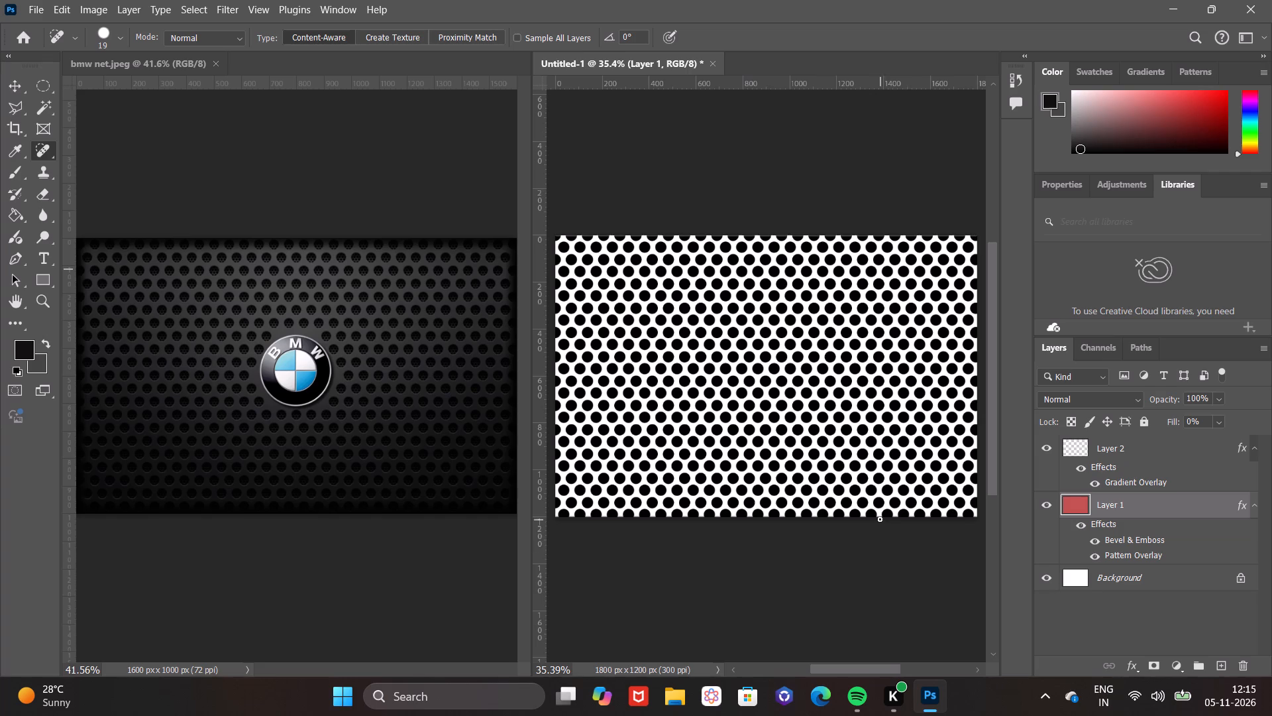